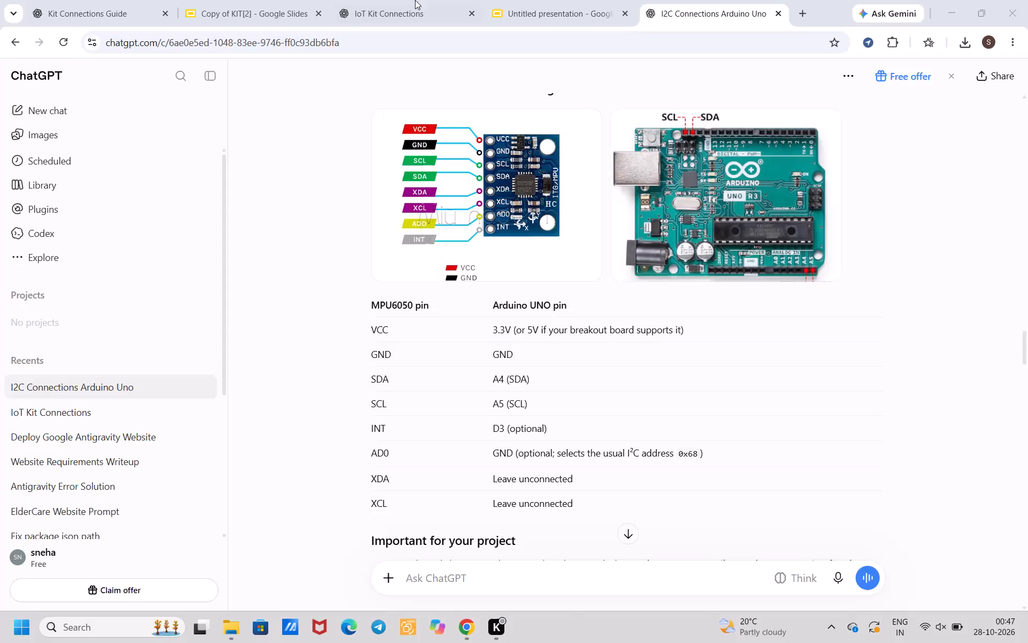
Open the IoT Kit Connections chat and move its browser tab directly before the I2C Connections Arduino Uno tab.
click(550, 0)
click(412, 0)
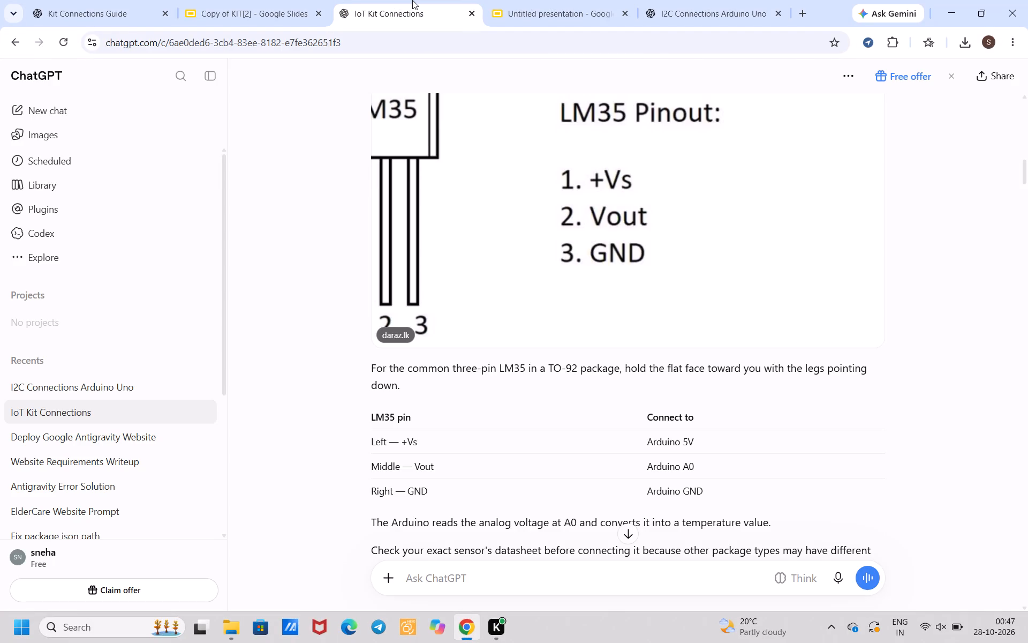
drag(412, 0, 520, 0)
Examine the MAX30102 and ADXL345 wiring sections in the IoT Kit Connections chat, and return to the I2C Connections Arduino Uno chat.
scroll(521, 328, down, 5)
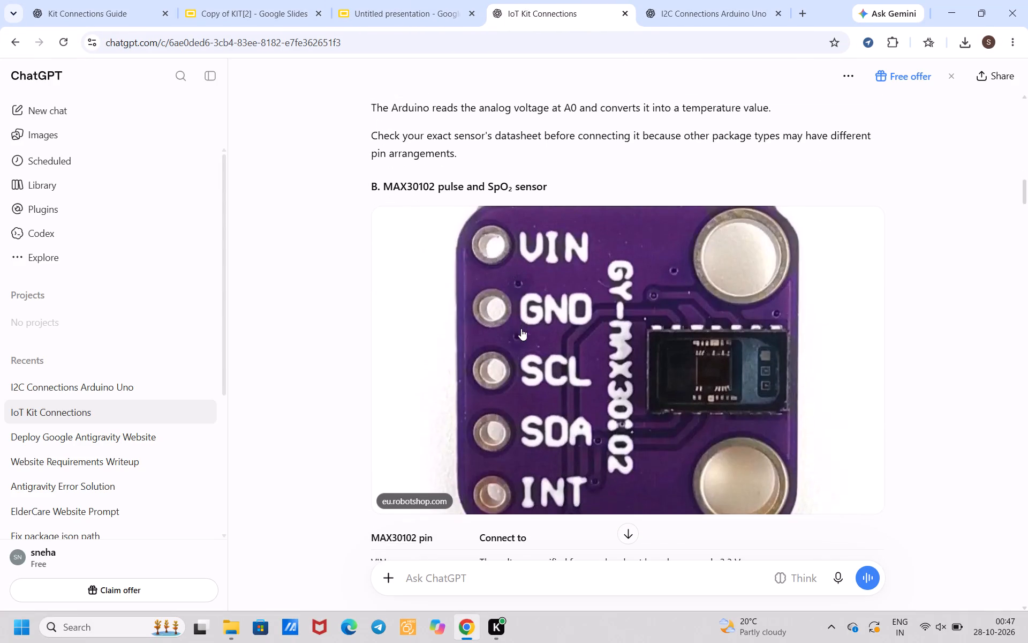
scroll(521, 328, down, 9)
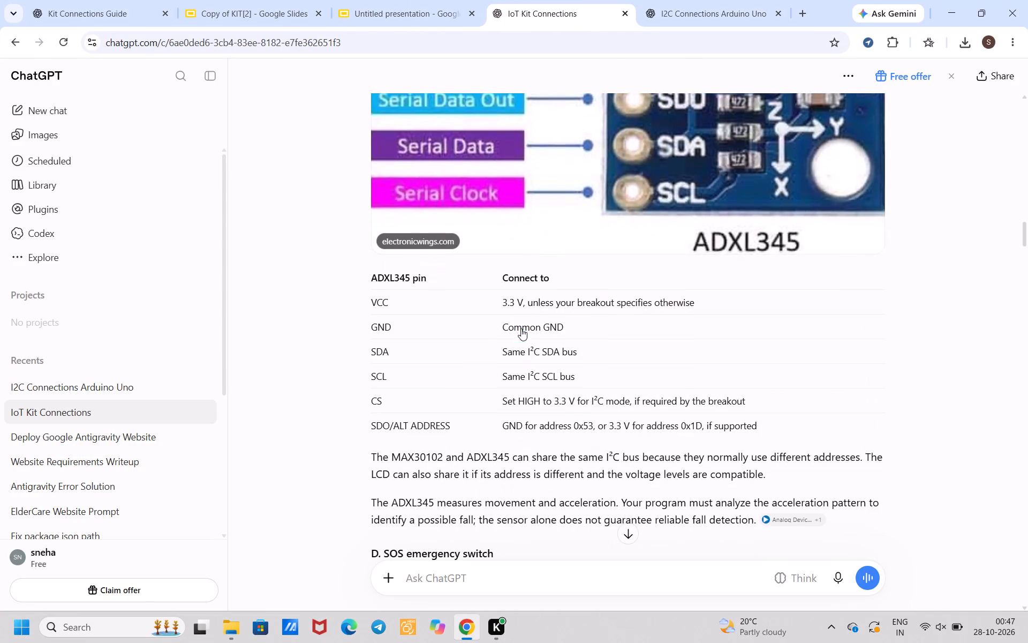
scroll(521, 328, down, 1)
click(709, 0)
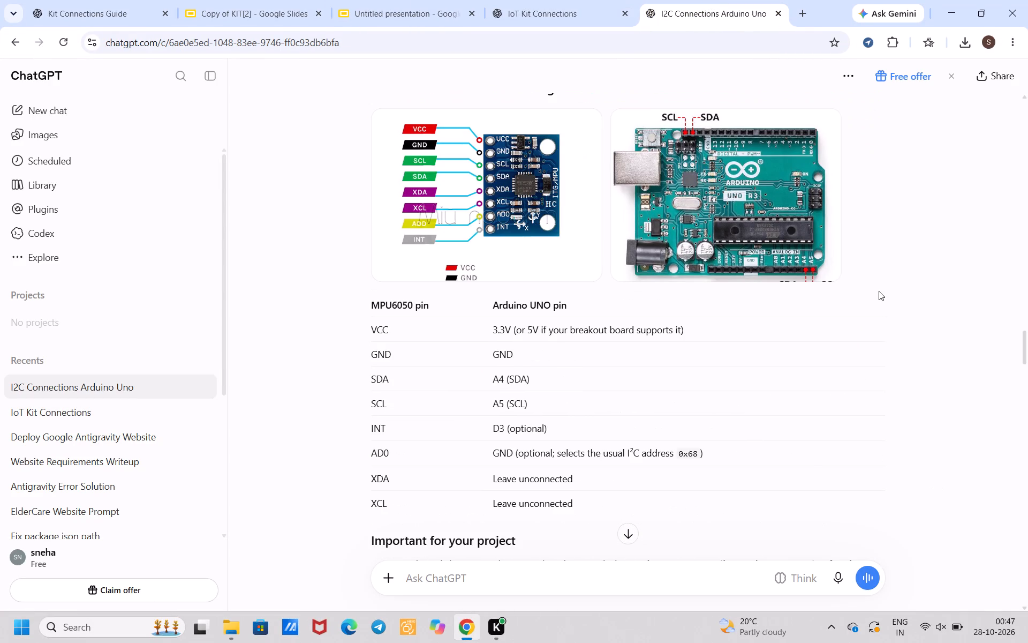
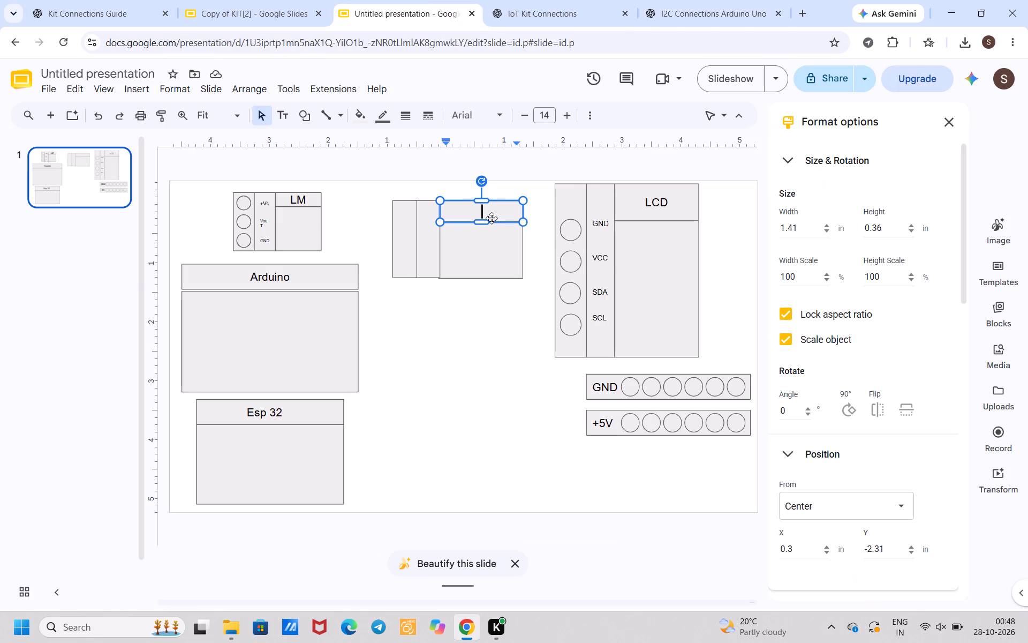
text(MPU 6050)
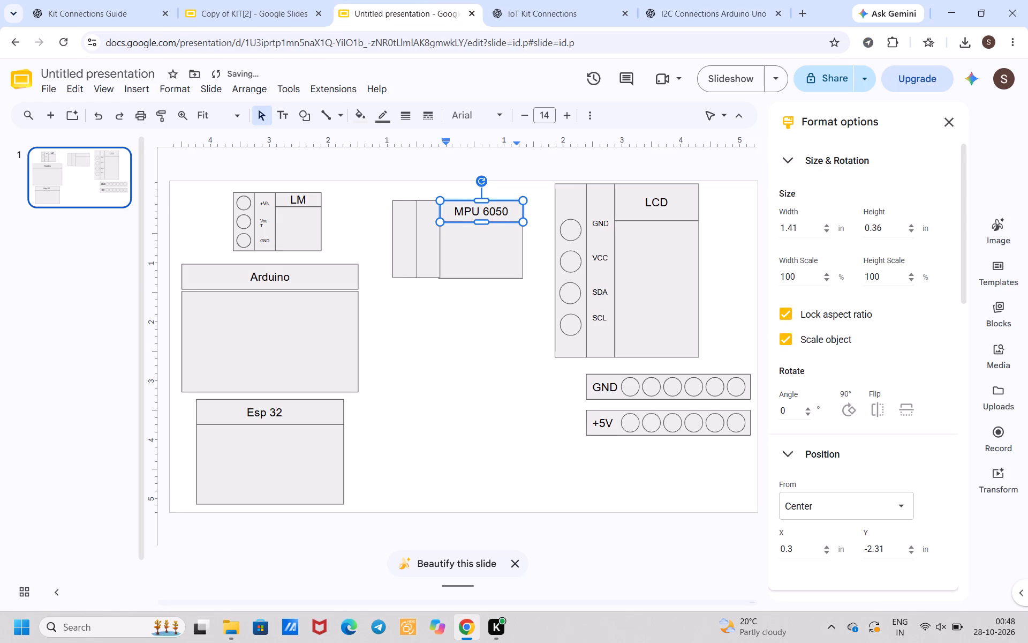
click(482, 212)
key(BackSpace)
click(504, 389)
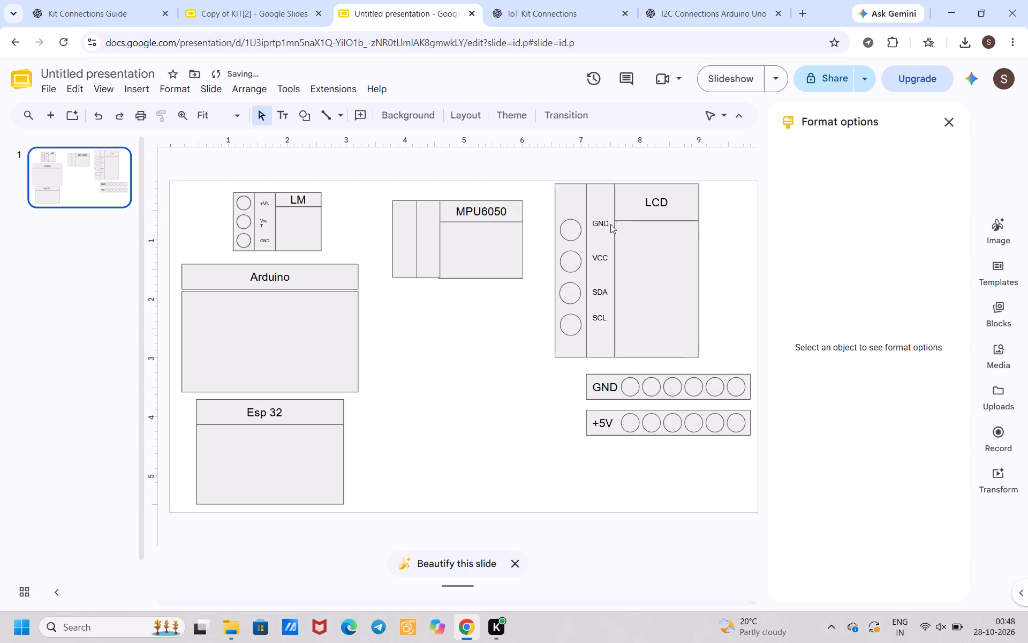
Check the chats' pin tables and draw a pin circle about 0.24 in across, centred at the top of the MPU6050 block's outer column.
click(144, 87)
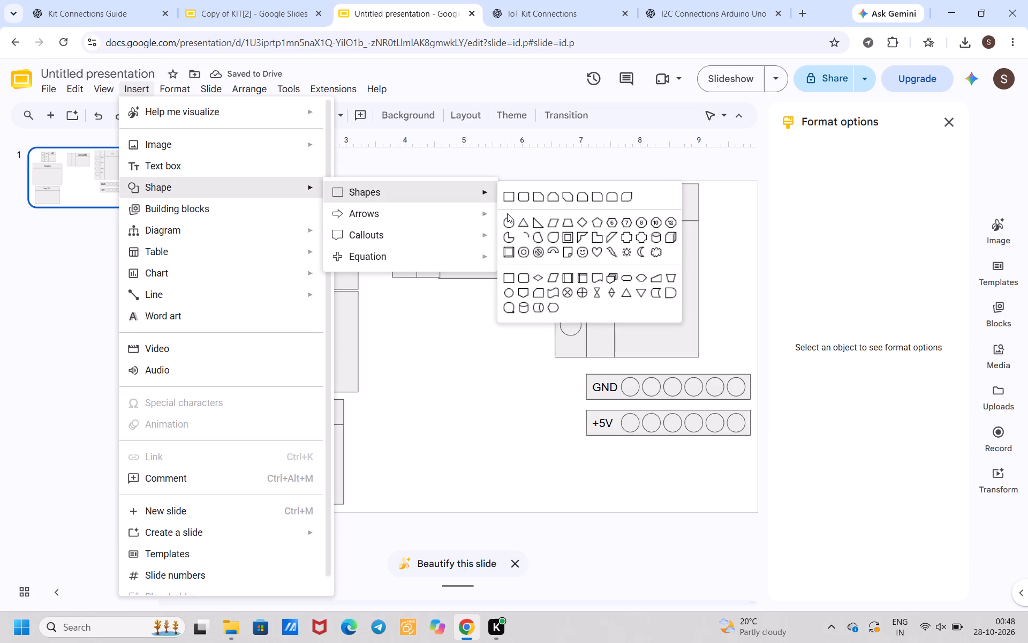
click(509, 213)
click(509, 225)
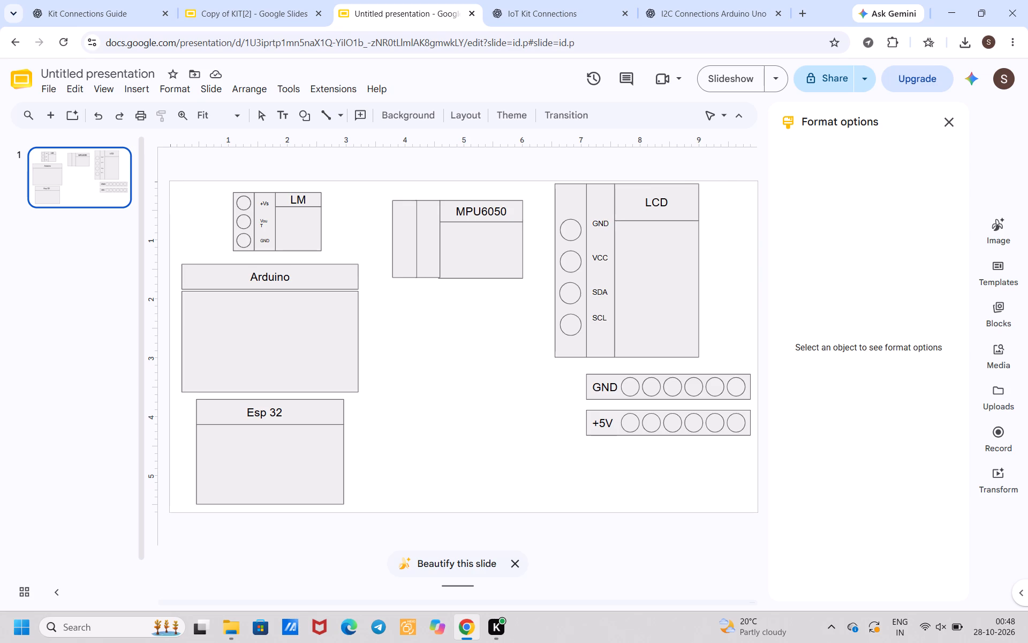
click(565, 0)
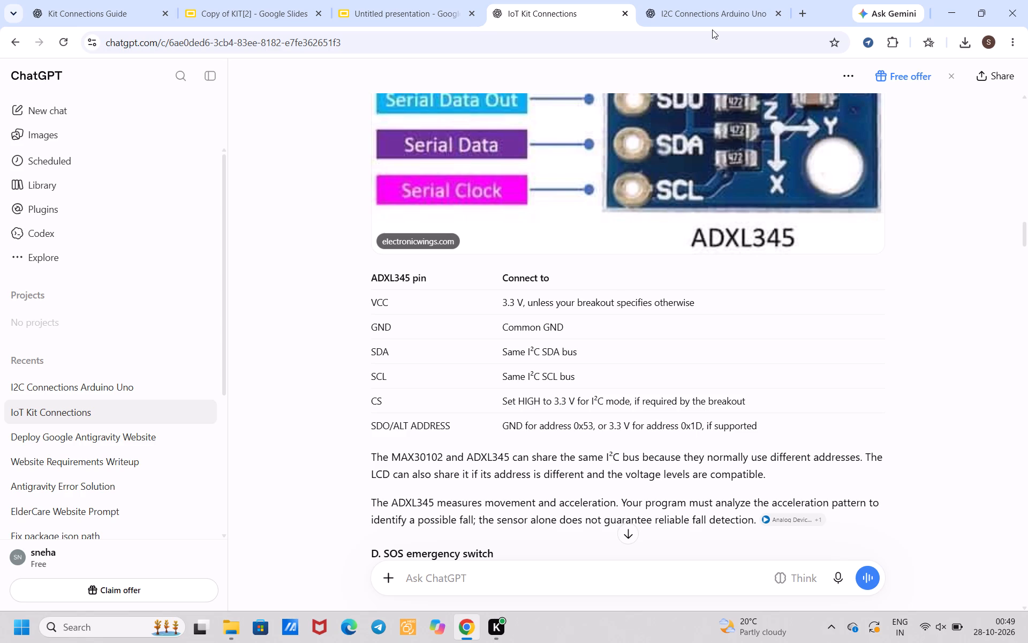
click(724, 0)
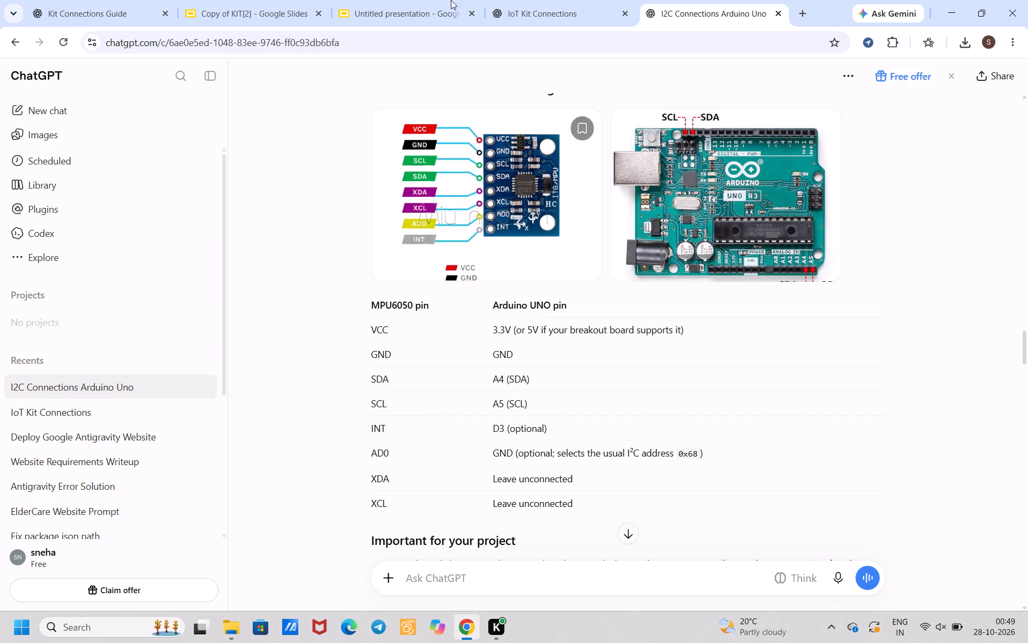
click(603, 0)
click(418, 0)
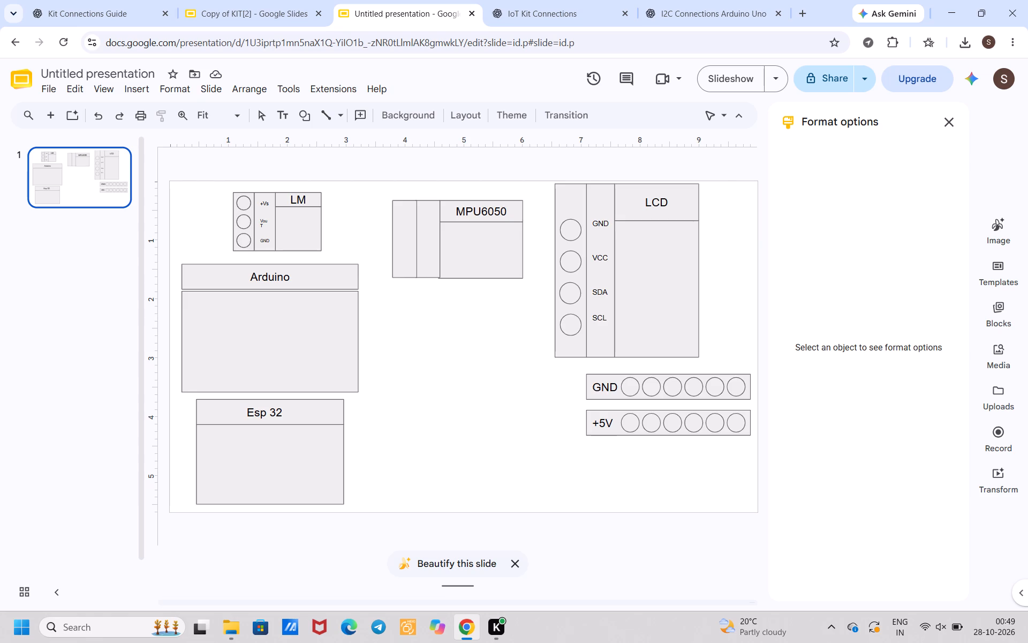
drag(397, 200, 410, 212)
click(381, 241)
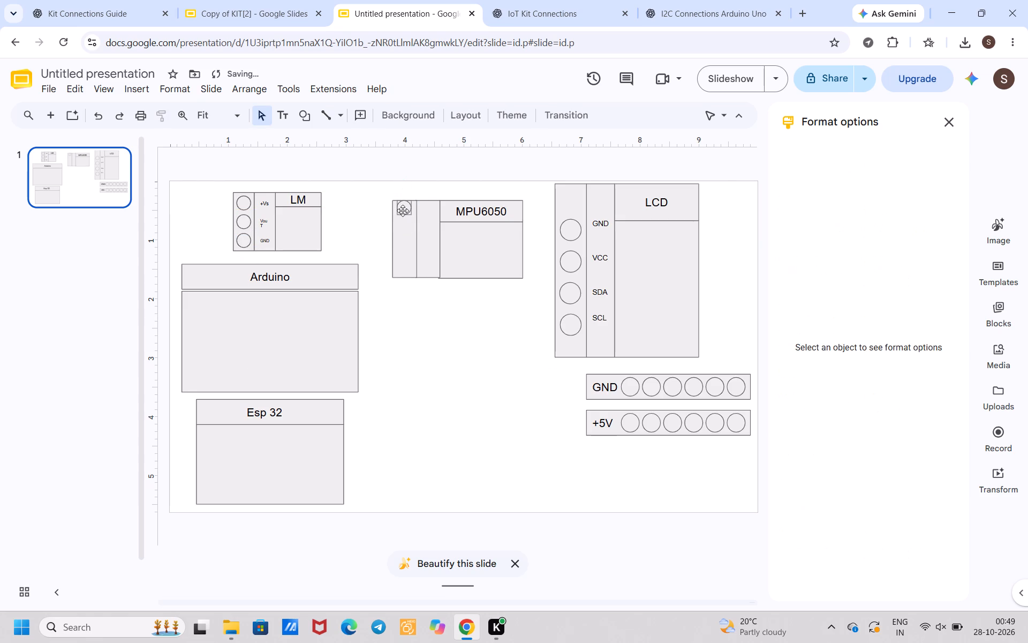
click(403, 211)
click(403, 211)
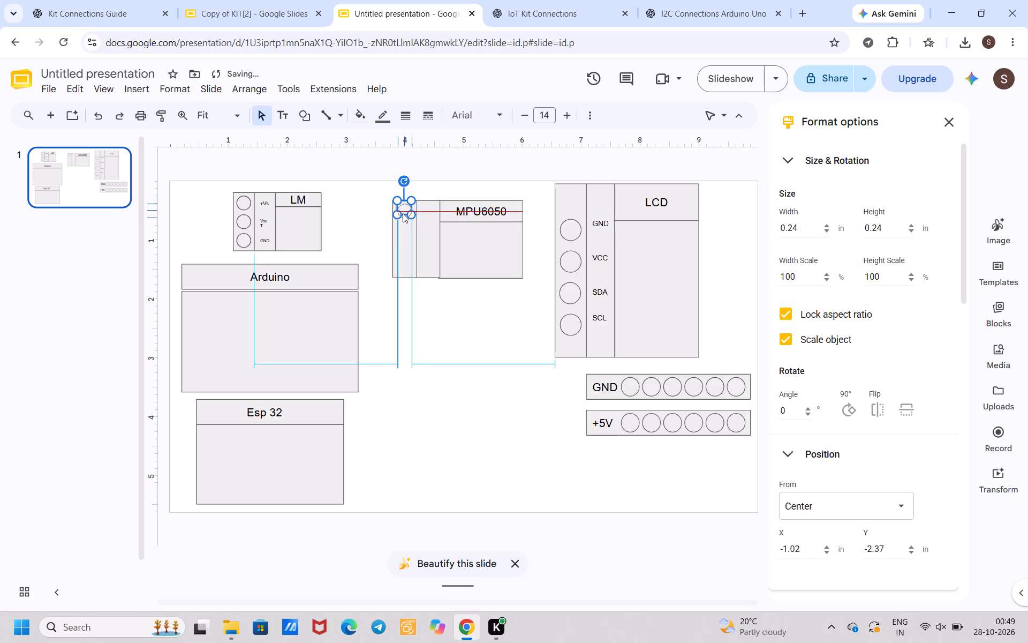
click(395, 338)
Copy the MPU6050 block's pin circle and place the duplicate directly beneath it in the same column.
click(404, 212)
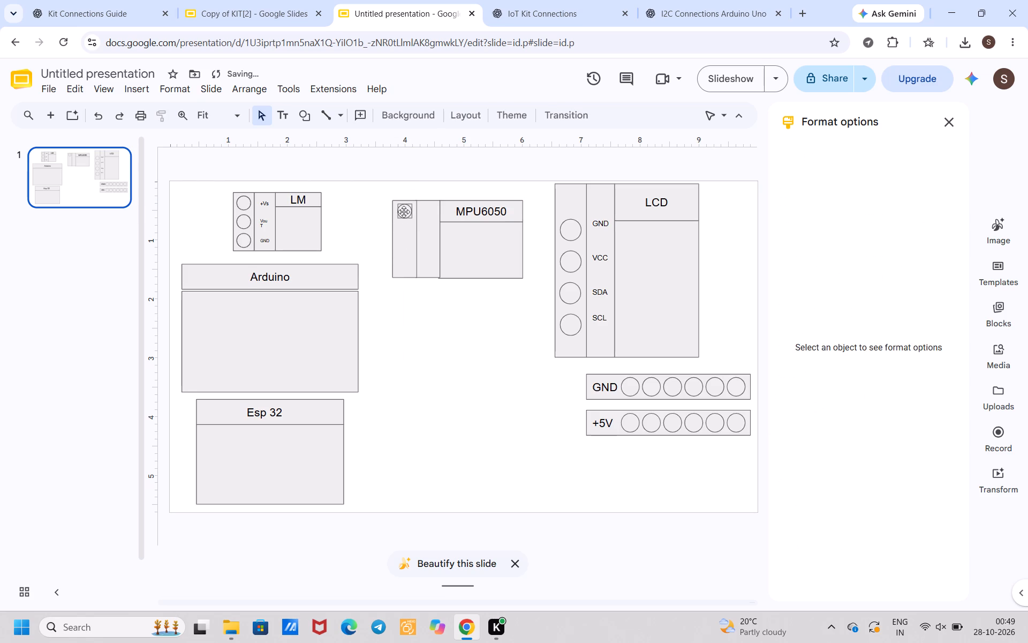
key(ctrl+c)
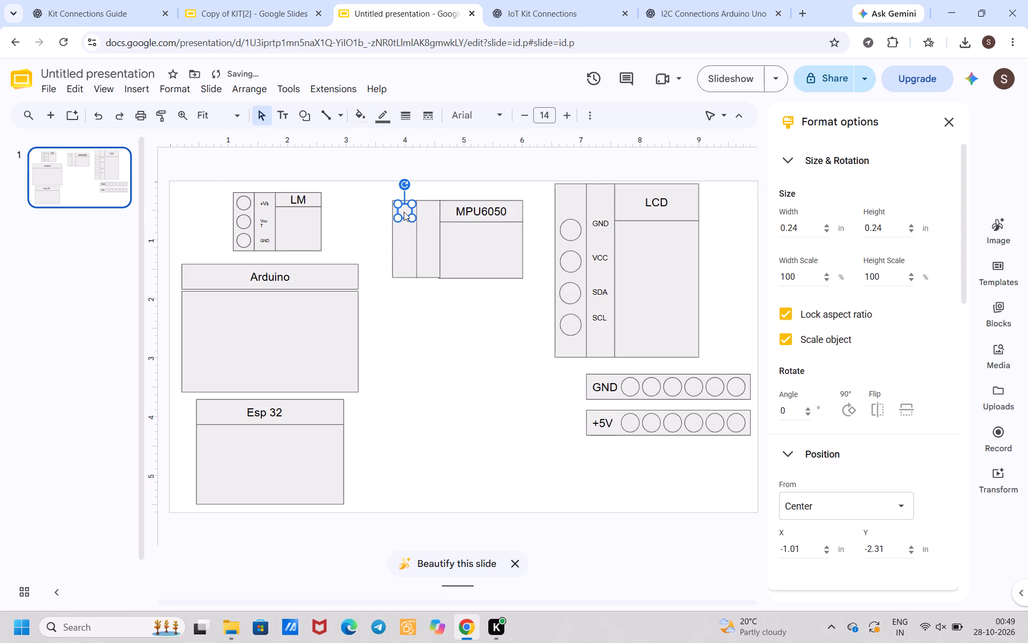
click(400, 233)
key(ctrl+v)
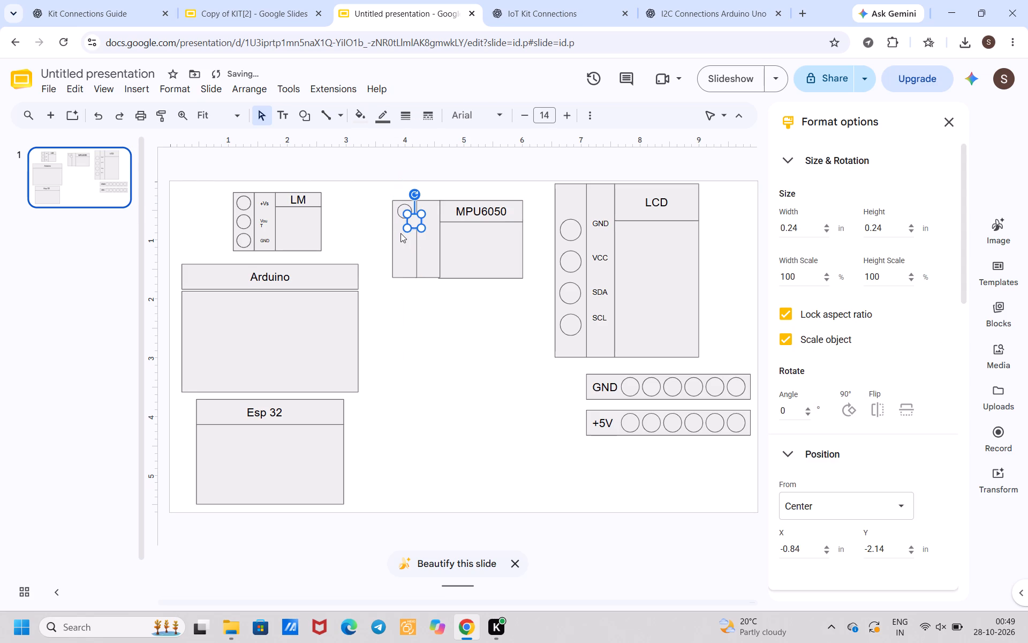
drag(415, 220, 408, 225)
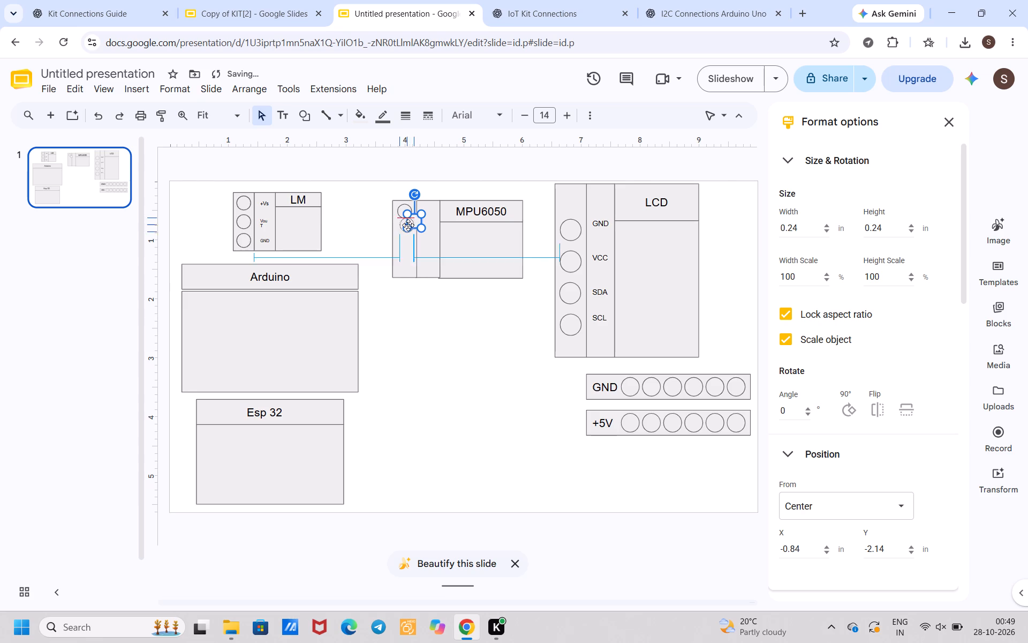
drag(408, 225, 405, 226)
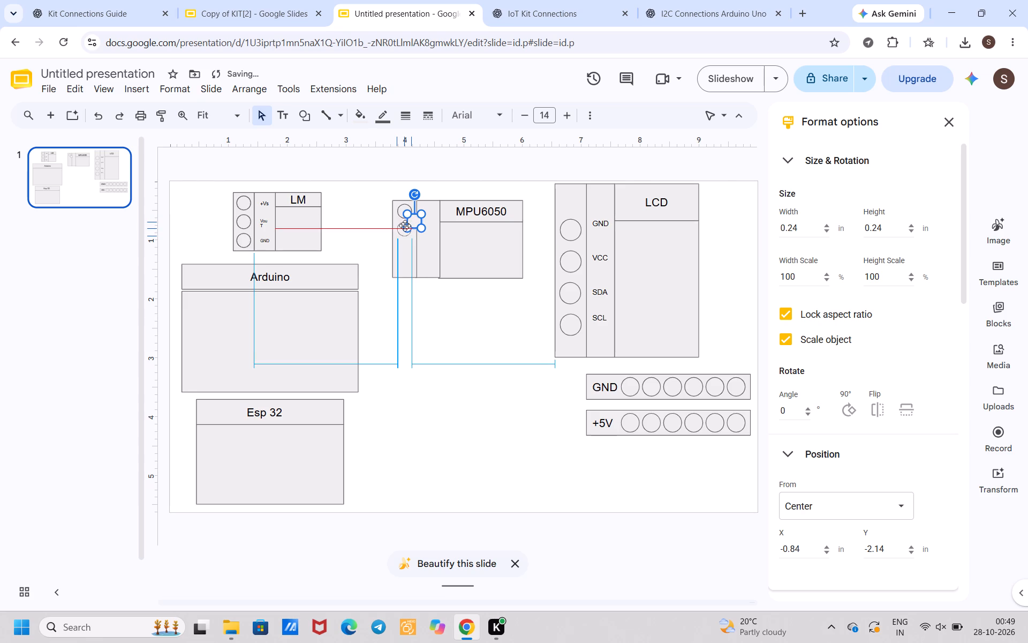
drag(405, 226, 405, 226)
click(400, 357)
Paste two more pin circles and stack them below the second one, evenly spaced in the MPU6050 block's outer column.
click(402, 240)
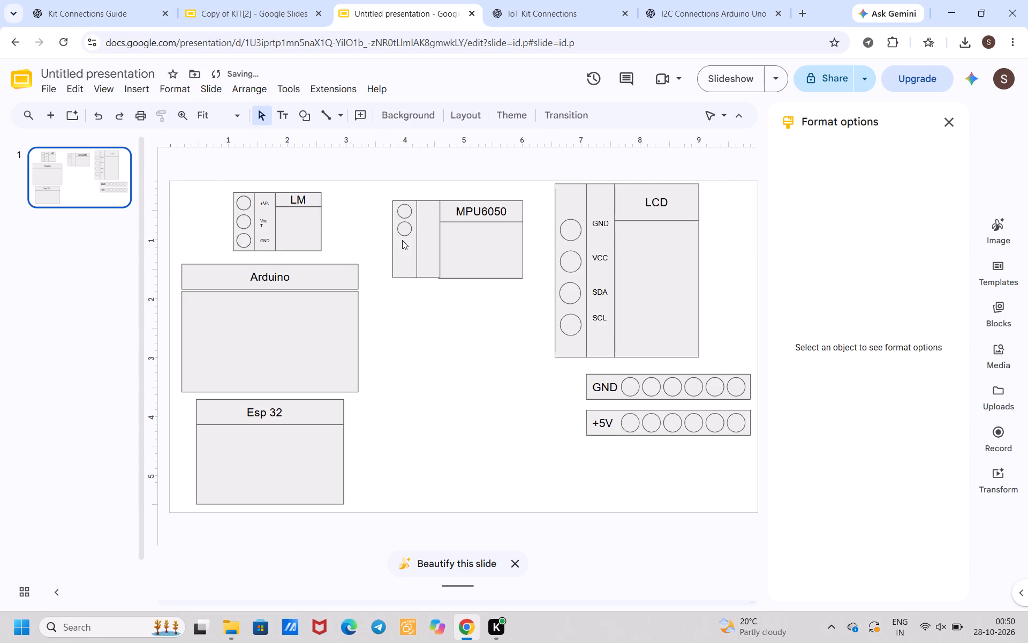
key(ctrl+v)
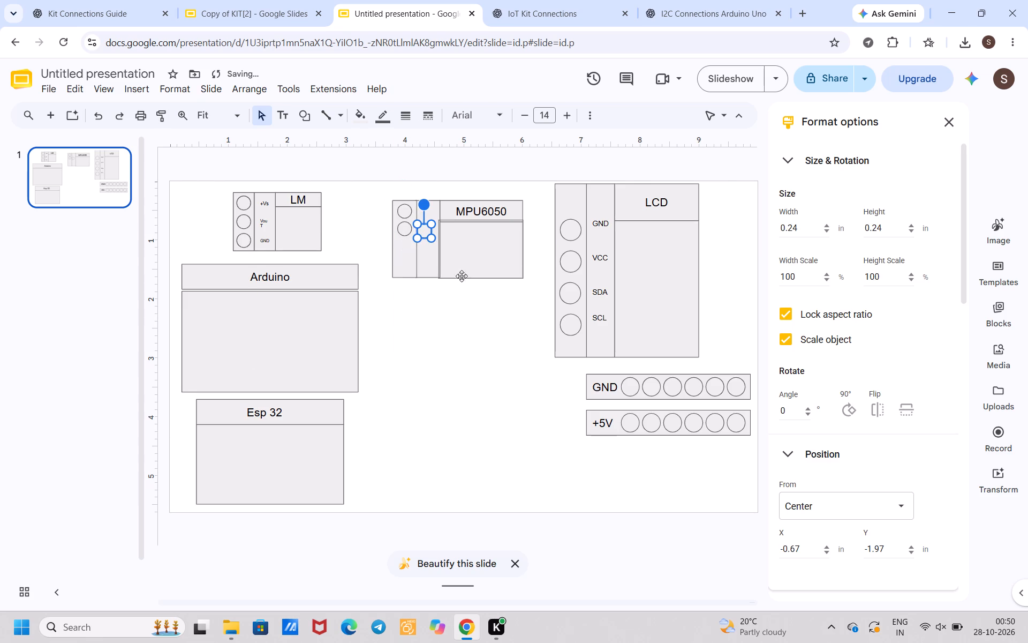
drag(425, 231, 405, 245)
click(410, 315)
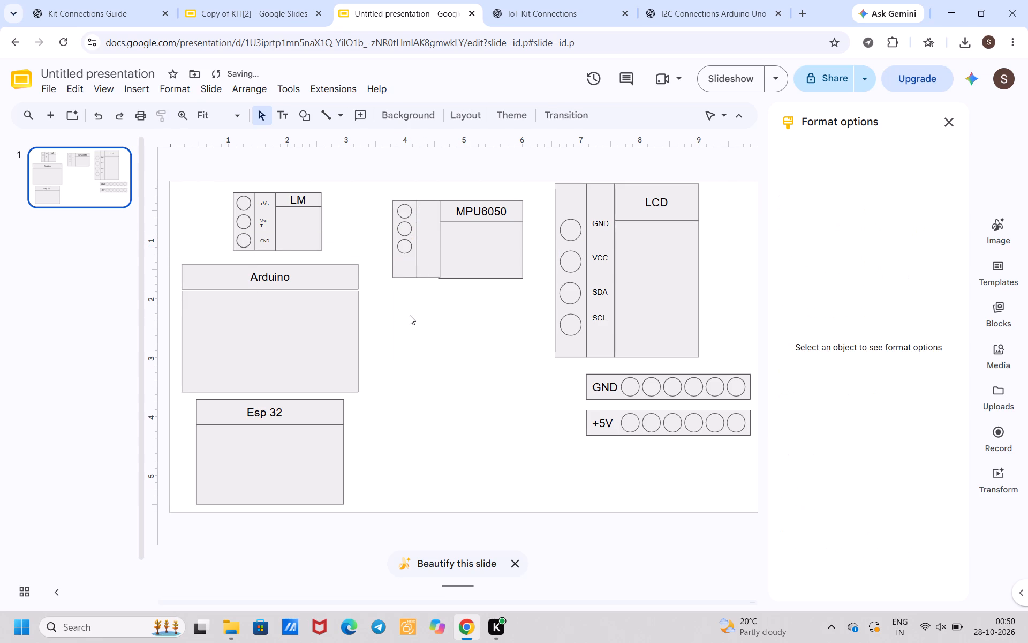
key(ctrl+v)
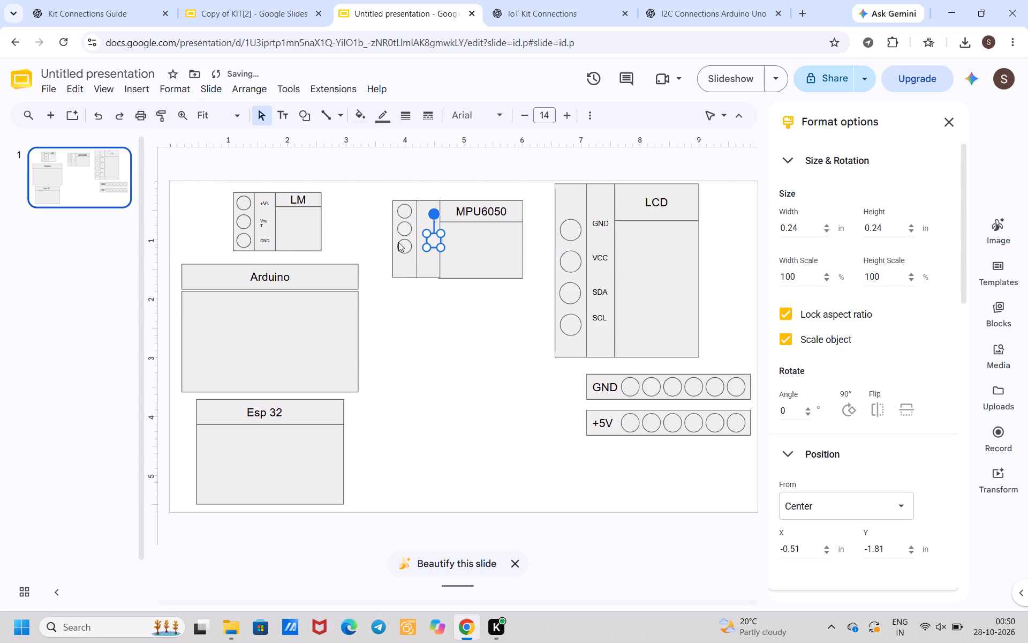
drag(434, 242, 404, 264)
drag(404, 264, 404, 264)
click(425, 346)
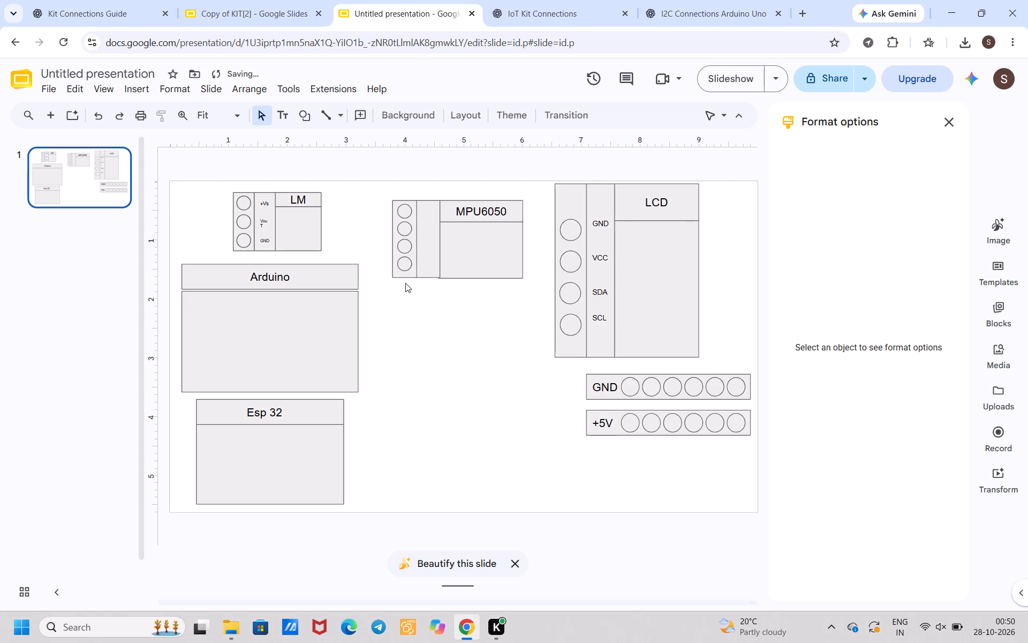
Extend the MPU6050 block's pin-circle column downward, level with the bottom edge of the Arduino header.
drag(405, 283, 413, 271)
click(413, 271)
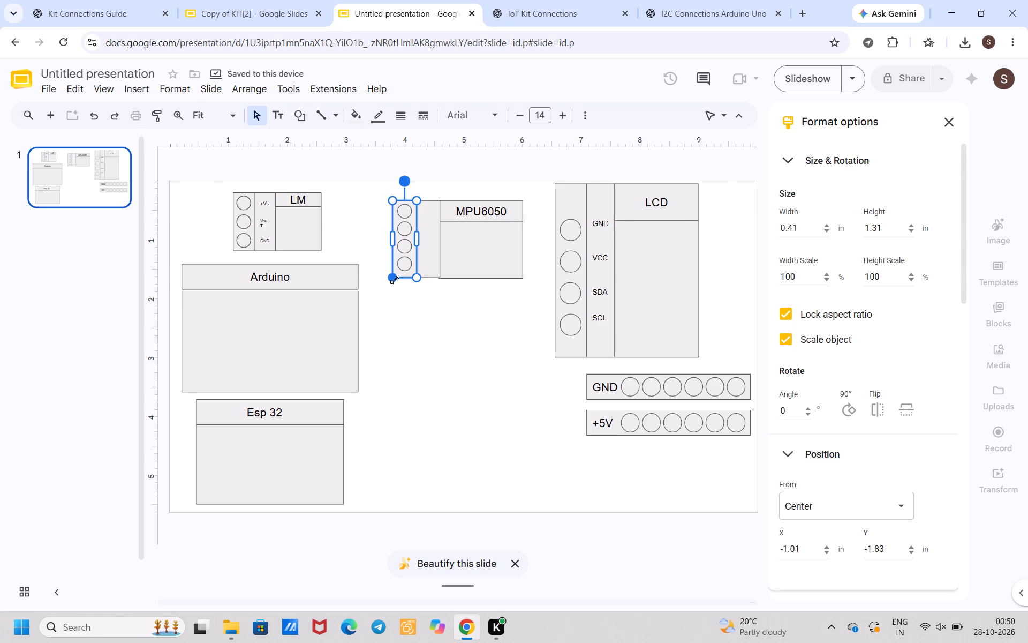
drag(395, 279, 396, 286)
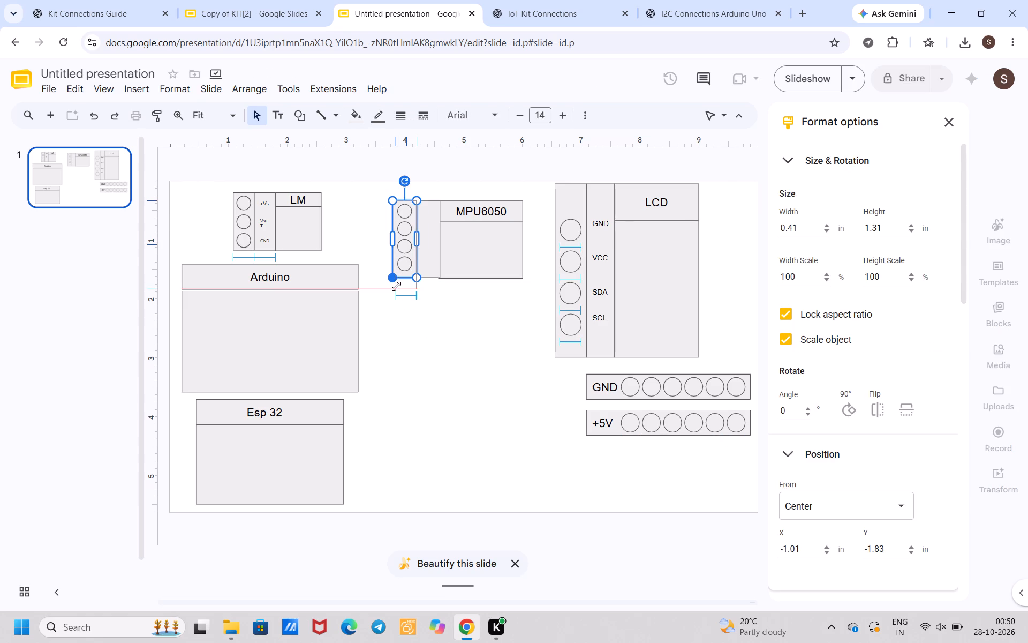
drag(396, 286, 392, 290)
click(408, 322)
Set the font size of the top pin circle in the MPU6050 block to 5.
click(404, 211)
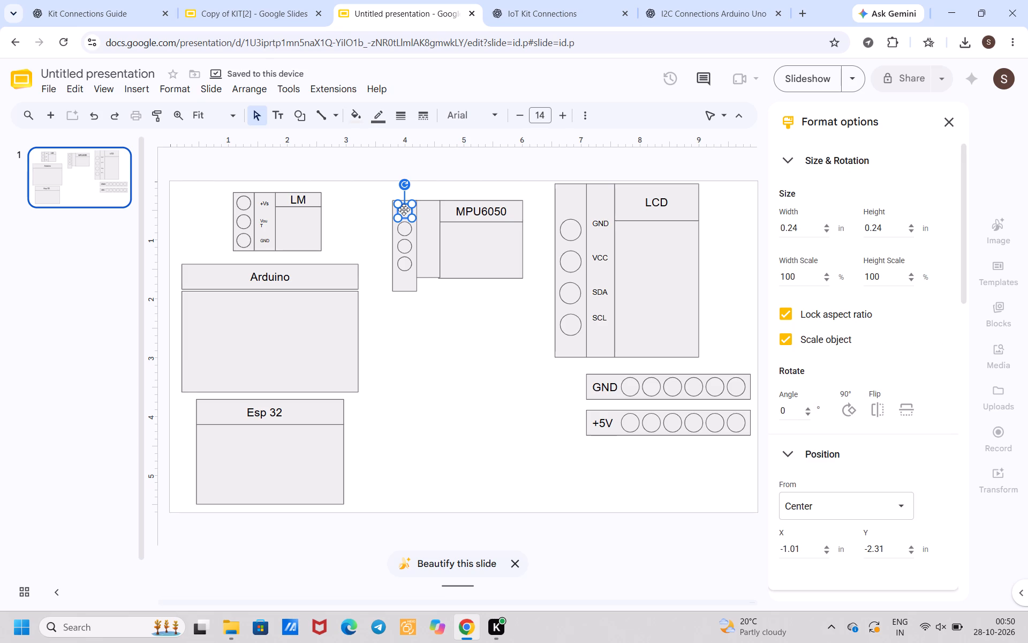
click(513, 114)
click(513, 113)
click(402, 215)
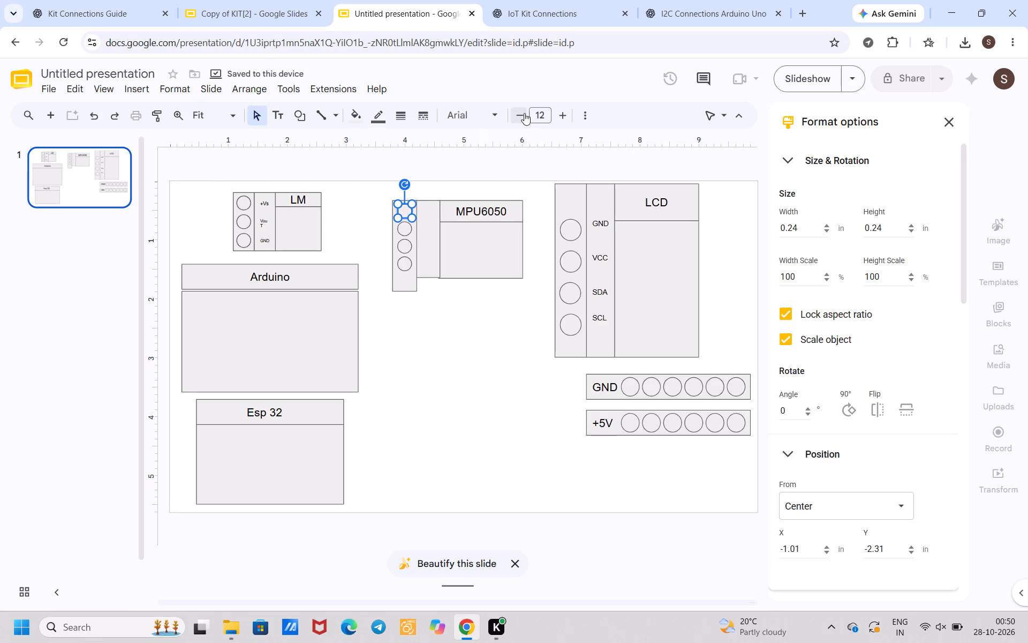
triple_click(524, 113)
triple_click(524, 113)
triple_click(524, 113)
click(524, 113)
triple_click(560, 114)
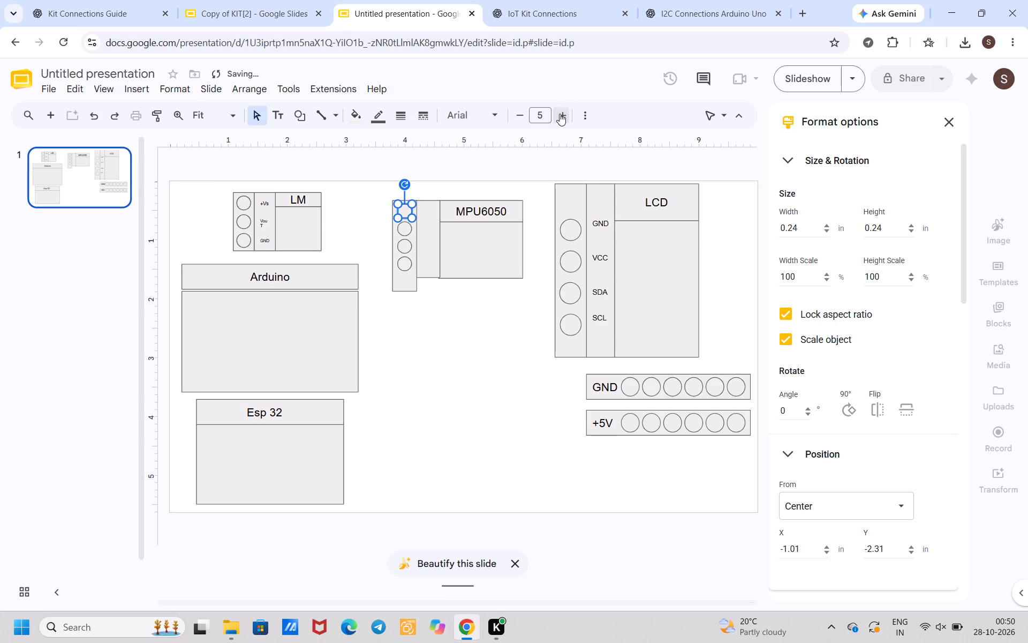
Set the font size of the top pin circle in the MPU6050 block to 12.
triple_click(560, 114)
triple_click(560, 114)
click(560, 114)
click(448, 414)
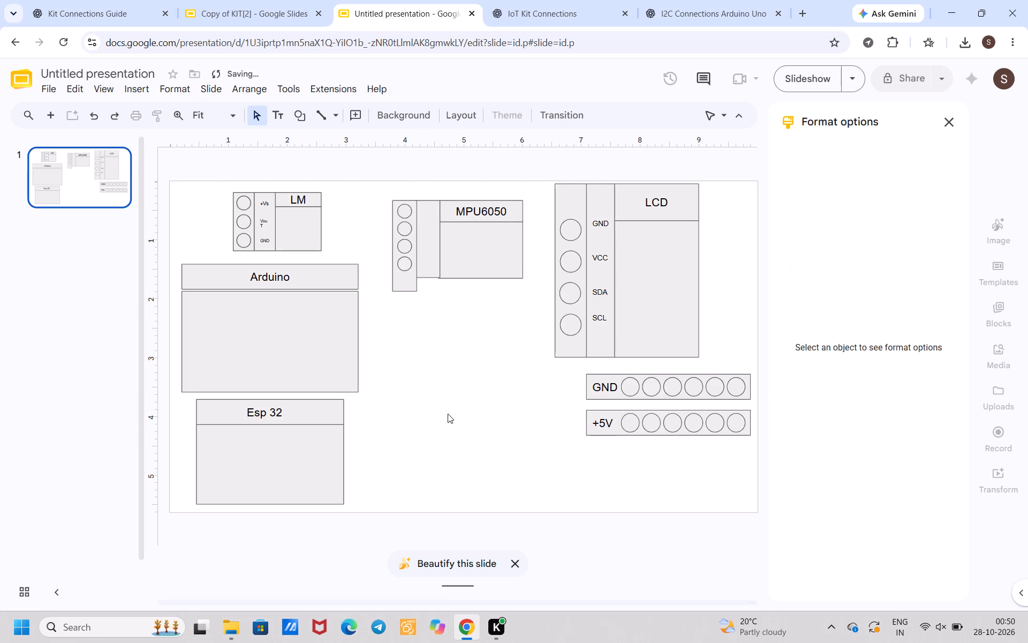
Shrink the top pin circle in the MPU6050 block to 0.2 in and recentre it in its column.
click(404, 208)
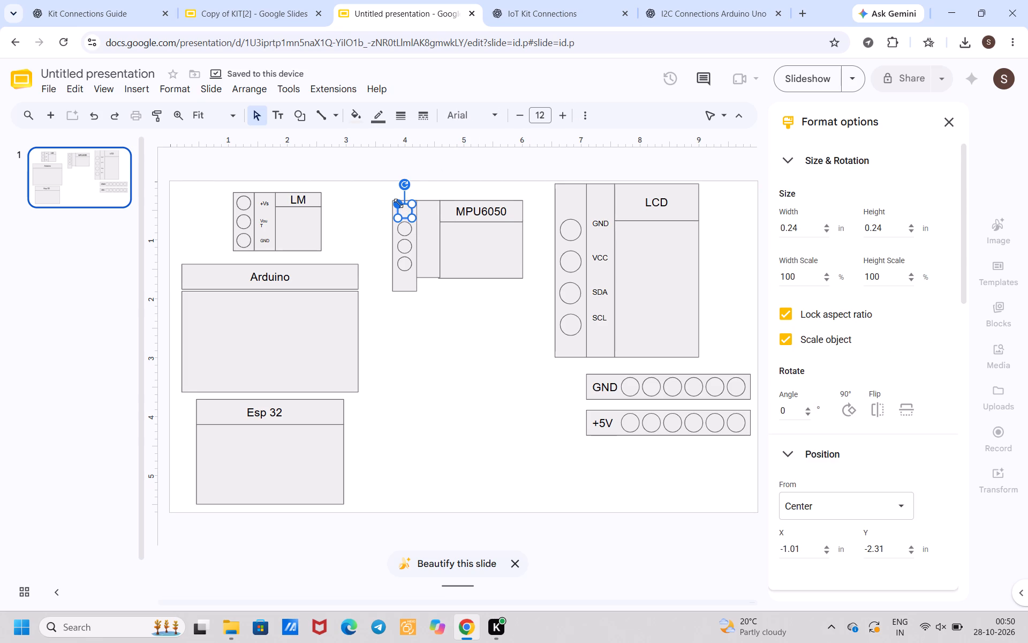
click(398, 203)
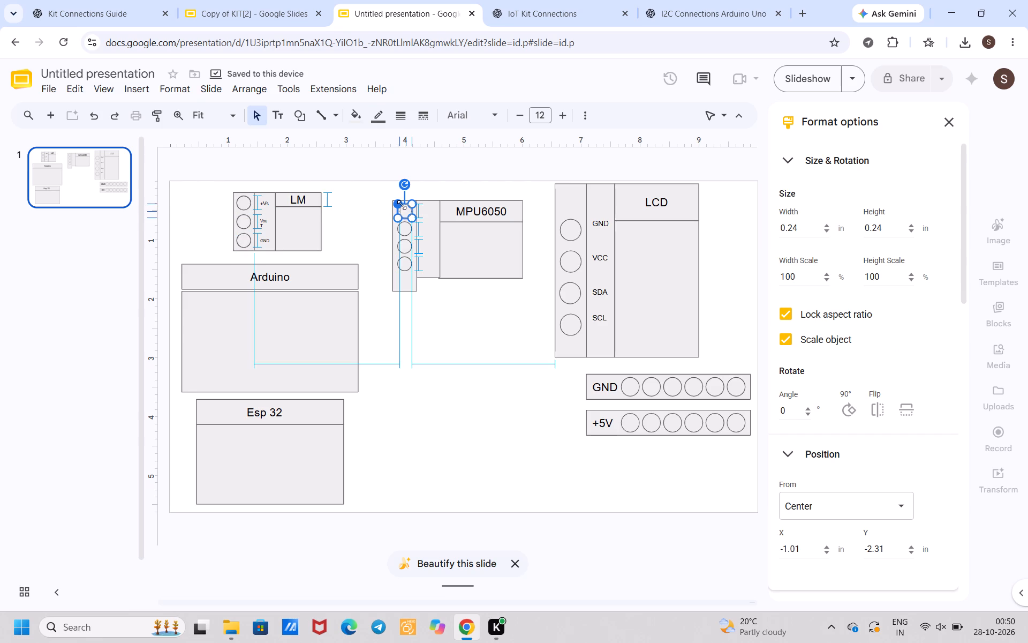
click(473, 351)
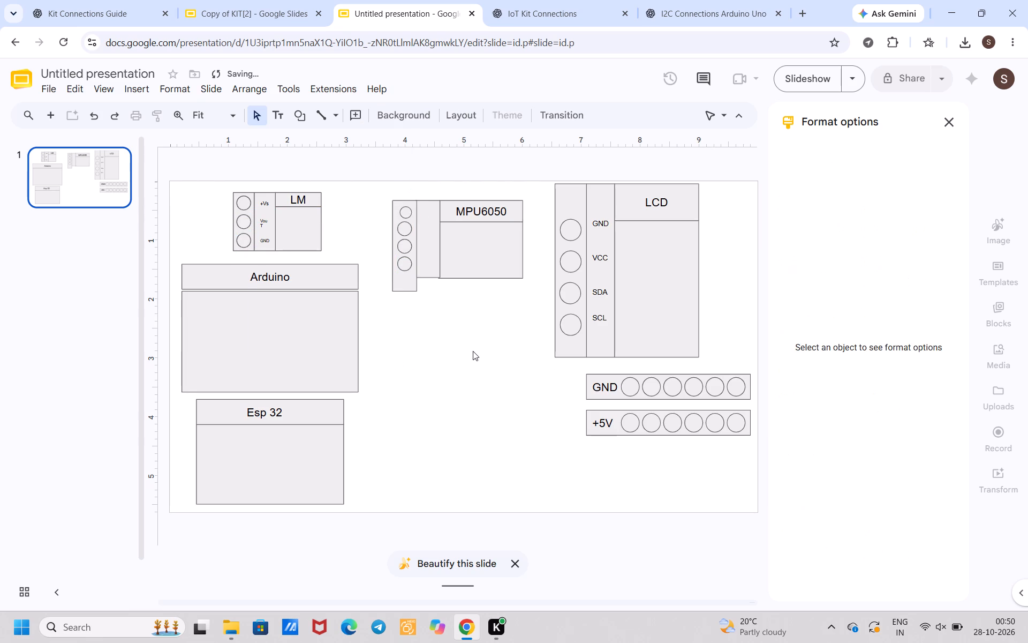
click(407, 213)
click(407, 213)
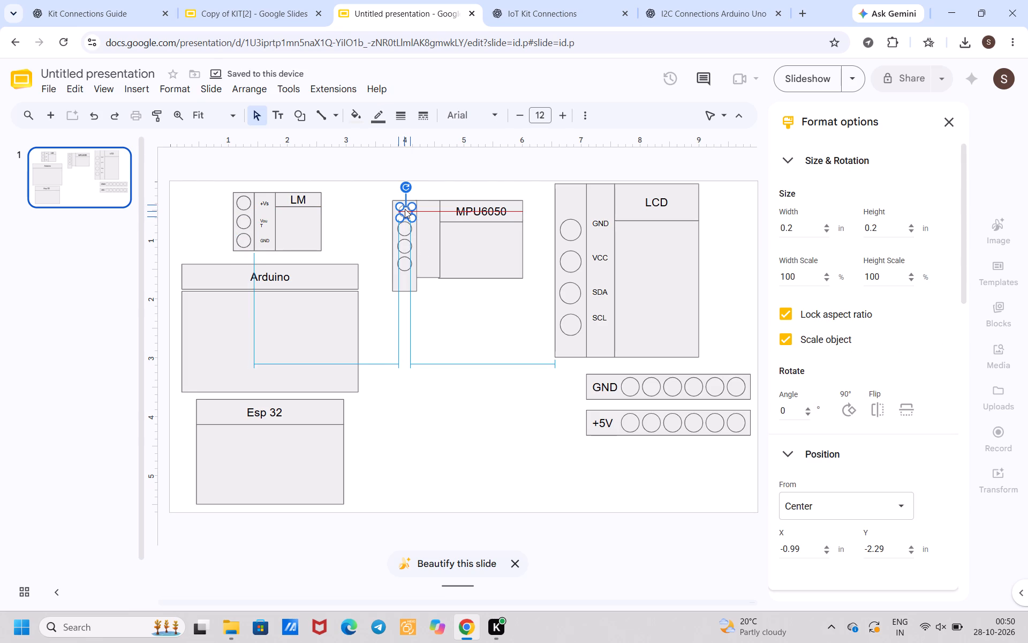
click(473, 304)
Shrink the MPU6050 block's second pin circle to 0.2 in and move it up, centred closely beneath the top circle.
click(403, 221)
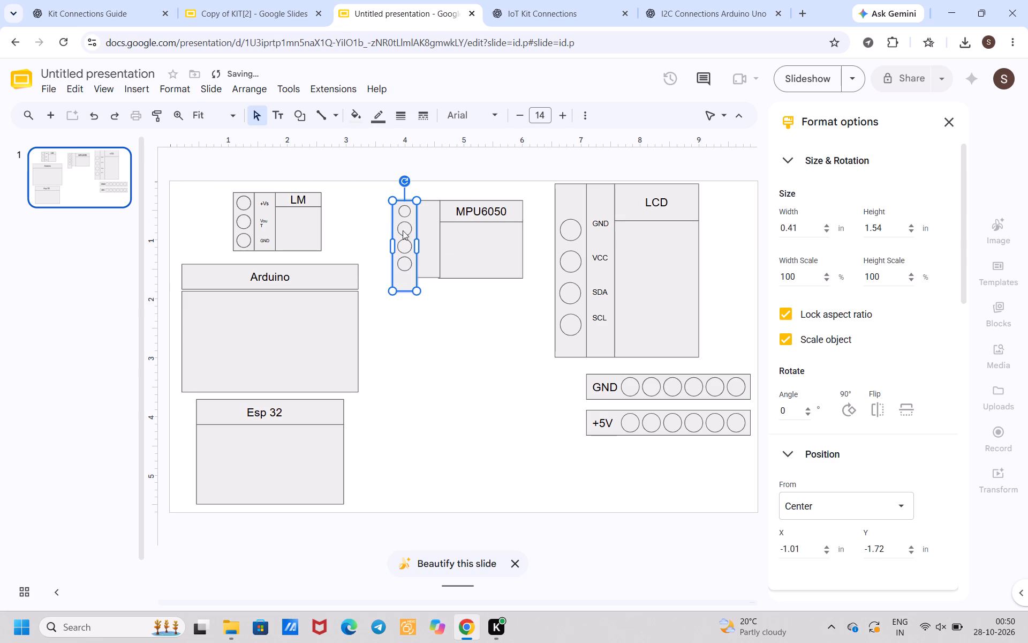
click(403, 235)
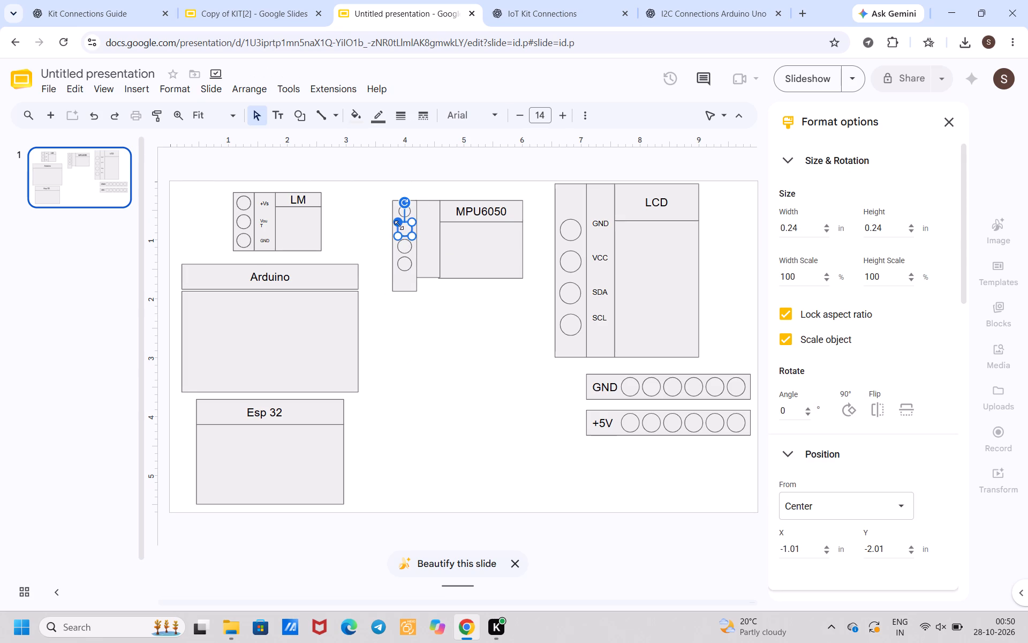
click(398, 225)
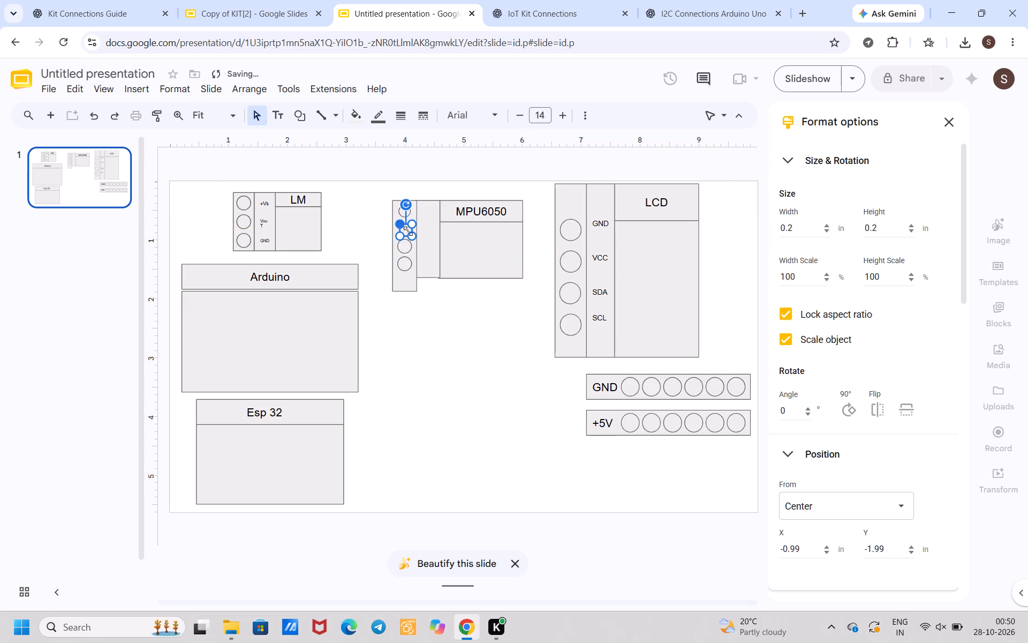
click(473, 304)
click(404, 230)
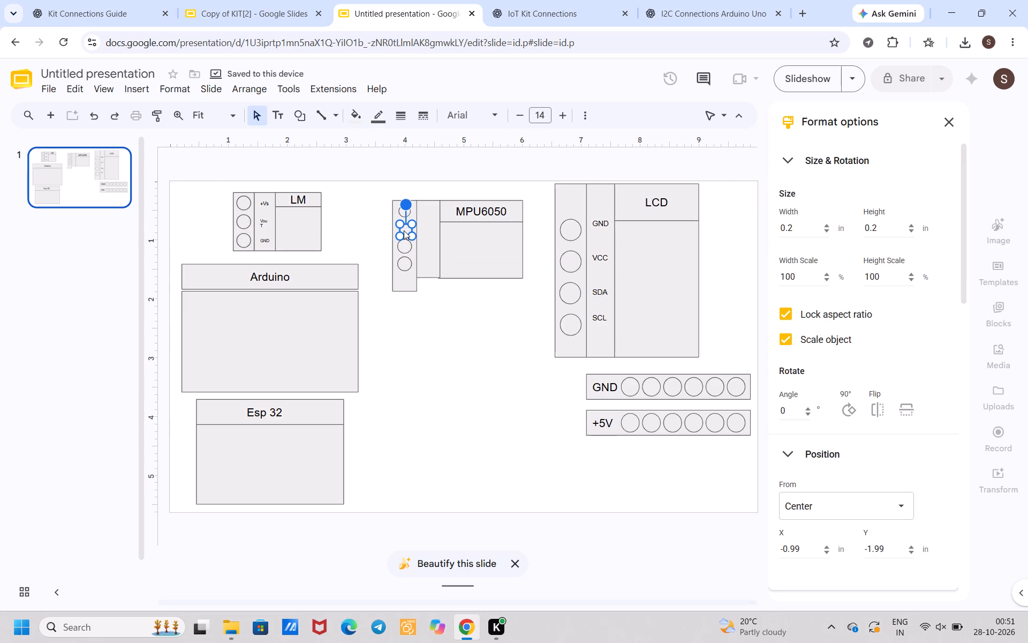
click(404, 230)
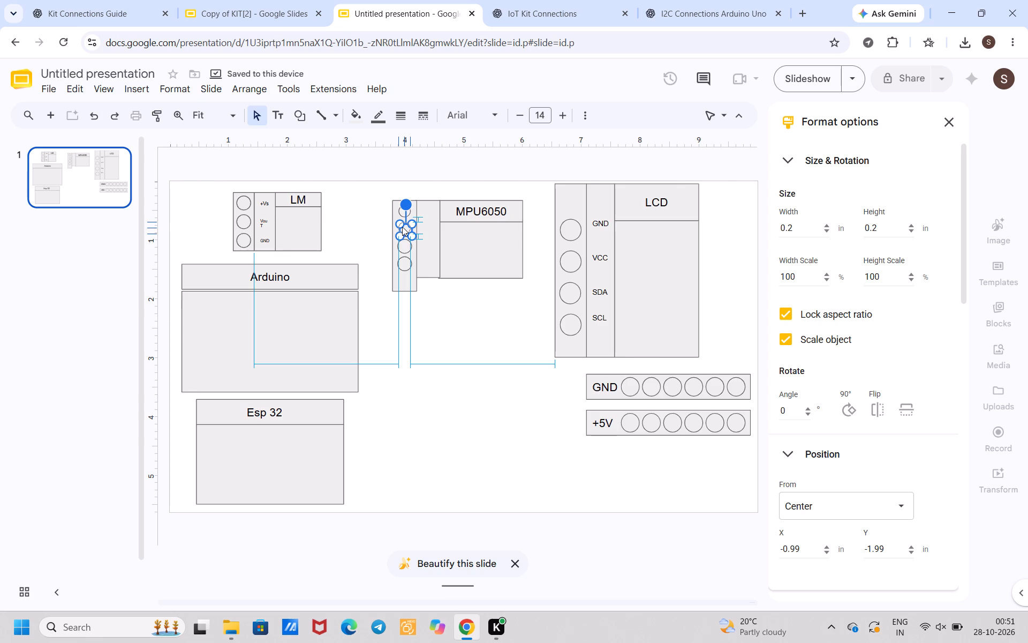
click(477, 374)
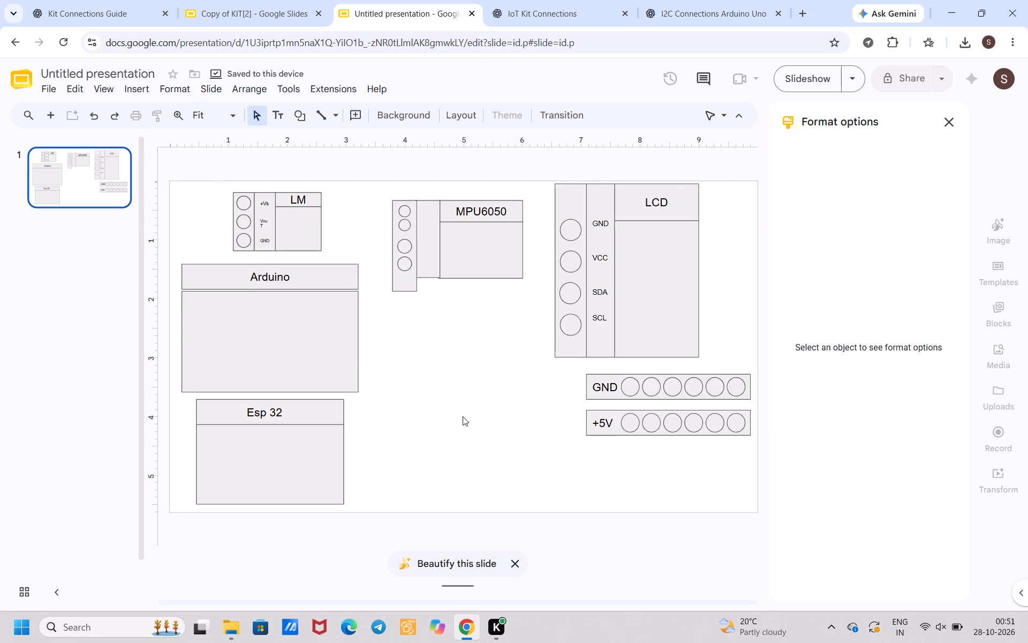
Shrink the MPU6050 block's third pin circle to 0.2 in and move it slightly up, centred in the column.
click(409, 250)
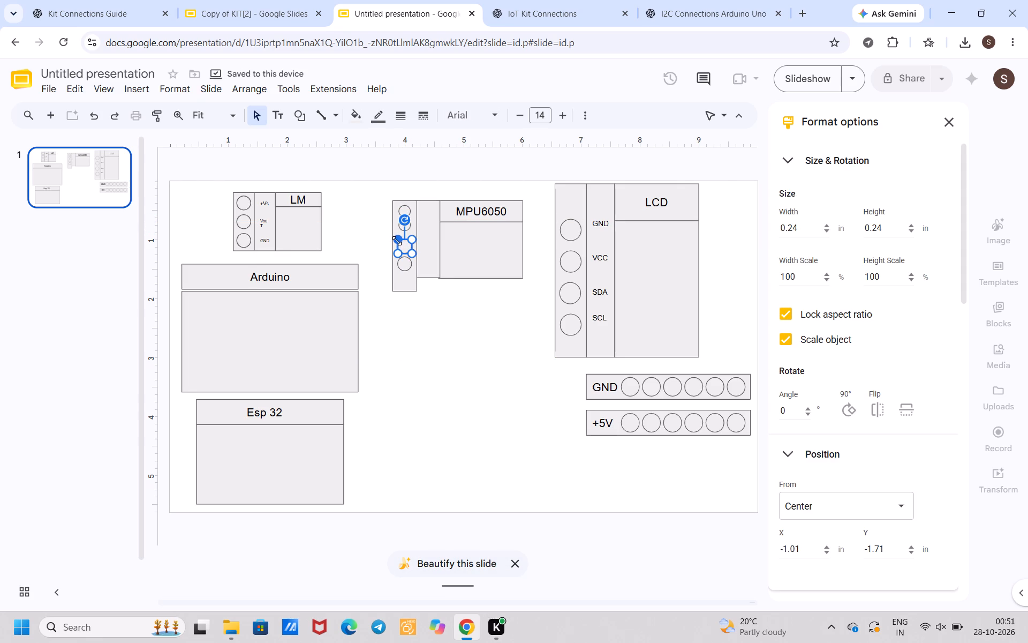
click(398, 242)
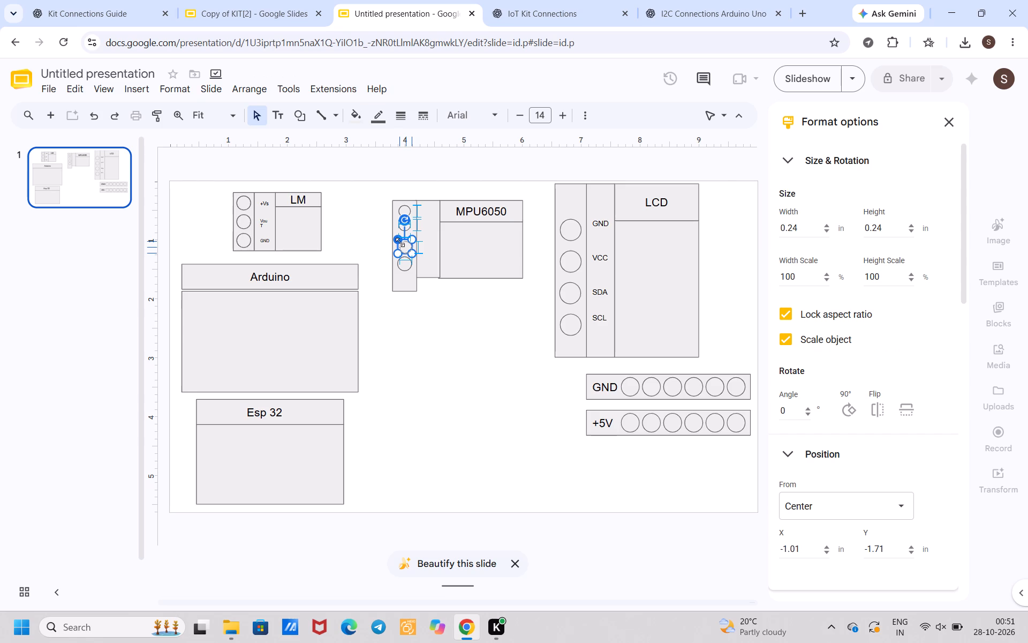
click(453, 343)
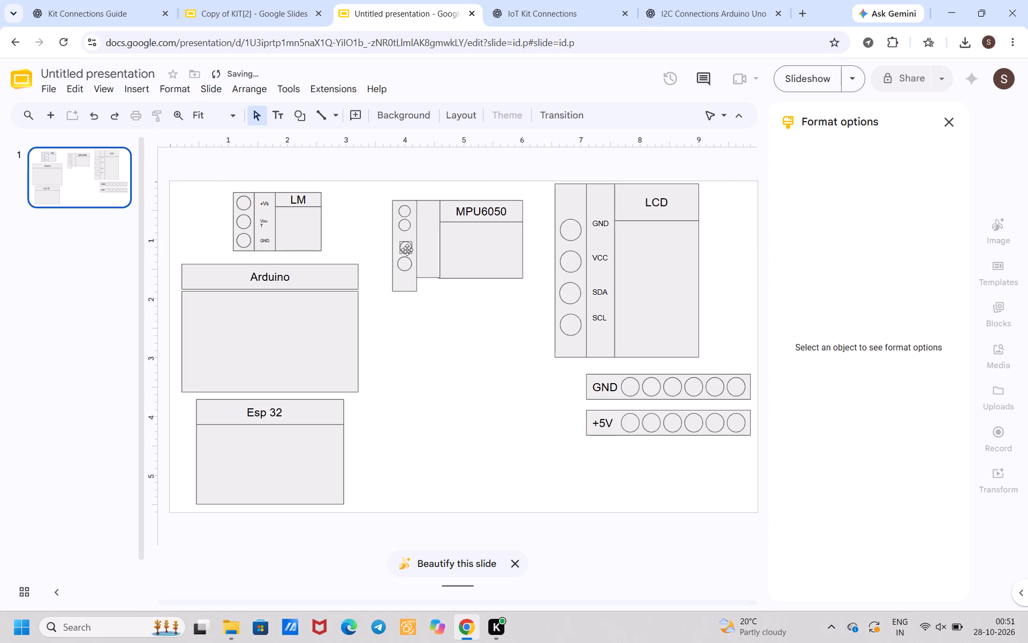
drag(407, 246, 406, 241)
click(500, 388)
Shrink the MPU6050 block's fourth pin circle to 0.2 in.
click(405, 268)
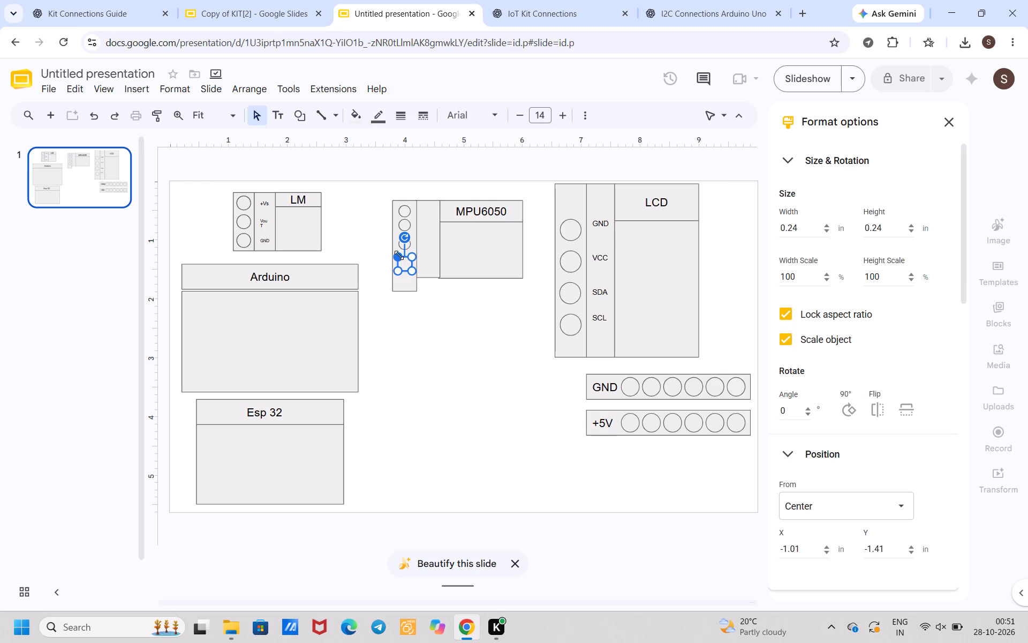
click(398, 255)
click(437, 303)
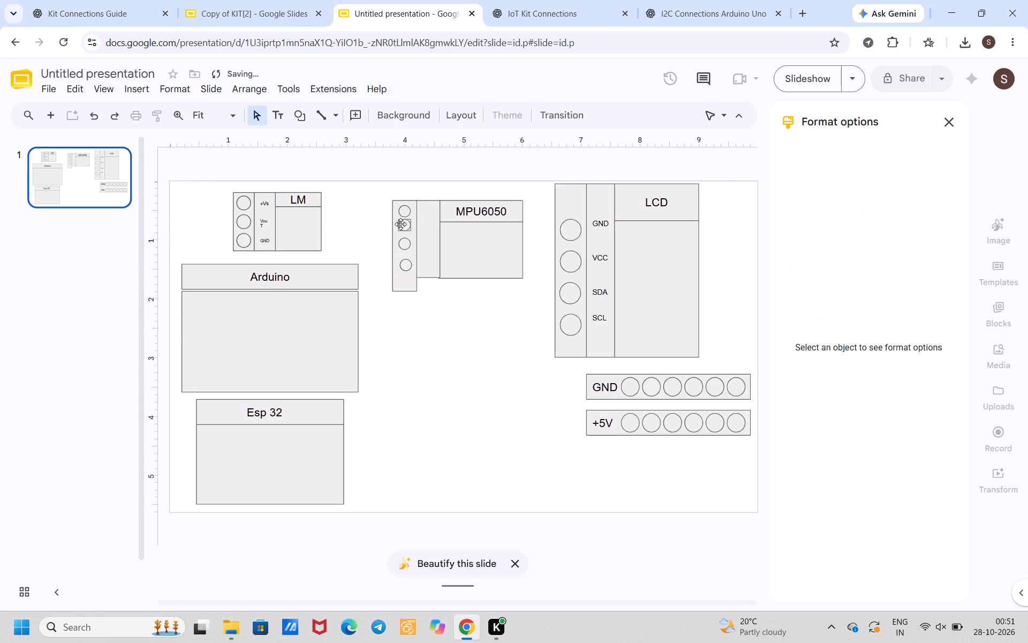
Space the four MPU6050 pin circles evenly, lowering the second slightly and raising the fourth into line with the column's centre.
click(400, 224)
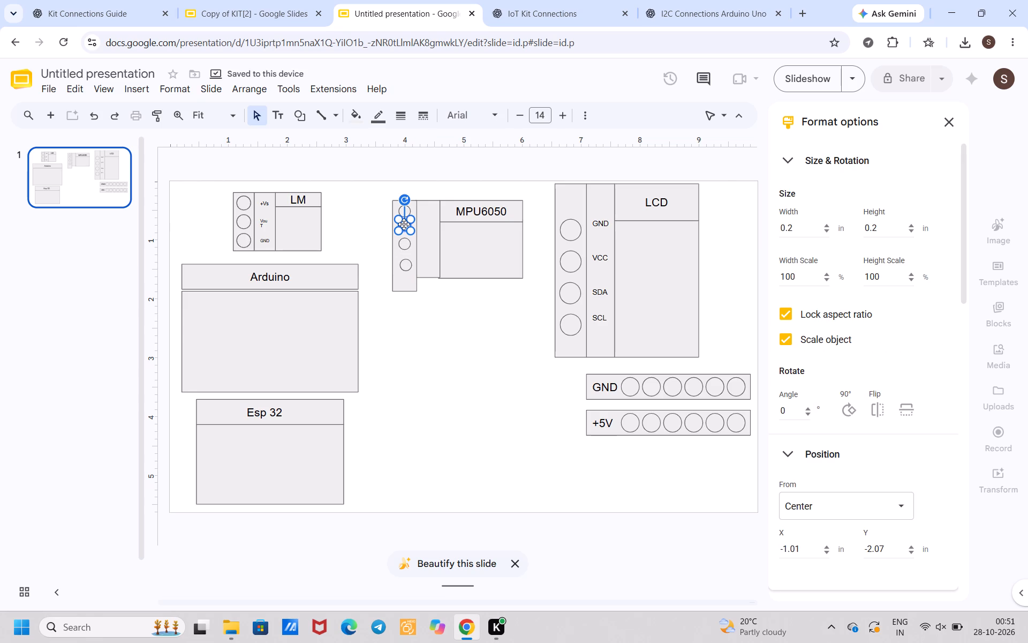
click(404, 224)
click(420, 282)
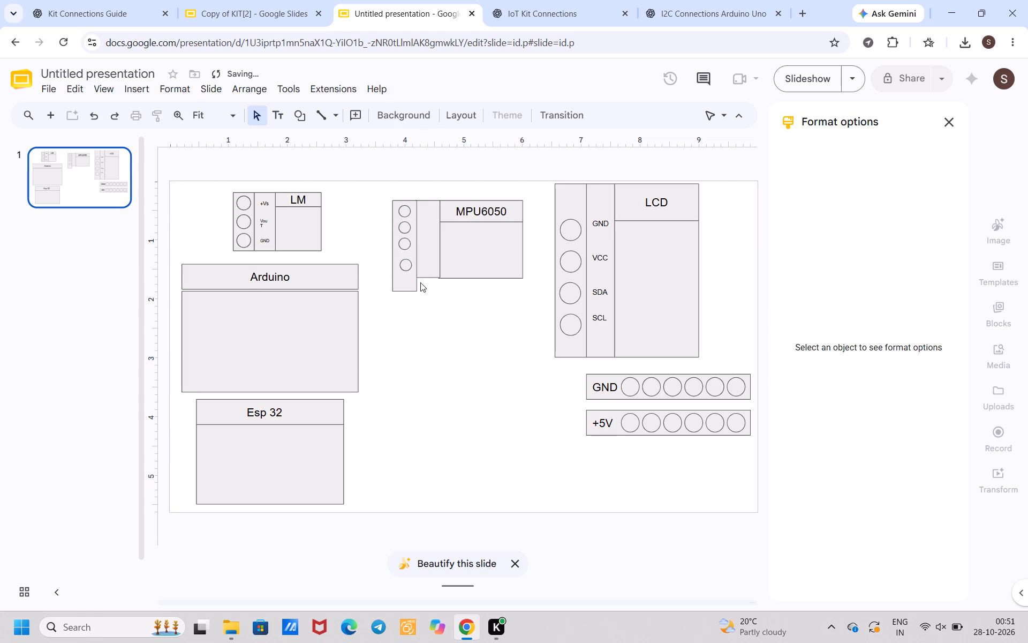
click(405, 248)
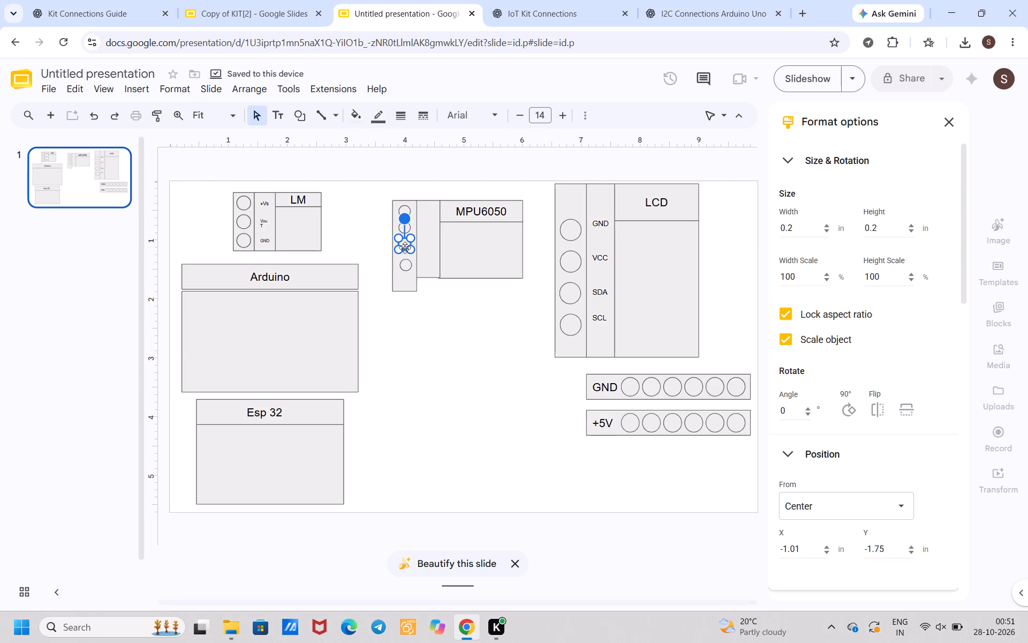
click(405, 248)
click(451, 339)
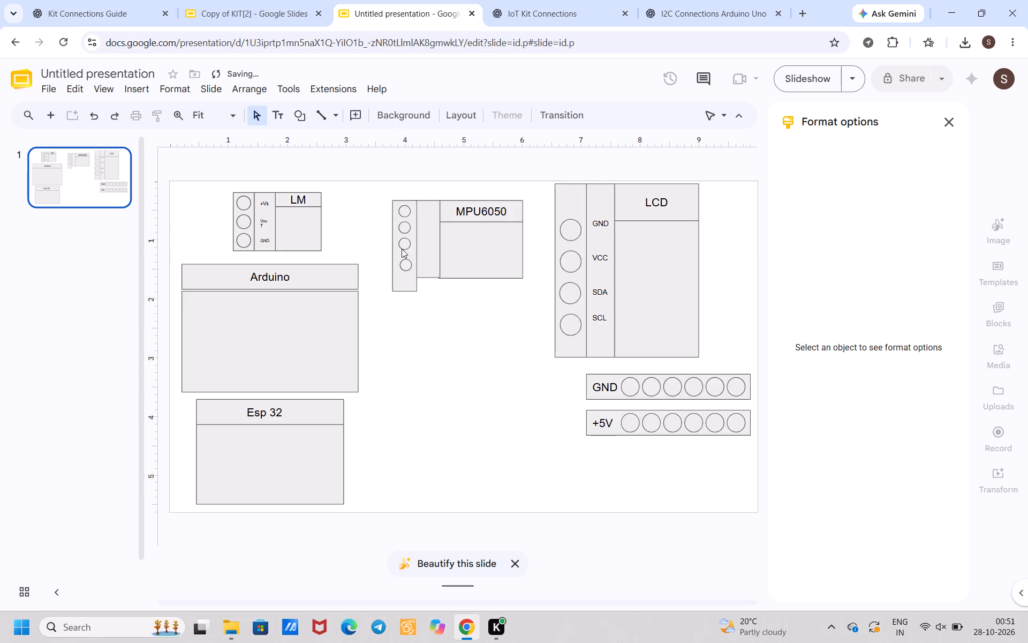
click(402, 242)
click(406, 267)
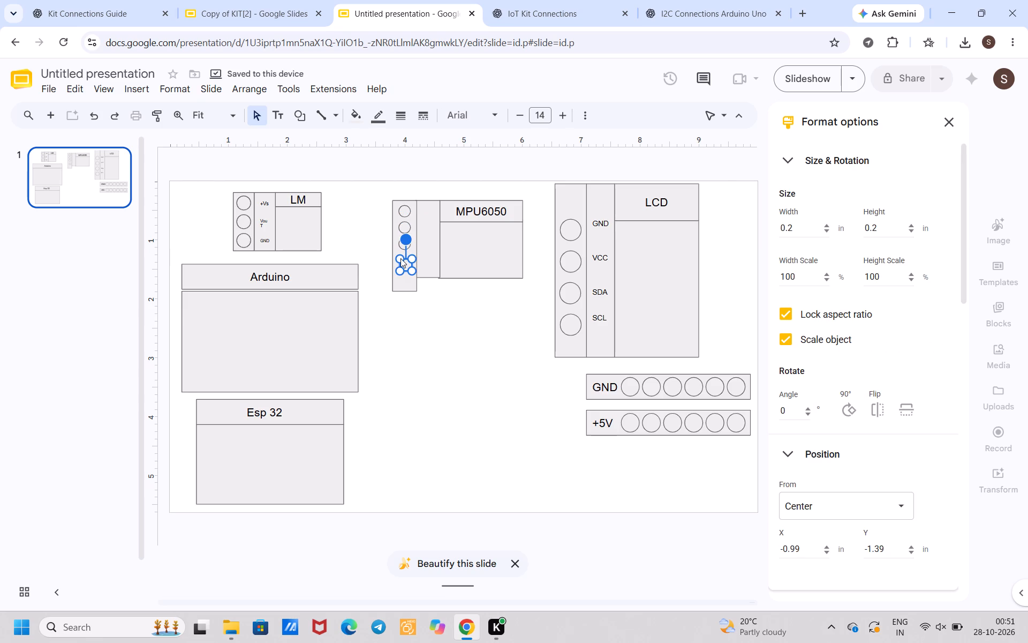
drag(406, 263, 404, 259)
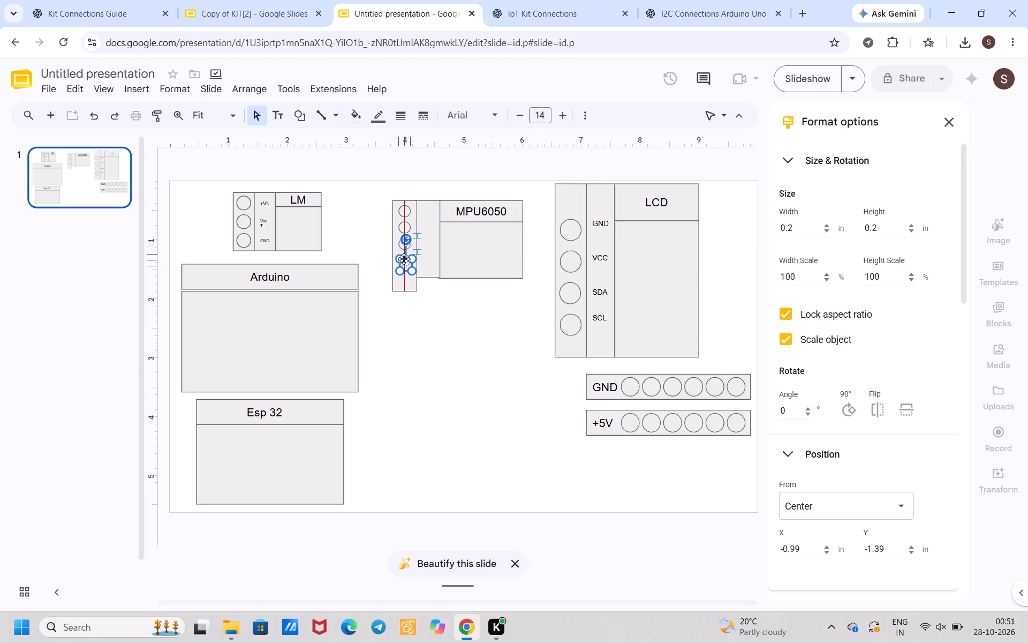
drag(404, 259, 404, 257)
click(441, 332)
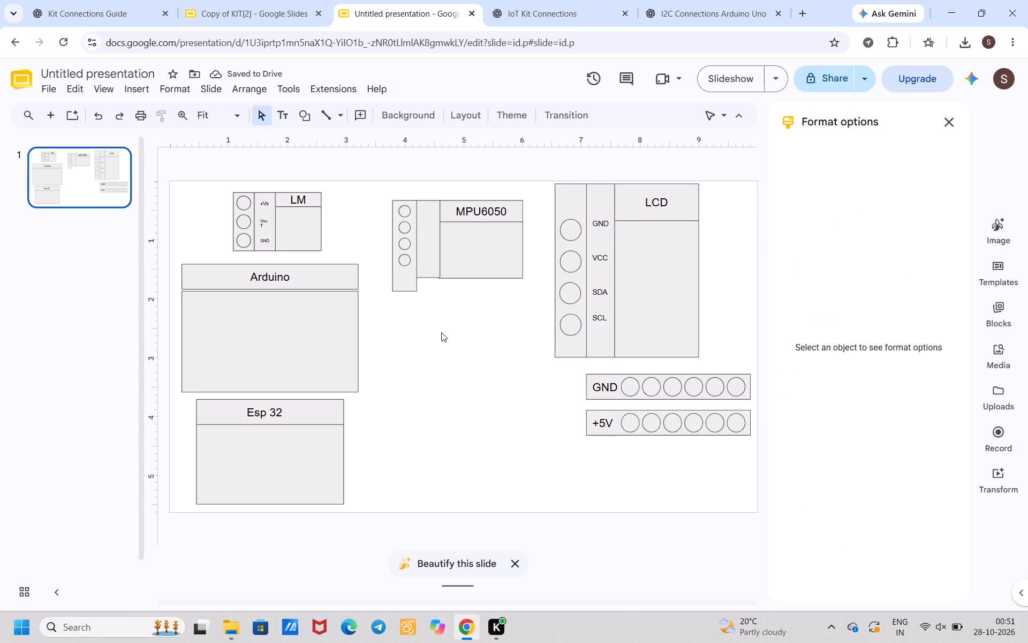
Duplicate the fourth MPU6050 pin circle and place the copy directly beneath it as the column's fifth pin.
click(406, 259)
key(ctrl+c)
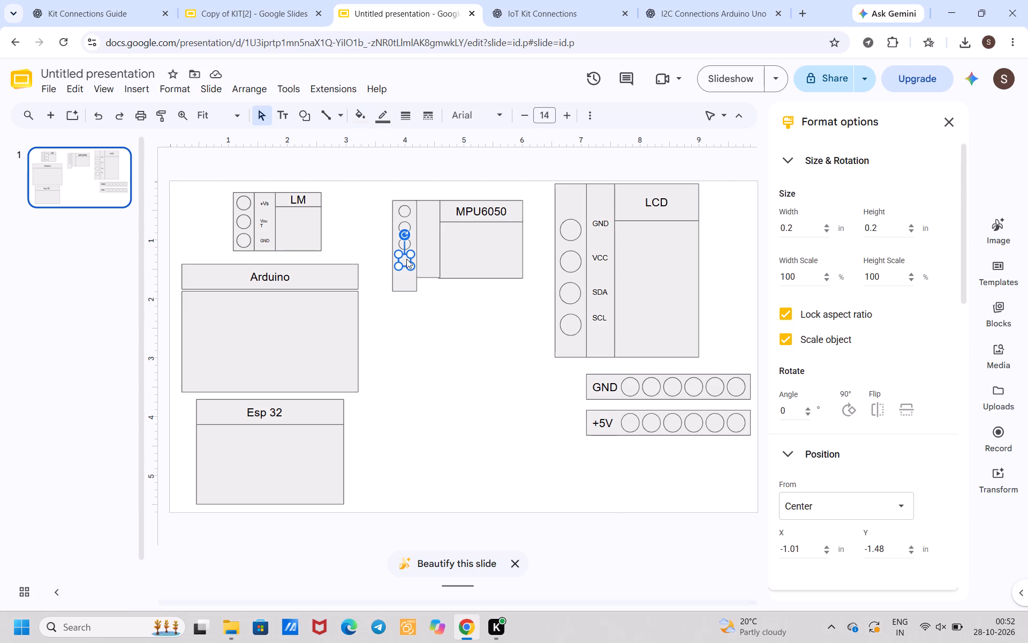
click(404, 279)
key(ctrl+v)
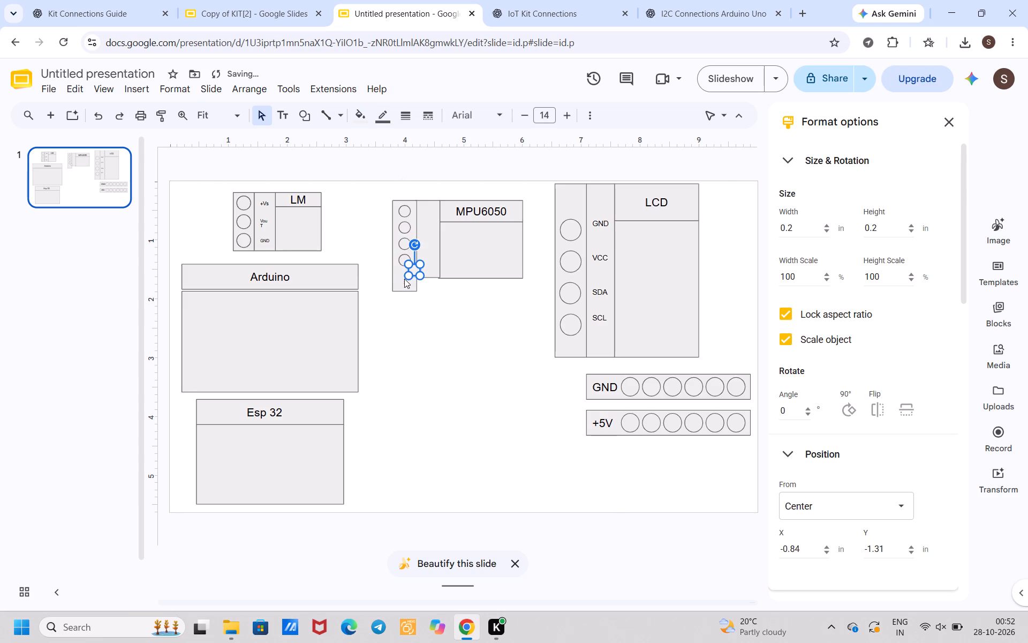
click(448, 316)
click(414, 268)
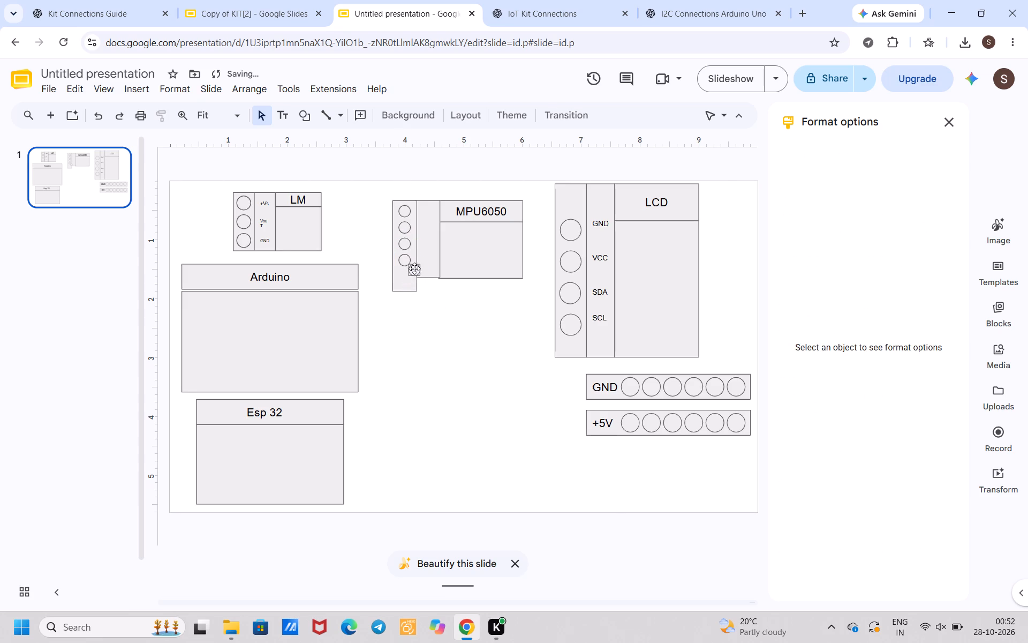
drag(414, 268, 405, 280)
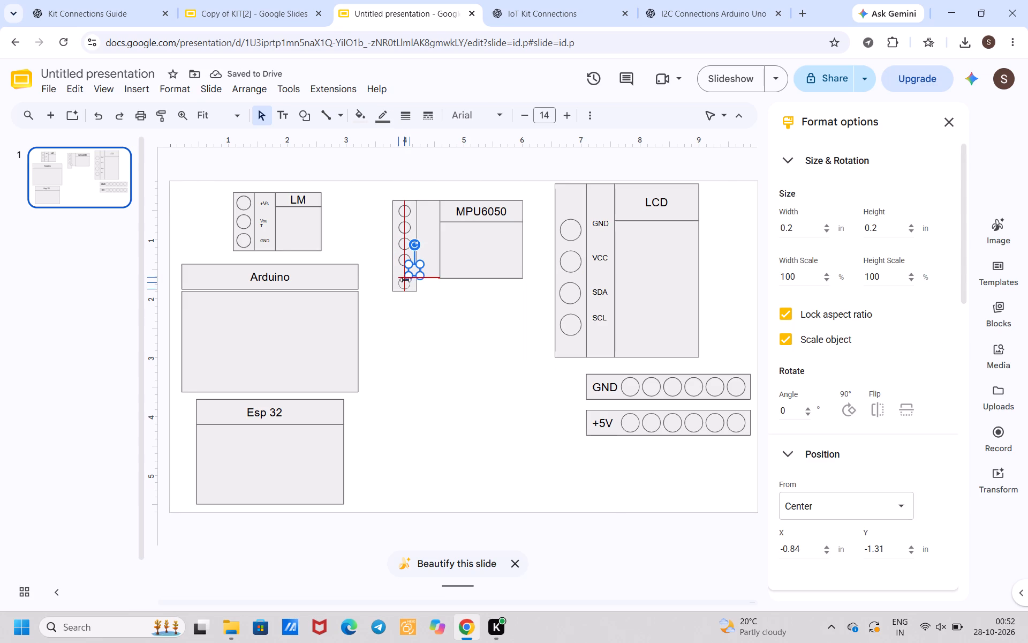
drag(405, 280, 405, 276)
click(435, 394)
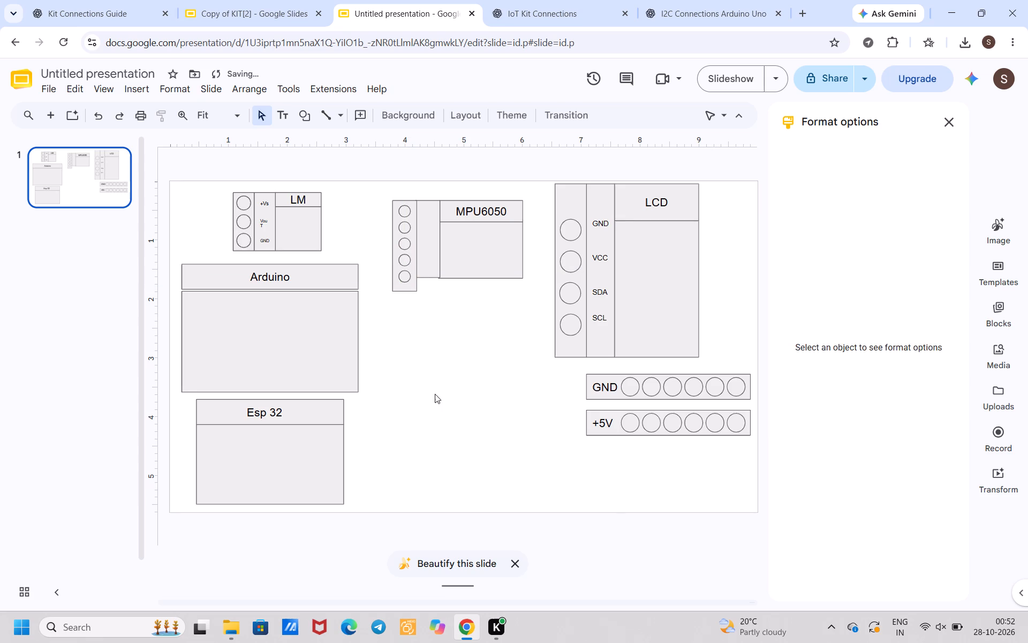
Fine-tune the MPU6050 pin circle spacing, lowering the fifth and fourth circles slightly and keeping the third centred in the column.
click(402, 279)
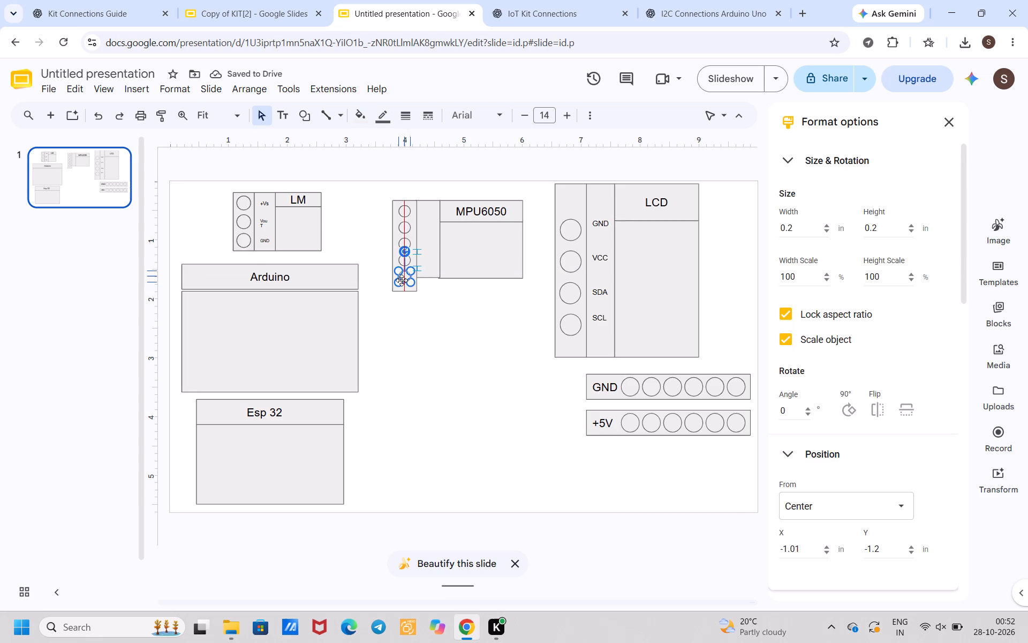
click(421, 325)
click(404, 274)
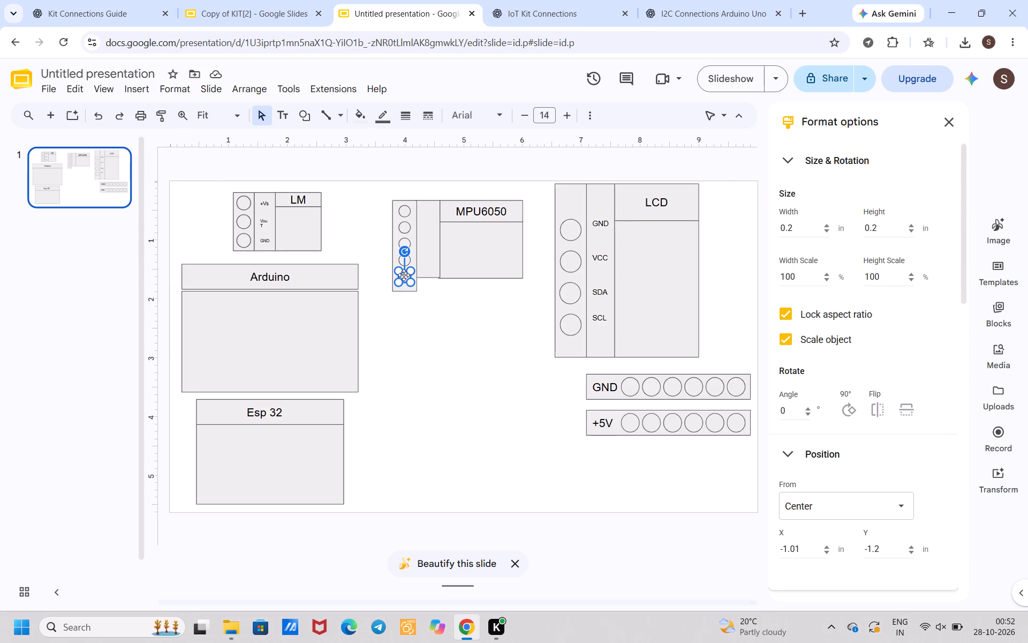
click(404, 276)
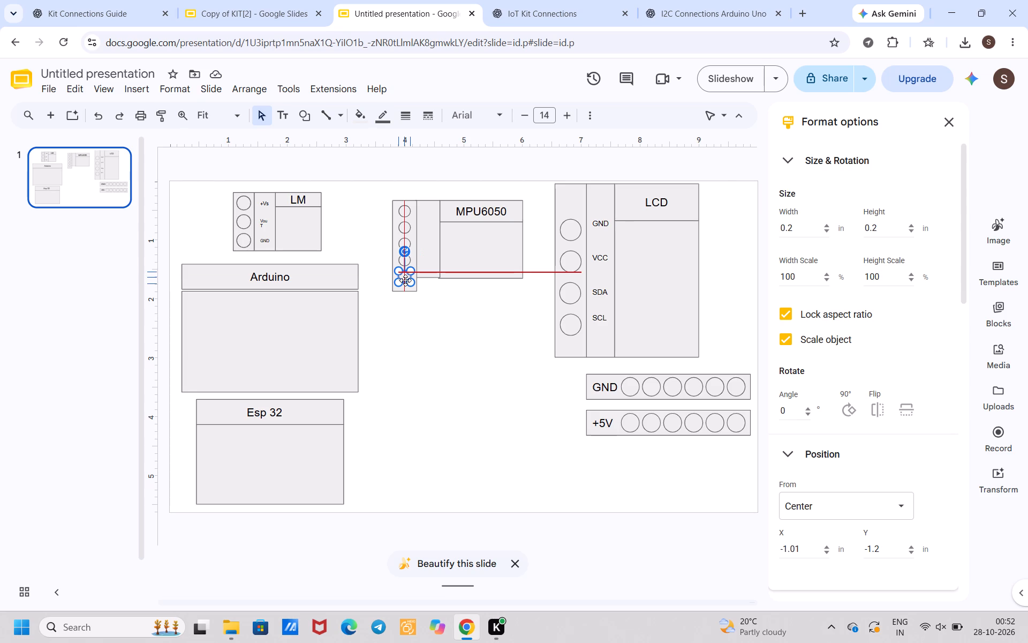
click(406, 301)
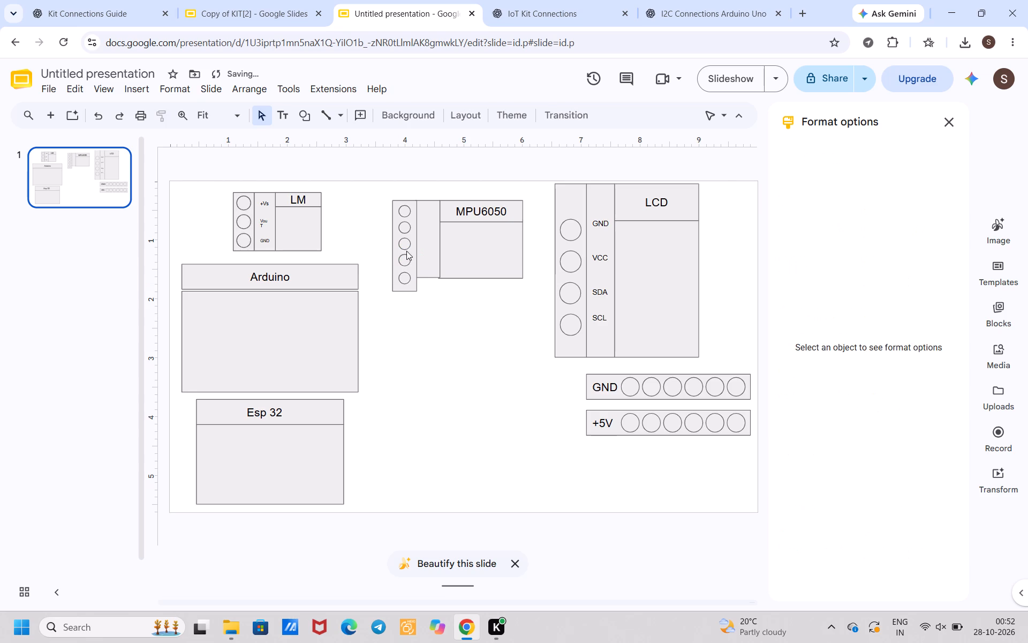
click(403, 258)
click(403, 258)
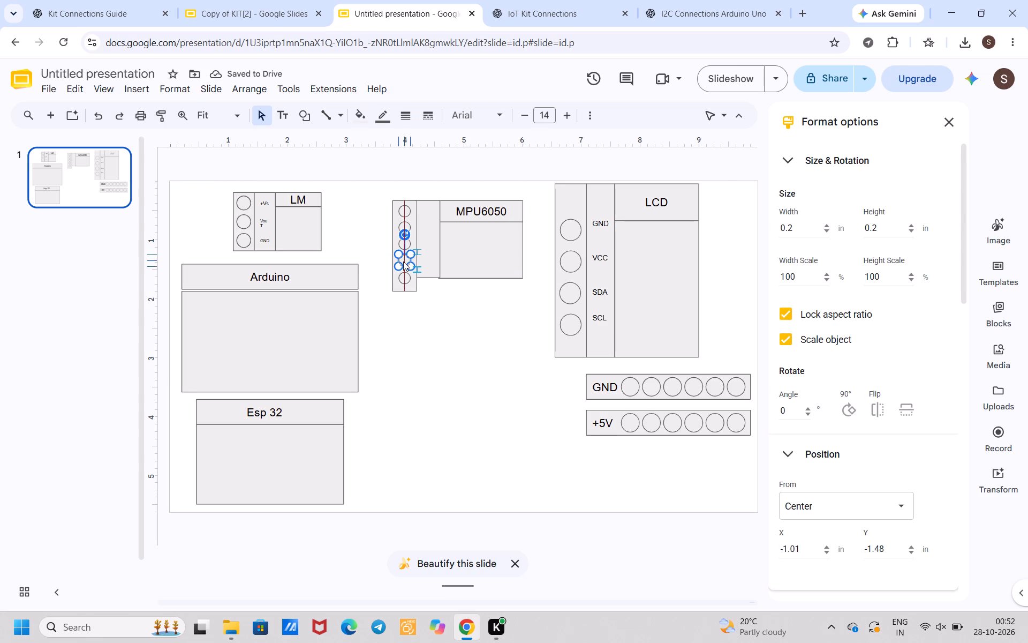
click(415, 310)
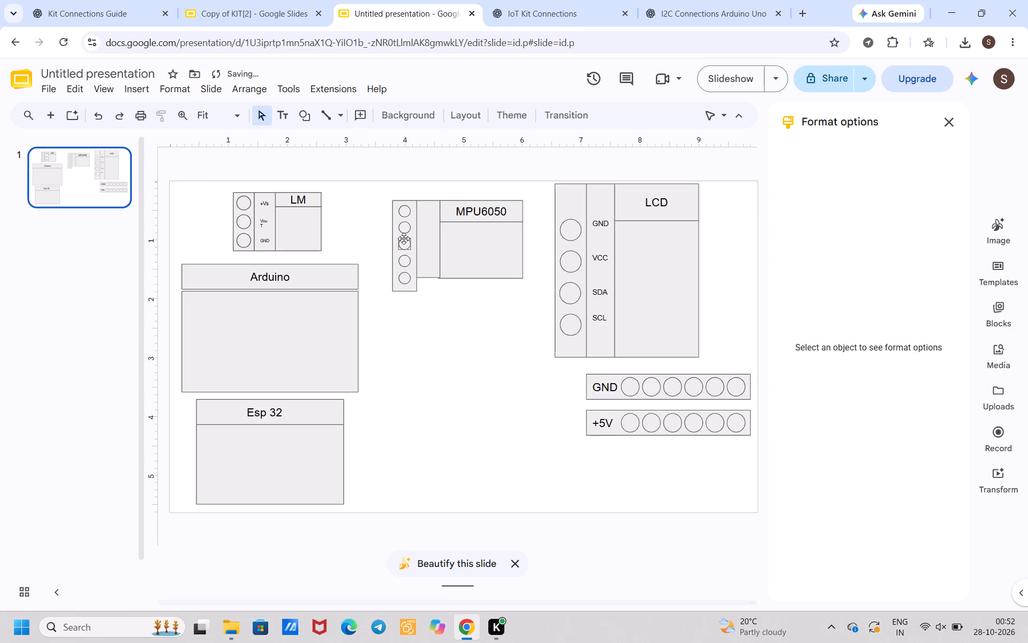
click(404, 238)
click(404, 238)
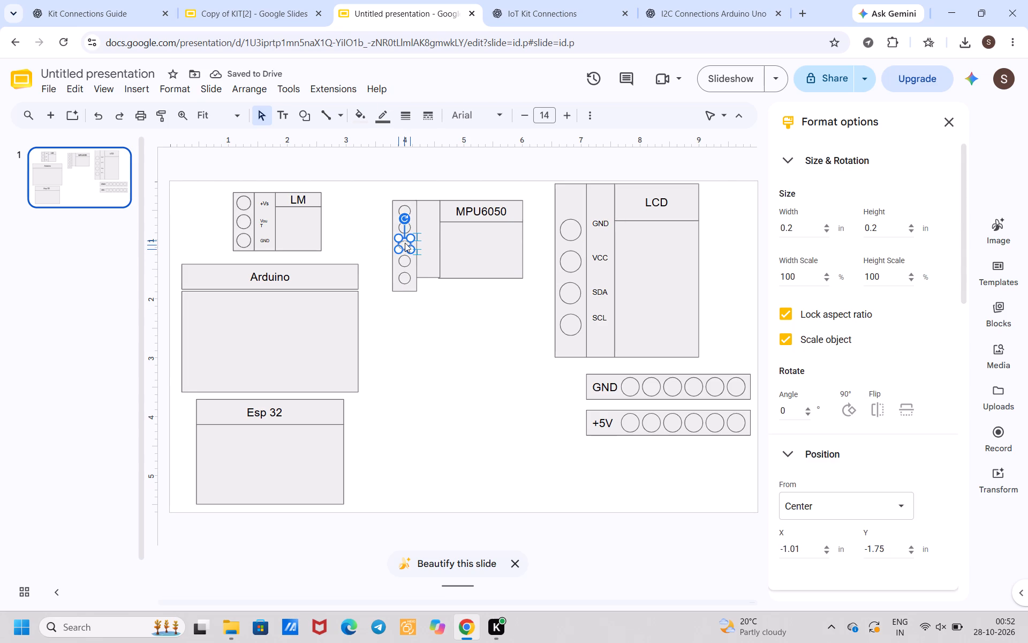
click(458, 326)
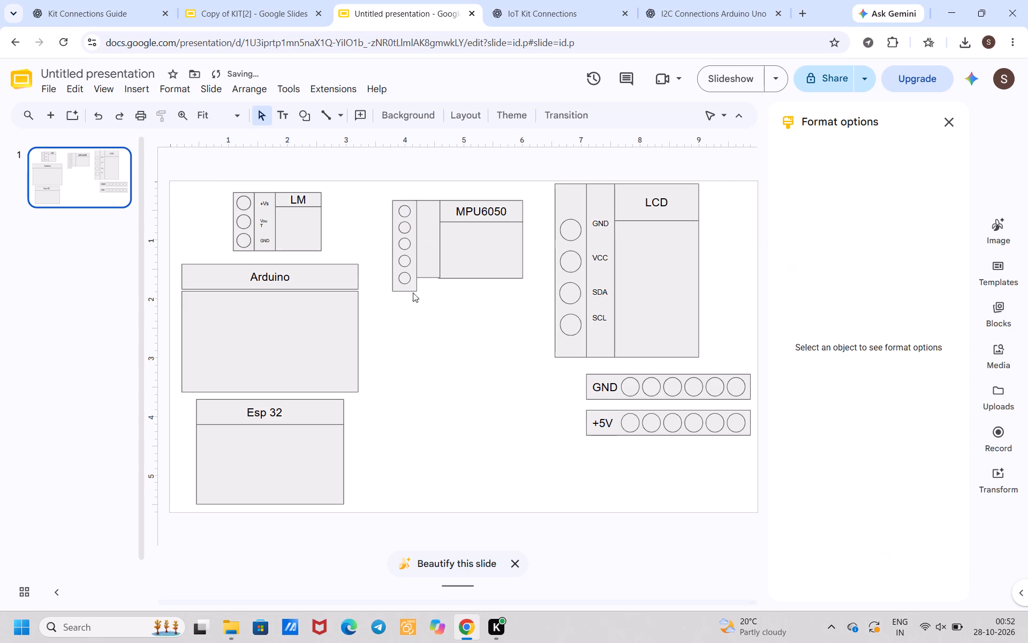
Check the spacing and centre alignment of the five MPU6050 pin circles, examining them one at a time.
click(402, 277)
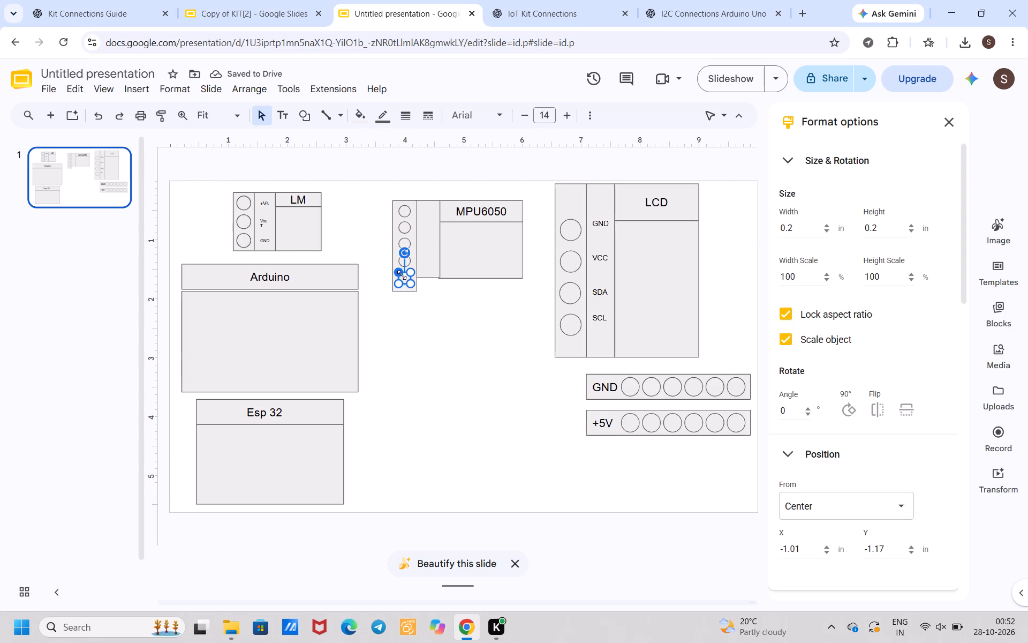
click(403, 278)
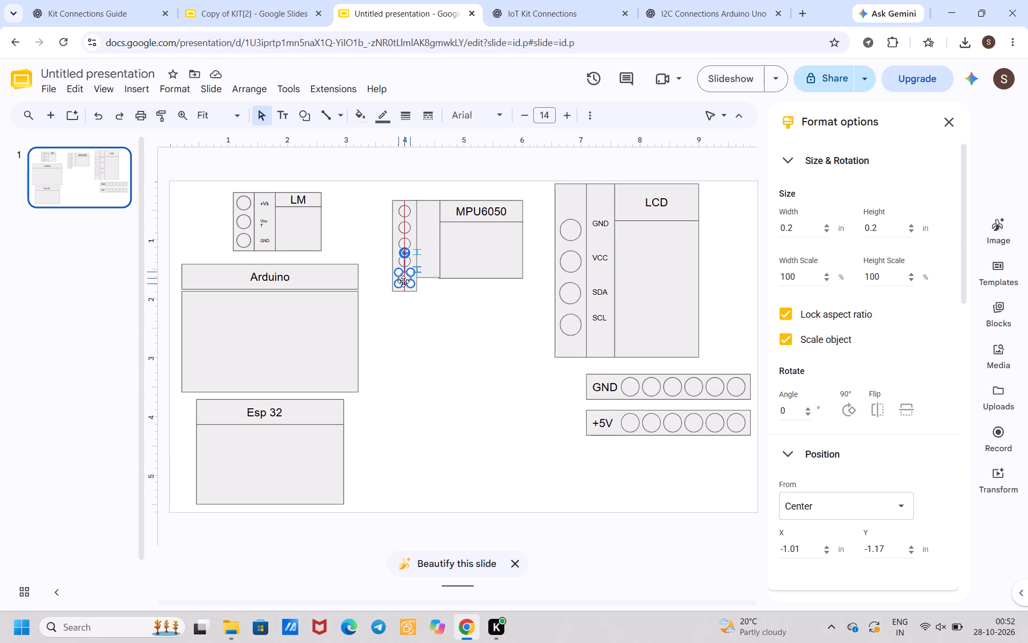
click(432, 323)
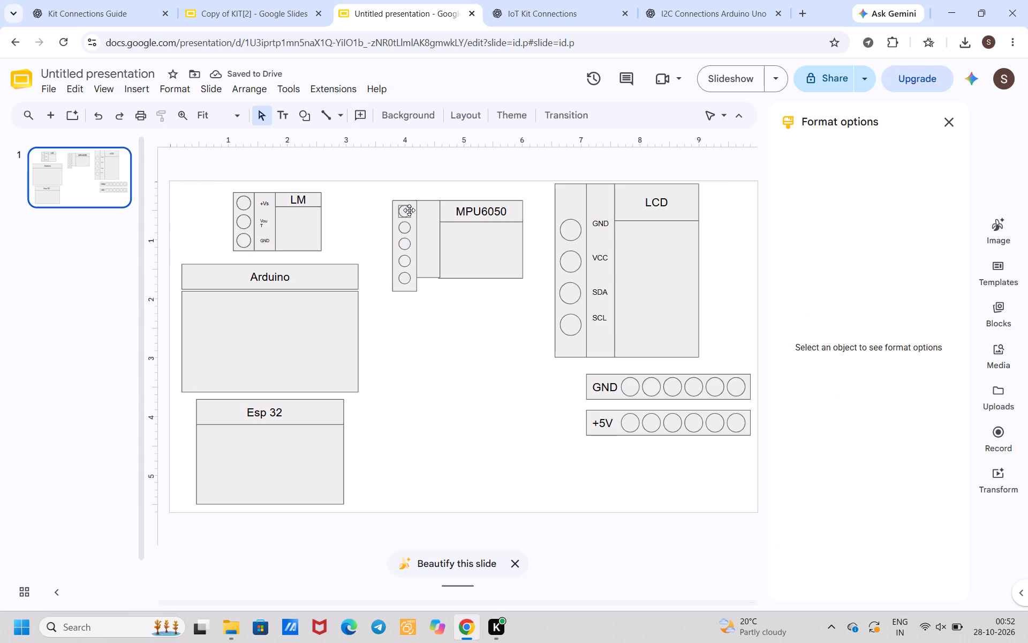
click(409, 210)
click(448, 322)
click(403, 210)
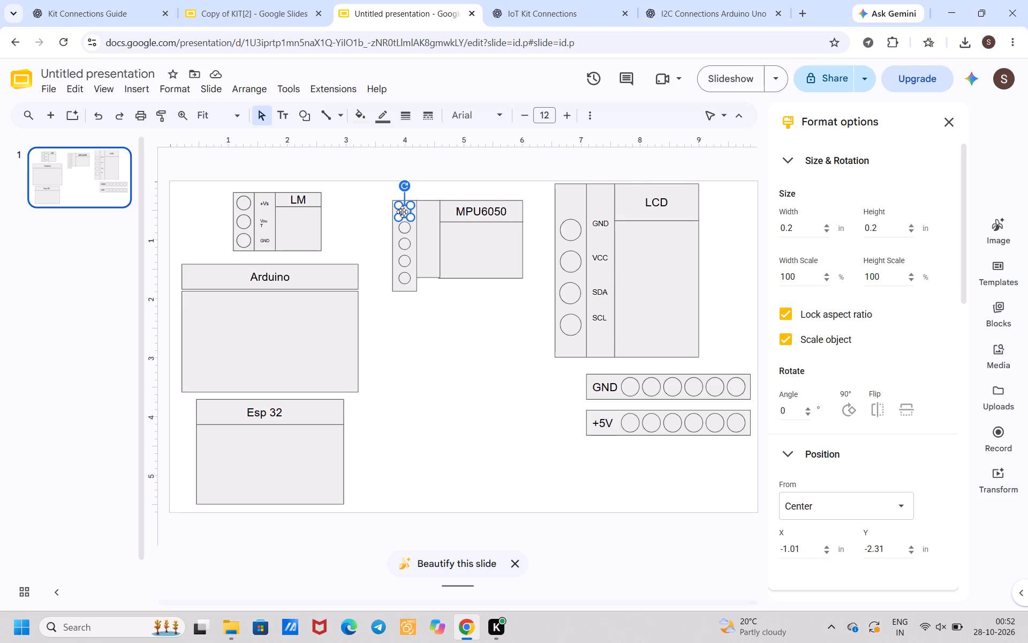
click(404, 211)
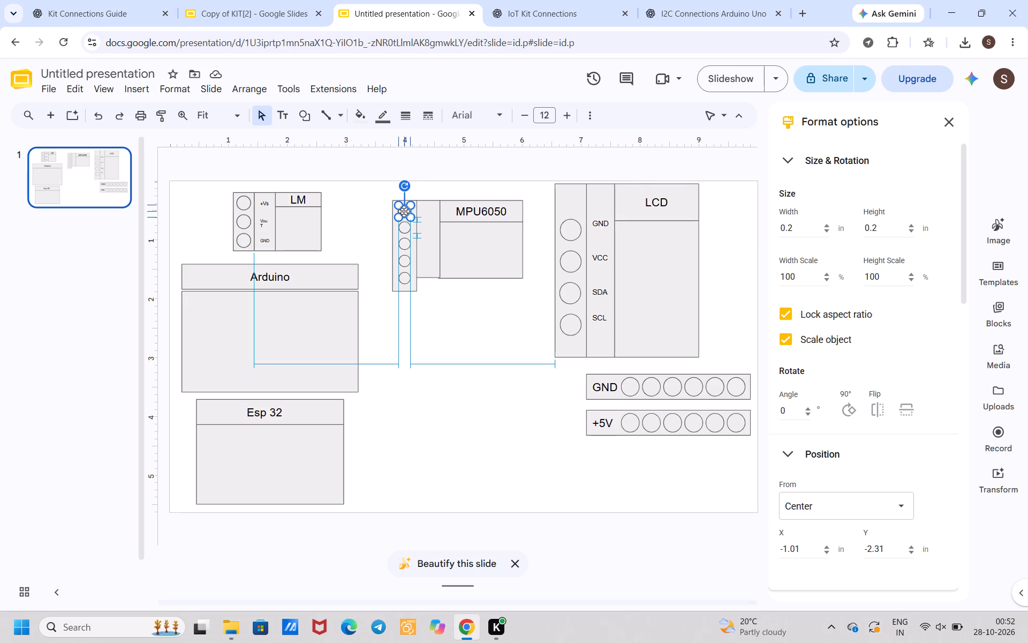
click(449, 333)
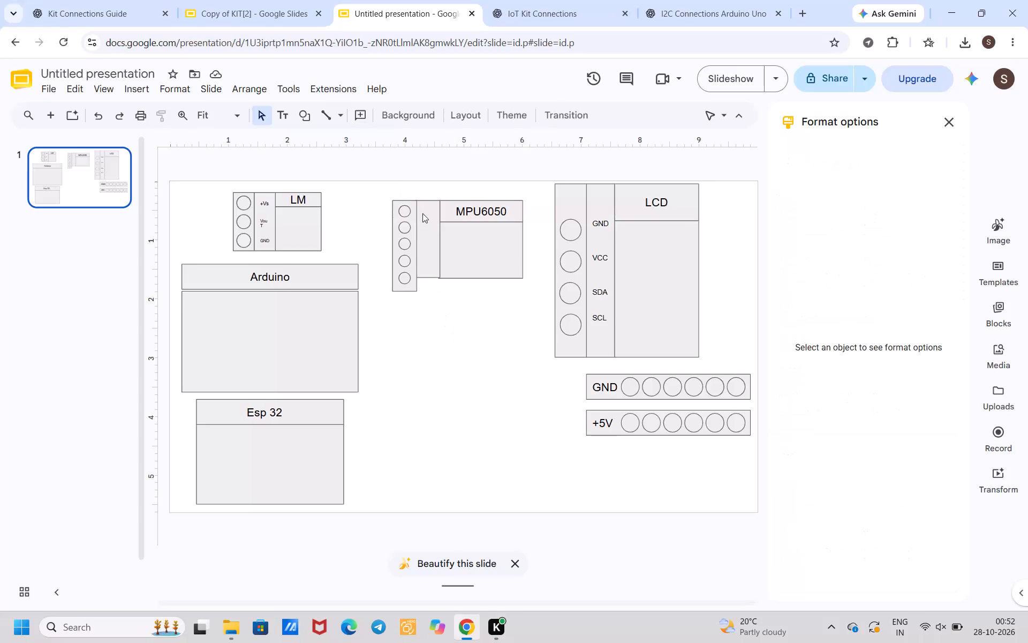
click(402, 226)
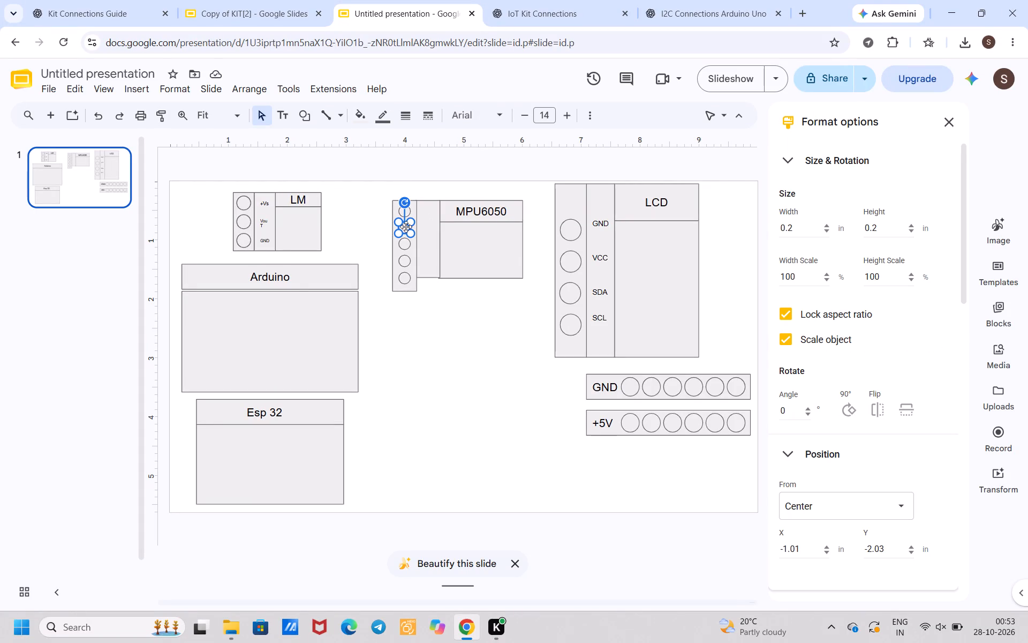
click(406, 227)
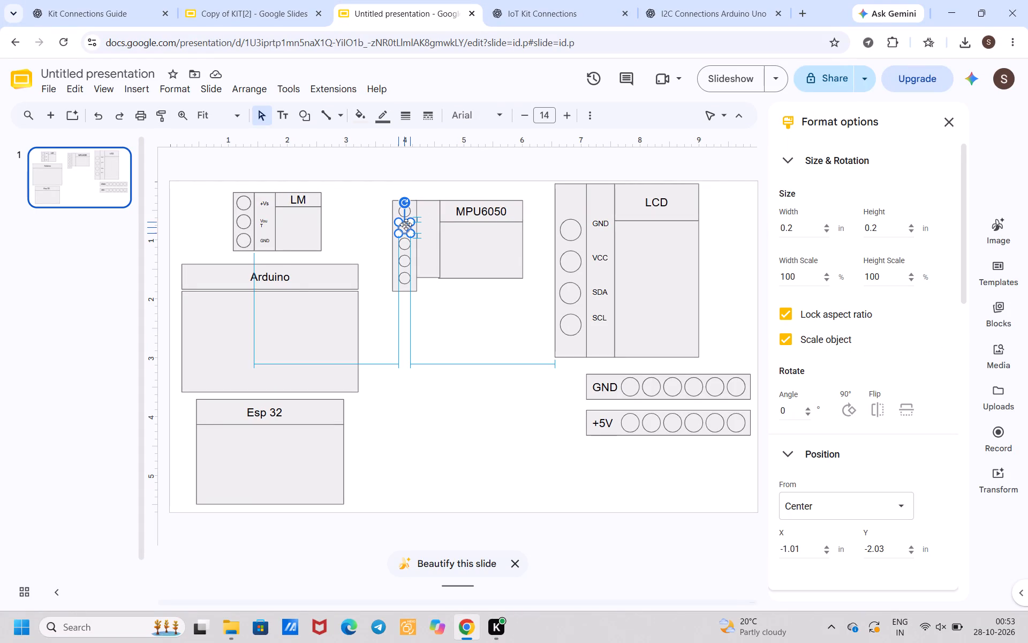
click(449, 331)
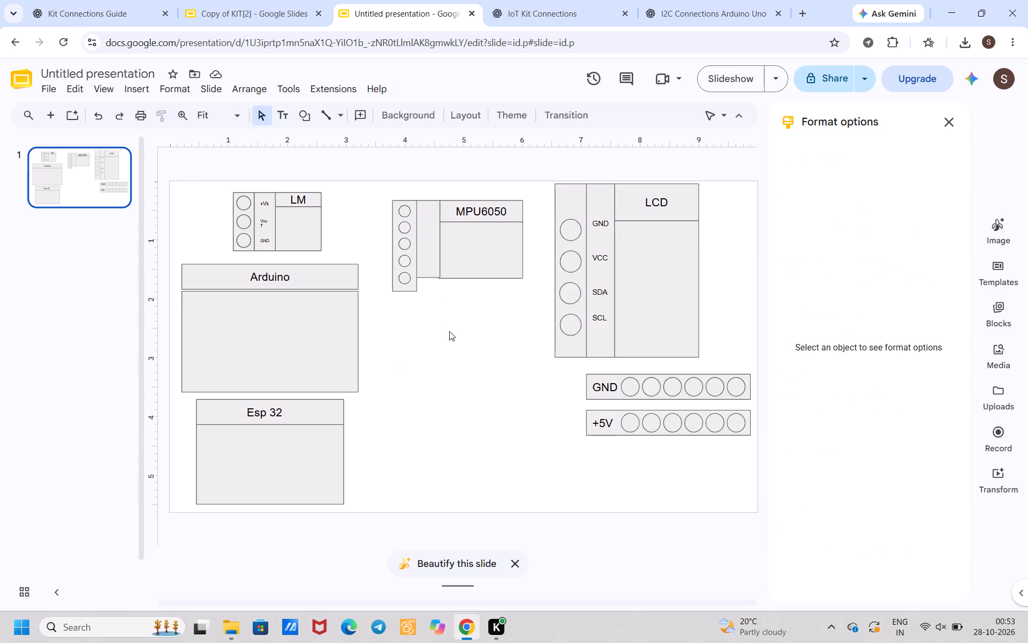
click(404, 241)
click(403, 258)
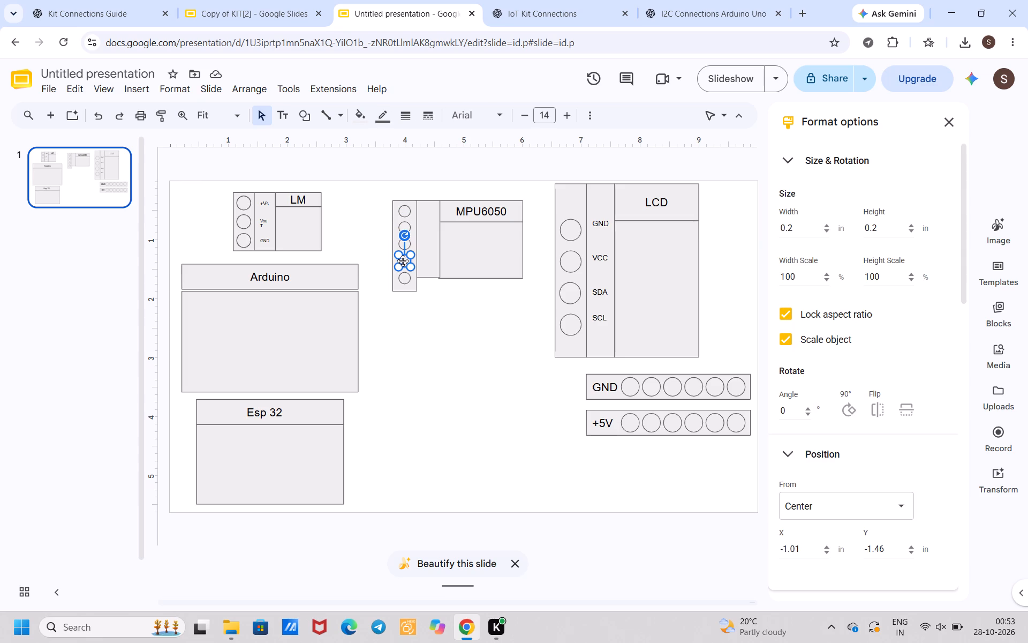
click(403, 261)
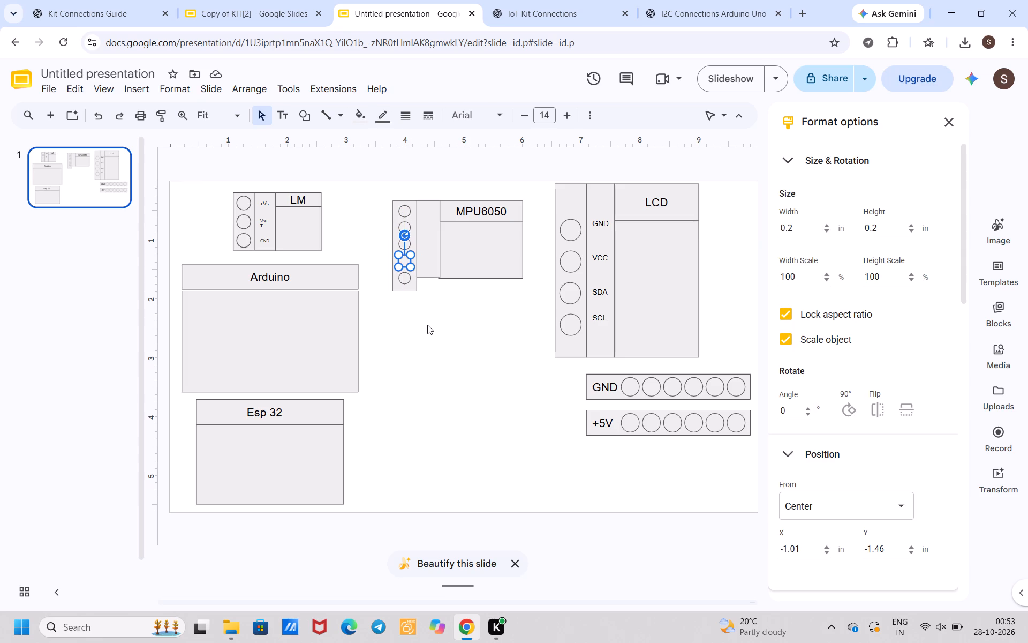
click(427, 325)
double_click(404, 278)
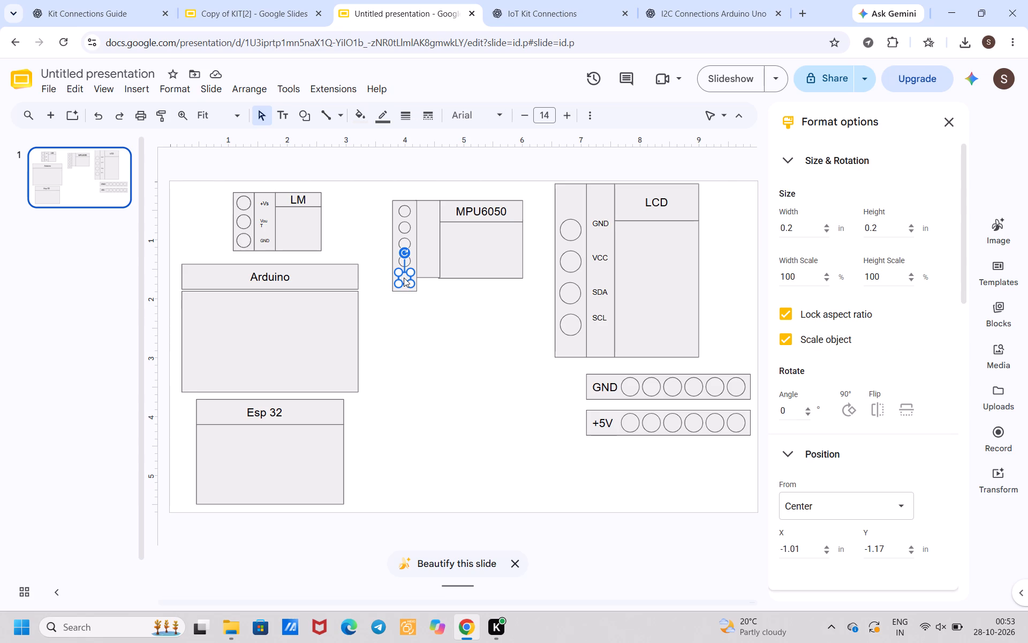
click(430, 346)
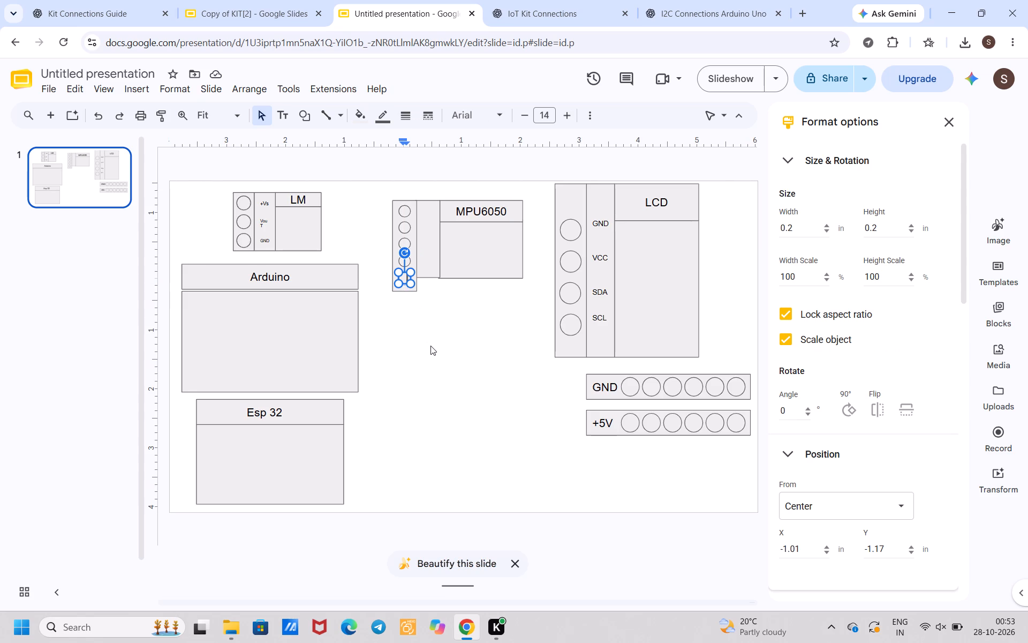
Extend the MPU6050 block's empty label column down to the pin column's bottom edge, 0.41 in wide and 1.54 in high.
click(427, 271)
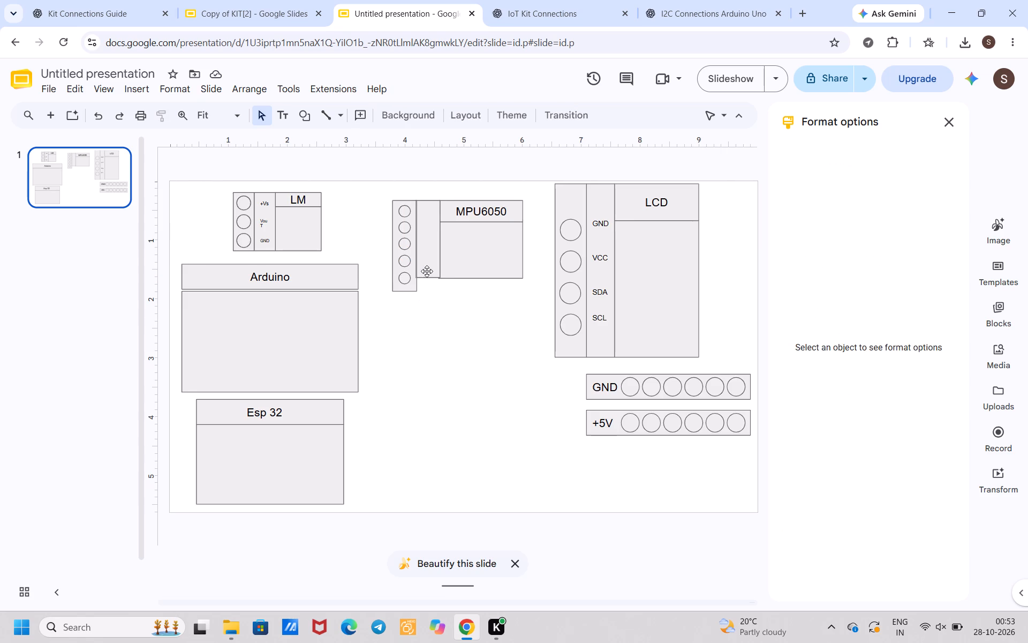
drag(417, 278, 417, 282)
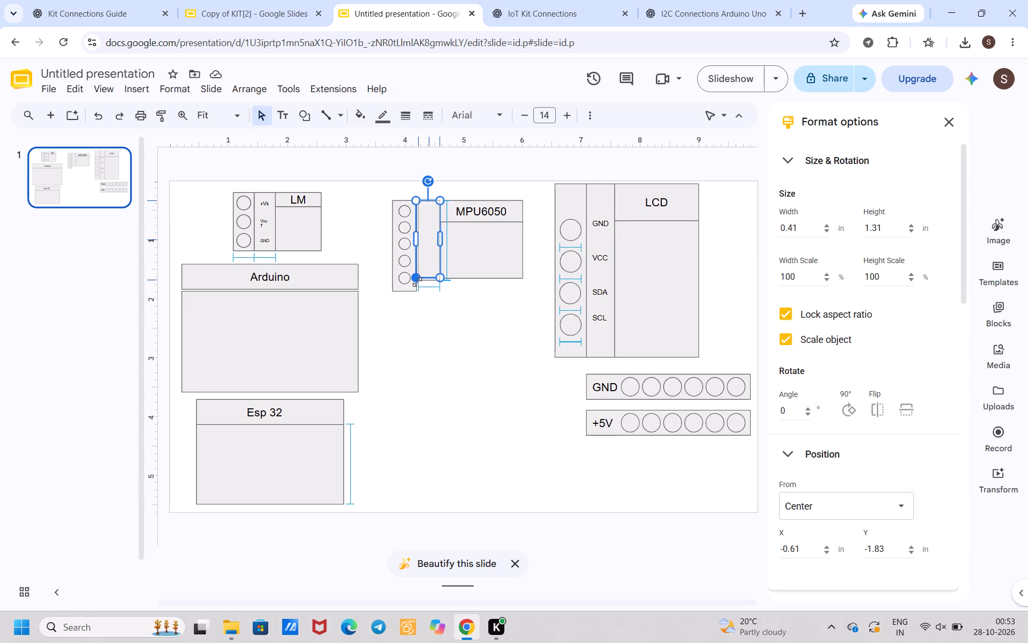
drag(417, 282, 419, 286)
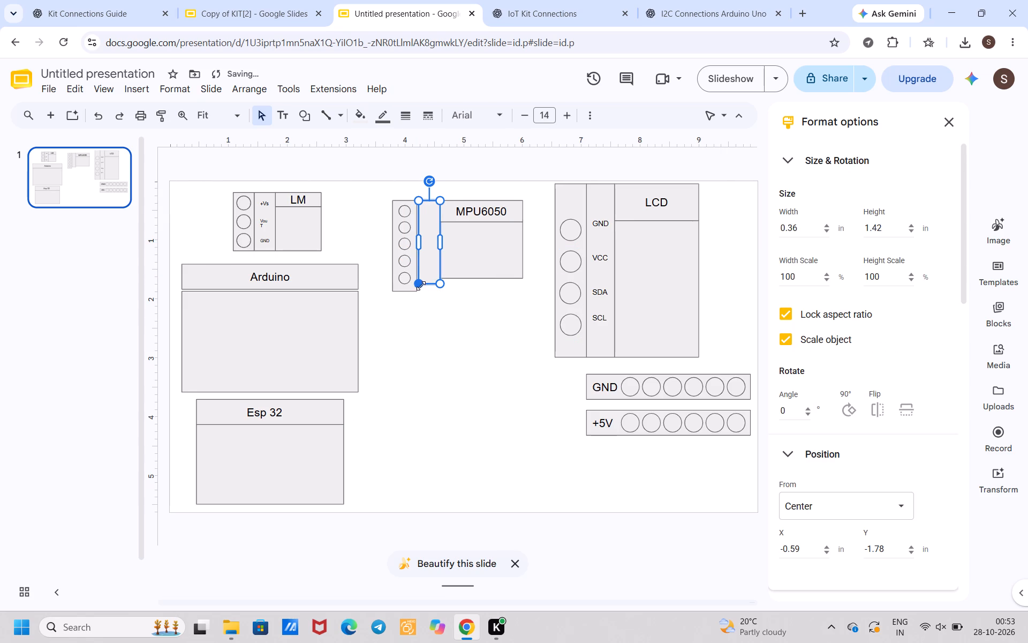
click(420, 284)
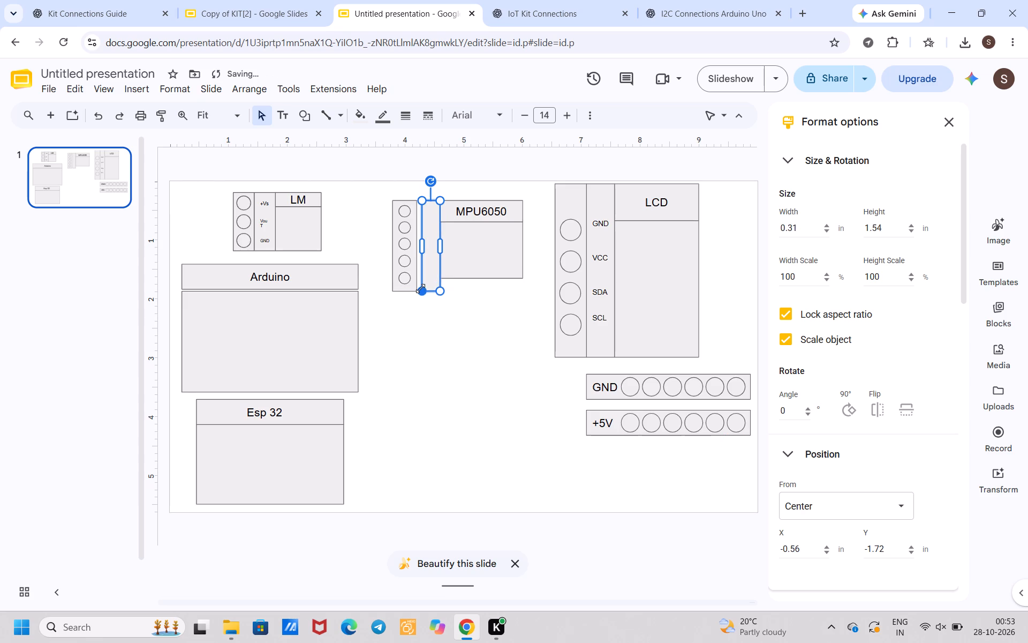
drag(421, 245, 416, 246)
click(457, 301)
Extend the MPU6050 body rectangle down to the same bottom edge, 1.43 in wide and 1.21 in high, touching the label column.
click(468, 260)
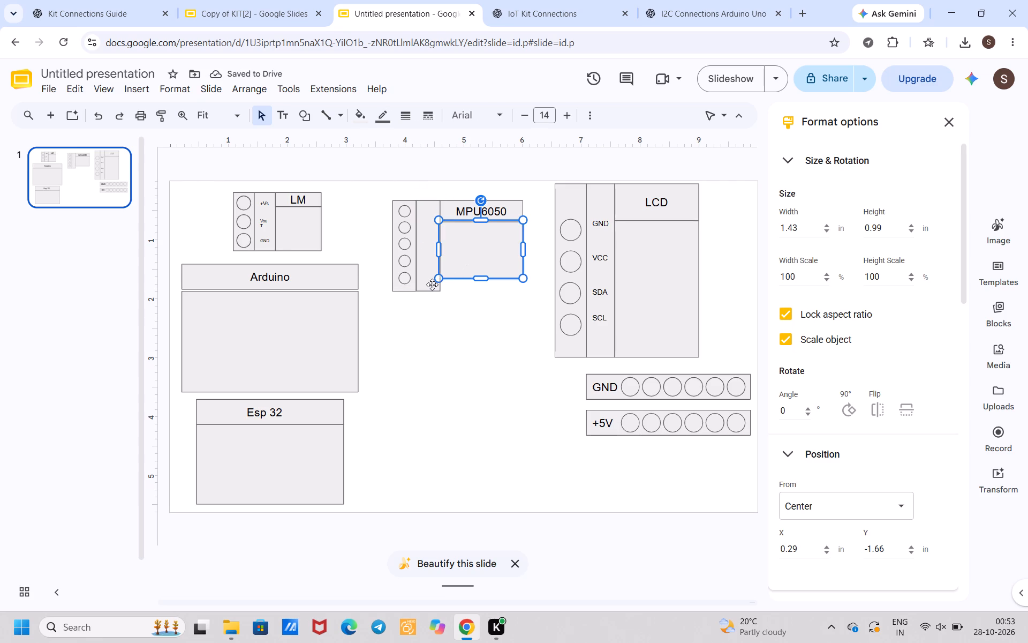
drag(440, 278, 441, 284)
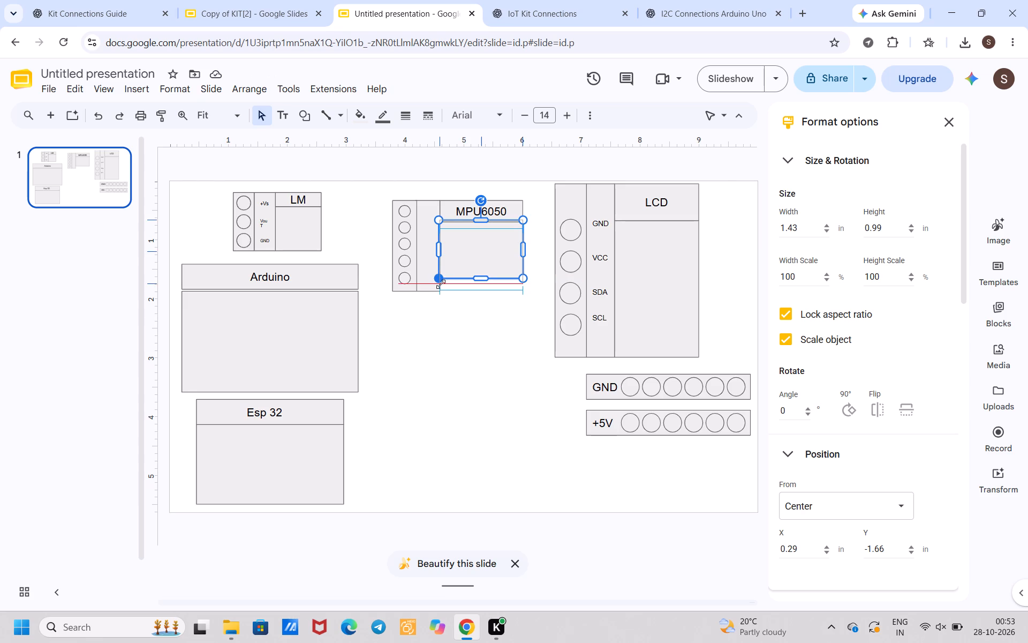
drag(441, 284, 443, 290)
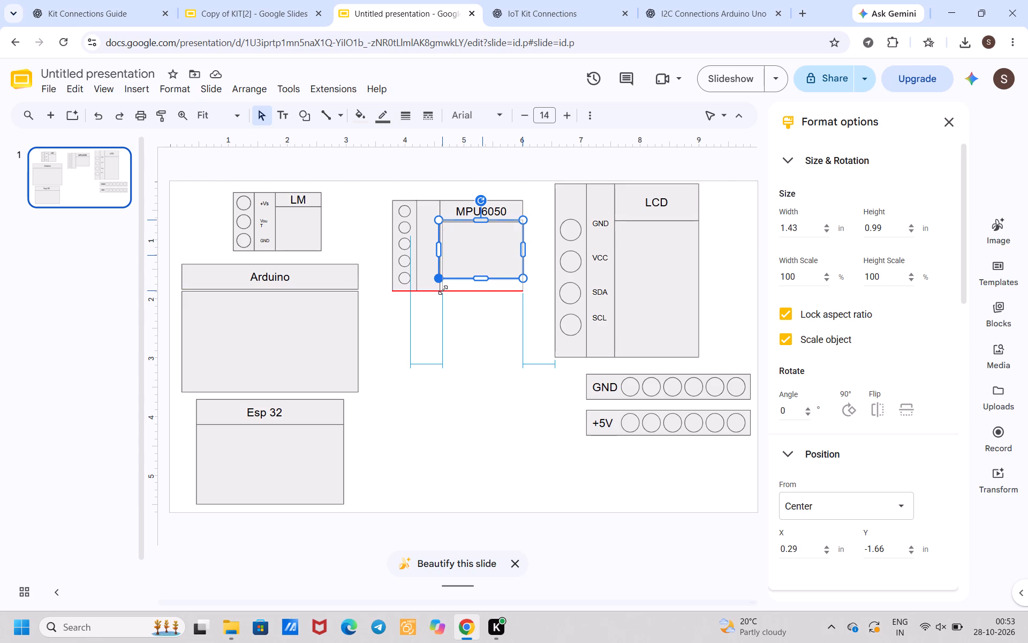
click(467, 345)
click(464, 250)
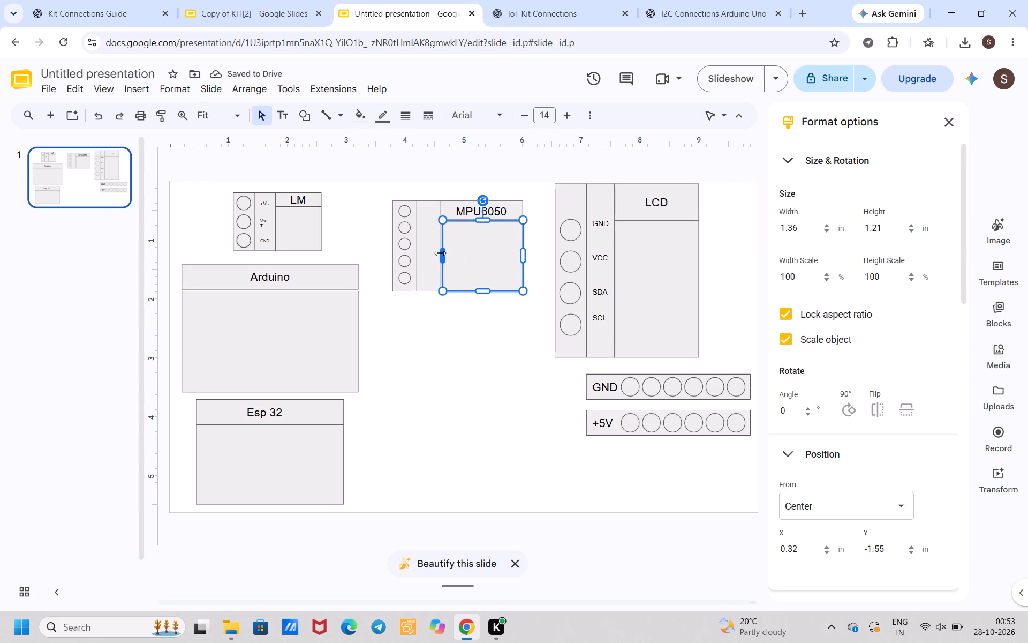
click(440, 253)
click(463, 344)
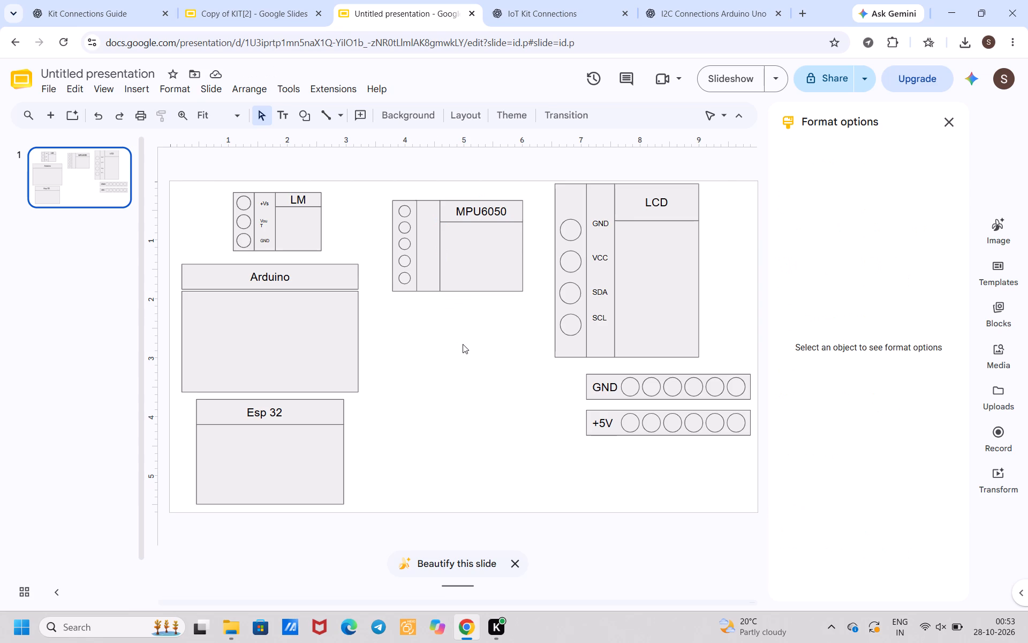
Move the MPU6050 block's label column and pin column rectangles into the empty area beneath the block, leaving the pin circles in place.
click(432, 267)
drag(432, 267, 460, 284)
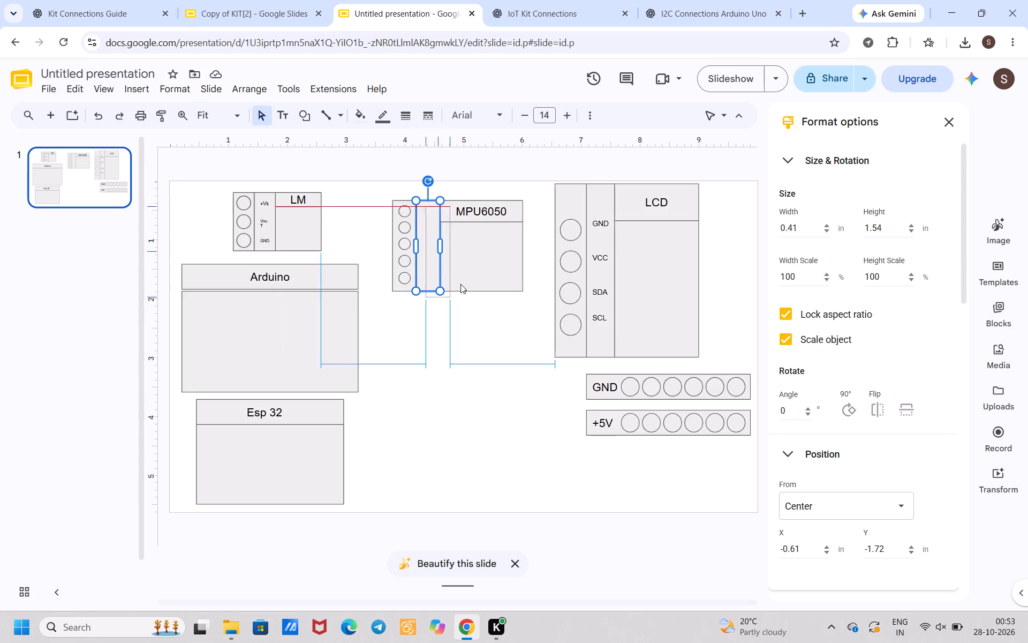
drag(460, 284, 483, 342)
drag(413, 274, 428, 393)
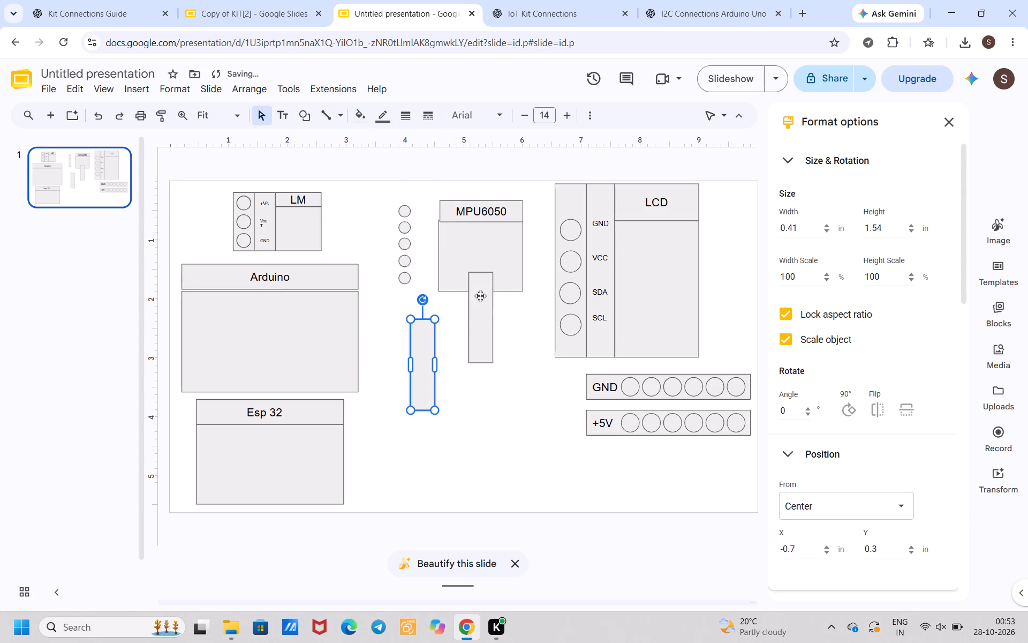
drag(480, 302, 480, 329)
Shift the MPU6050 body rectangle left beside the pin circles and centre the title box directly above it.
click(477, 245)
drag(477, 245, 453, 245)
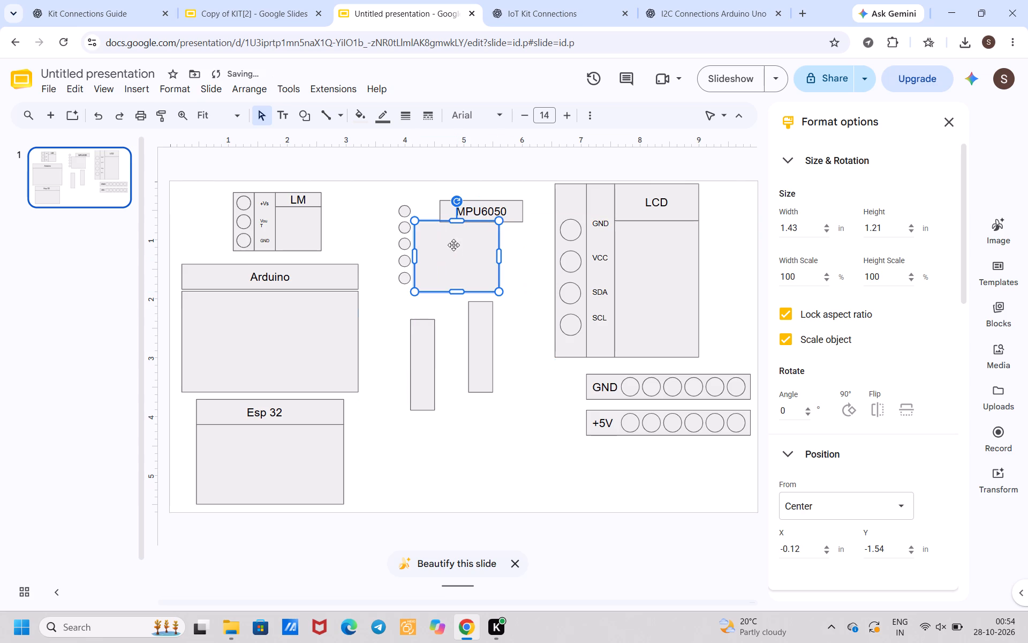
click(444, 203)
drag(444, 203, 427, 205)
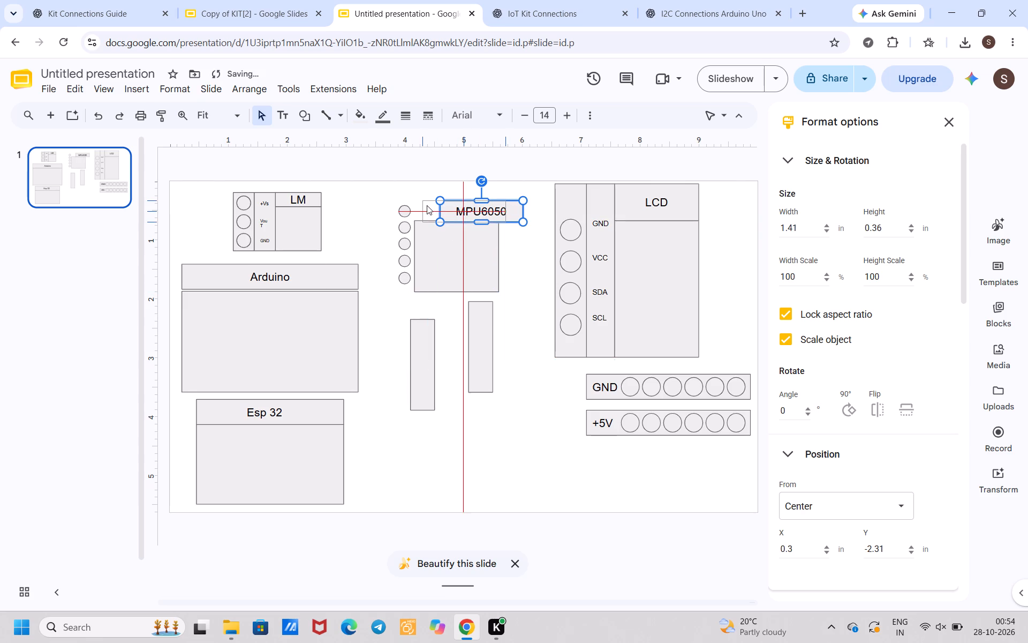
drag(427, 205, 421, 201)
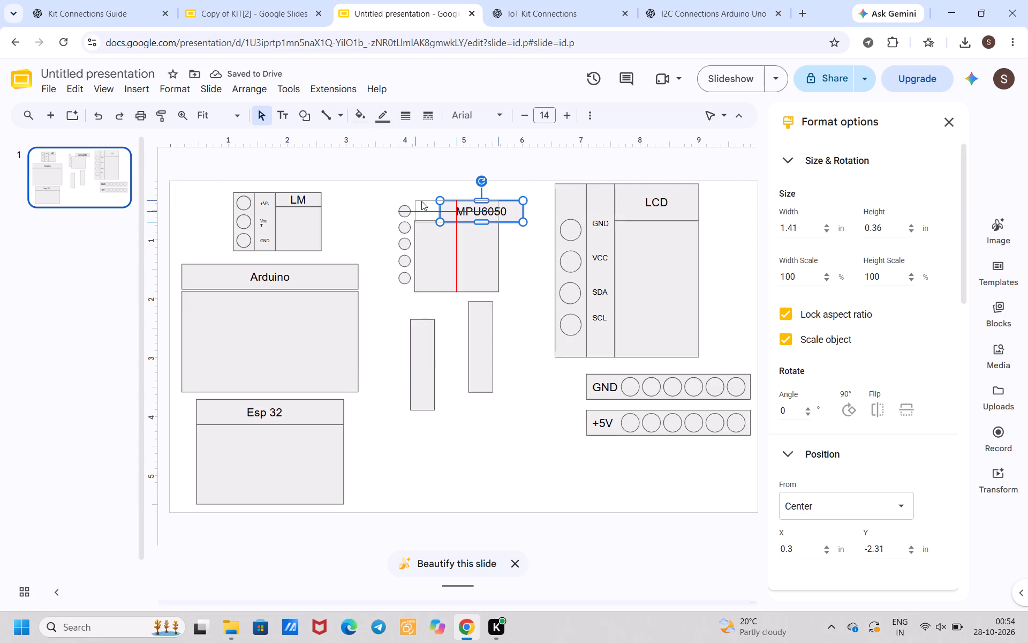
Finish placing the MPU6050 title box centred over the body rectangle's top edge, level with the topmost pin circle.
drag(421, 201, 418, 200)
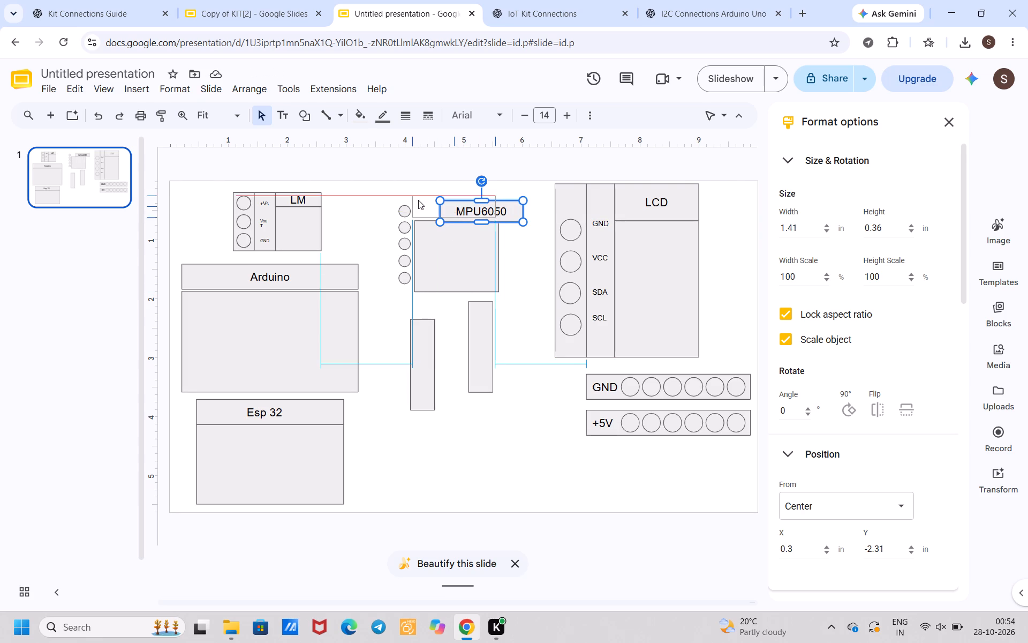
drag(418, 200, 419, 200)
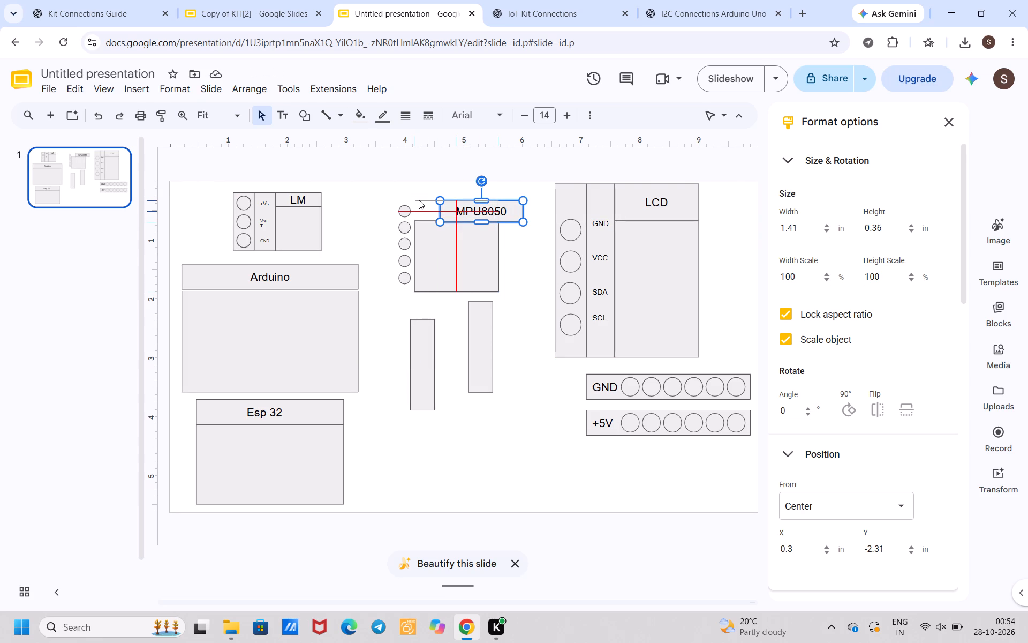
drag(419, 200, 419, 201)
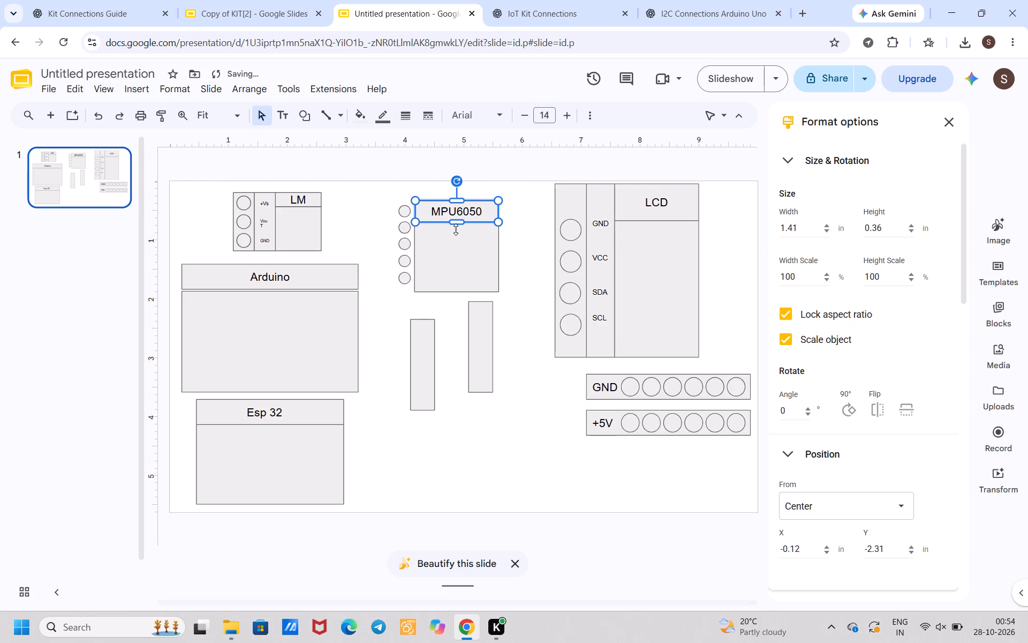
click(518, 240)
Move the MPU6050 block's label column and pin column rectangles side by side against the body's right edge, flush with the title box's top.
click(480, 363)
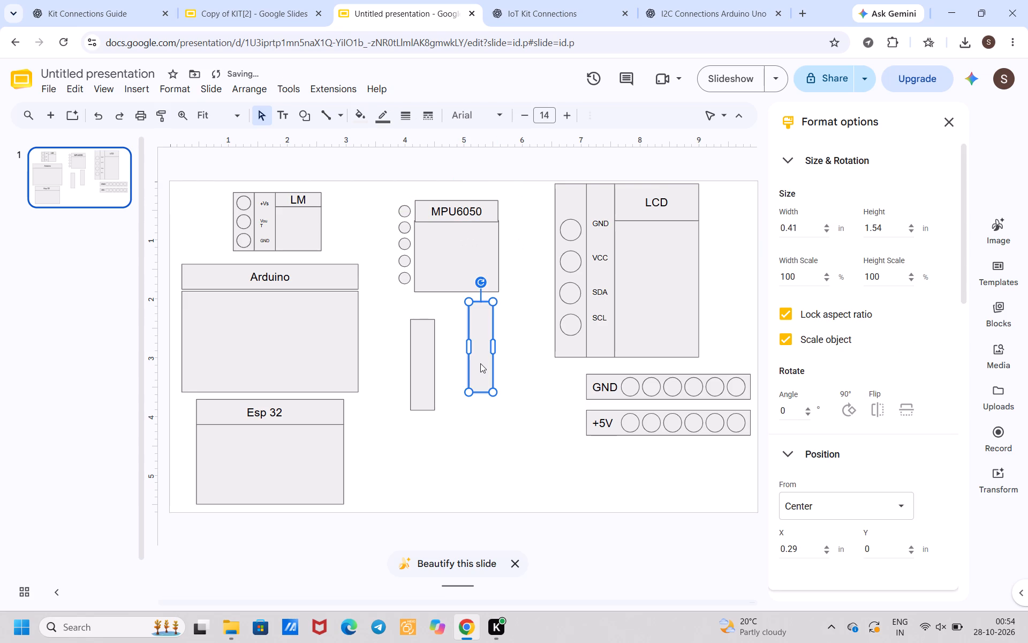
drag(480, 363, 508, 264)
click(521, 408)
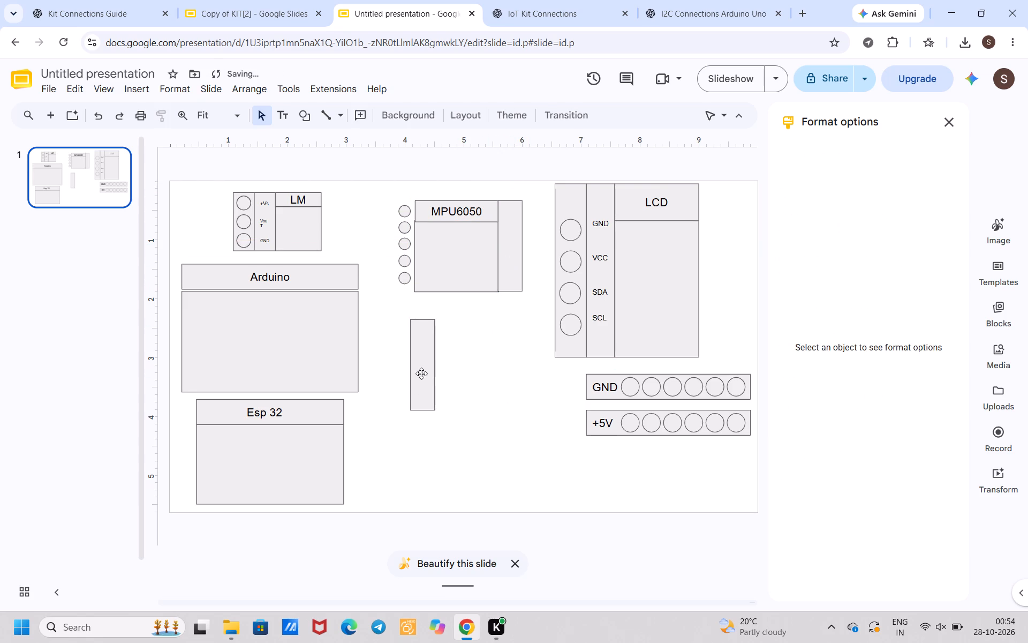
click(421, 373)
drag(422, 371, 541, 225)
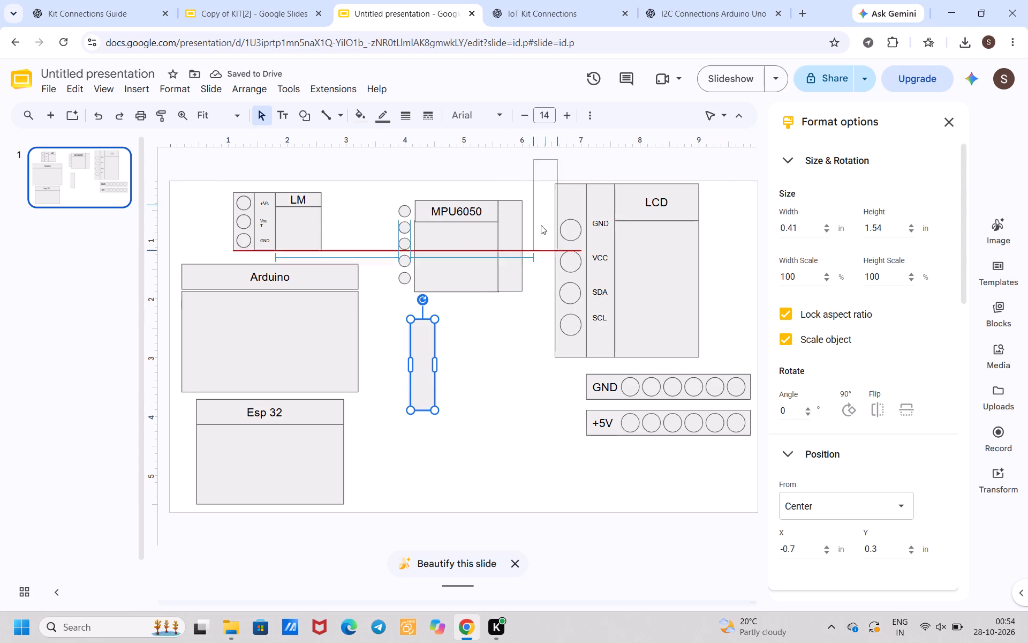
drag(541, 225, 533, 252)
click(473, 439)
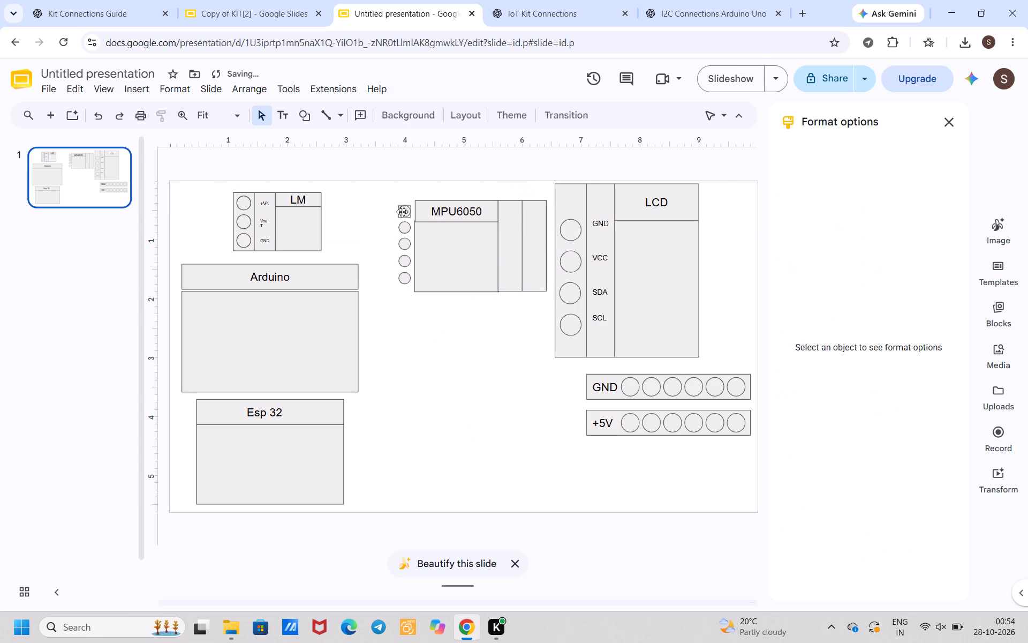
Move the top two MPU6050 pin circles into the relocated pin column, centred horizontally and stacked from the column's top.
drag(402, 212, 536, 210)
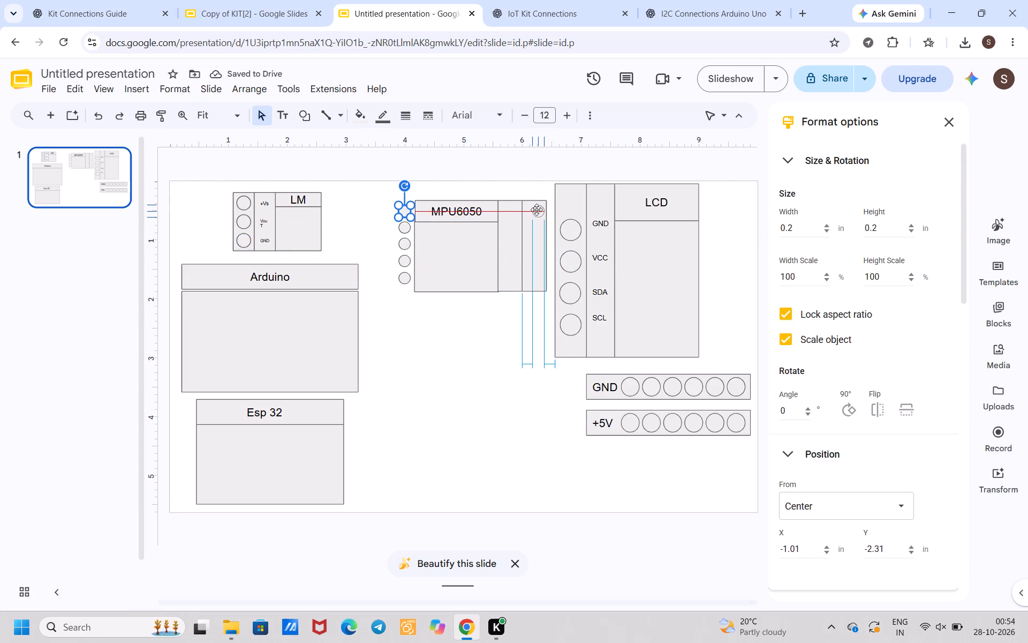
drag(536, 210, 533, 211)
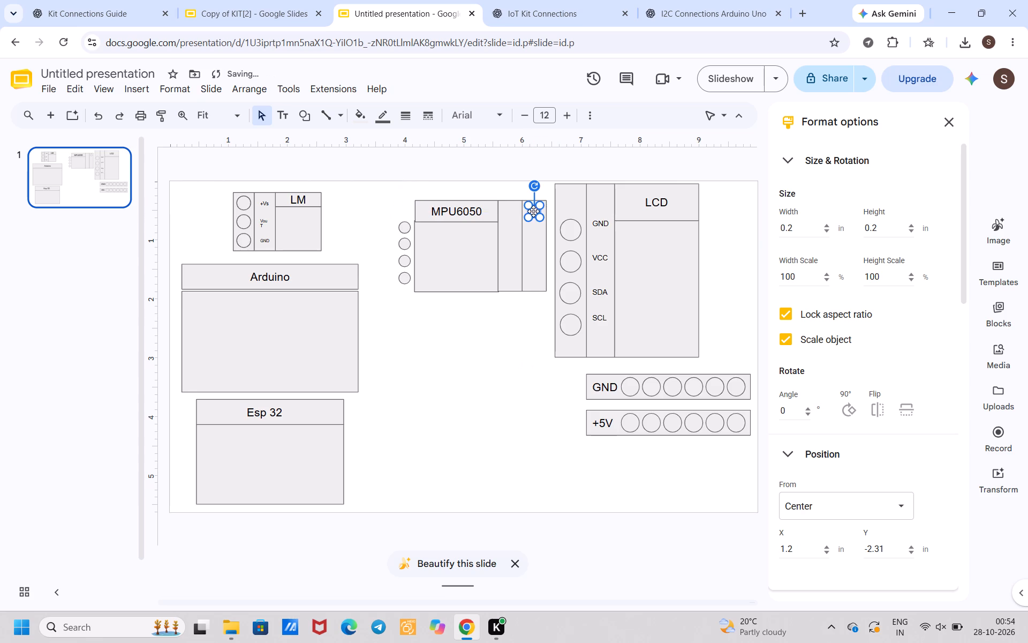
click(439, 415)
click(402, 222)
click(402, 222)
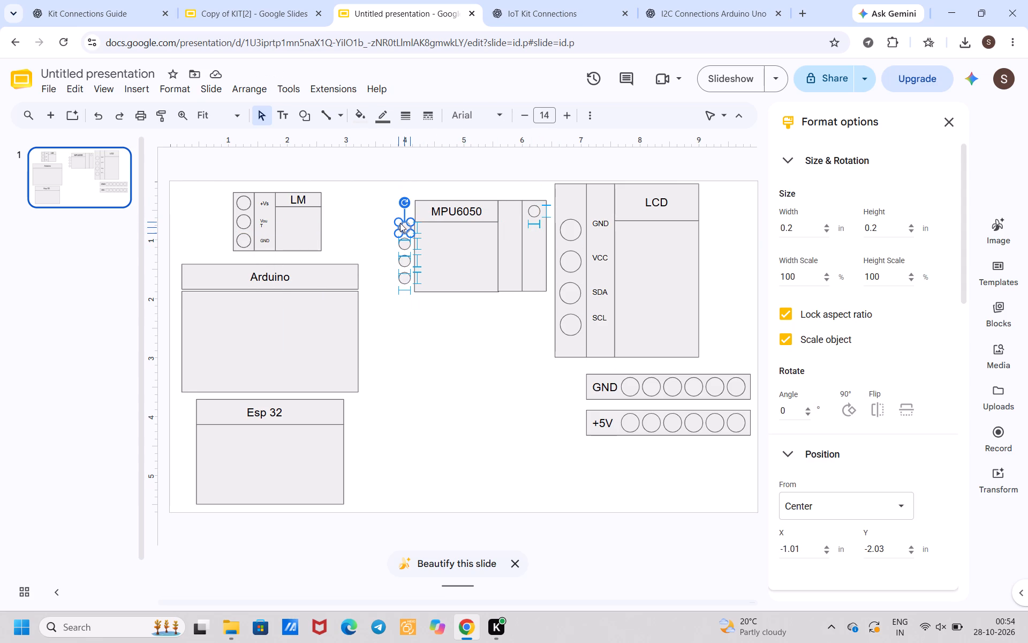
click(427, 354)
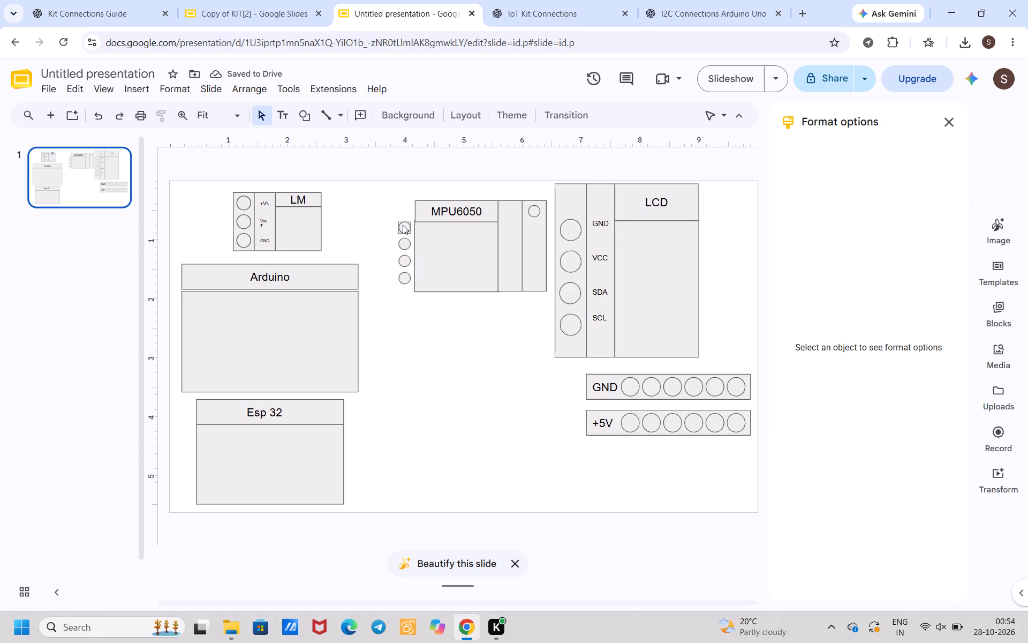
drag(403, 225, 533, 227)
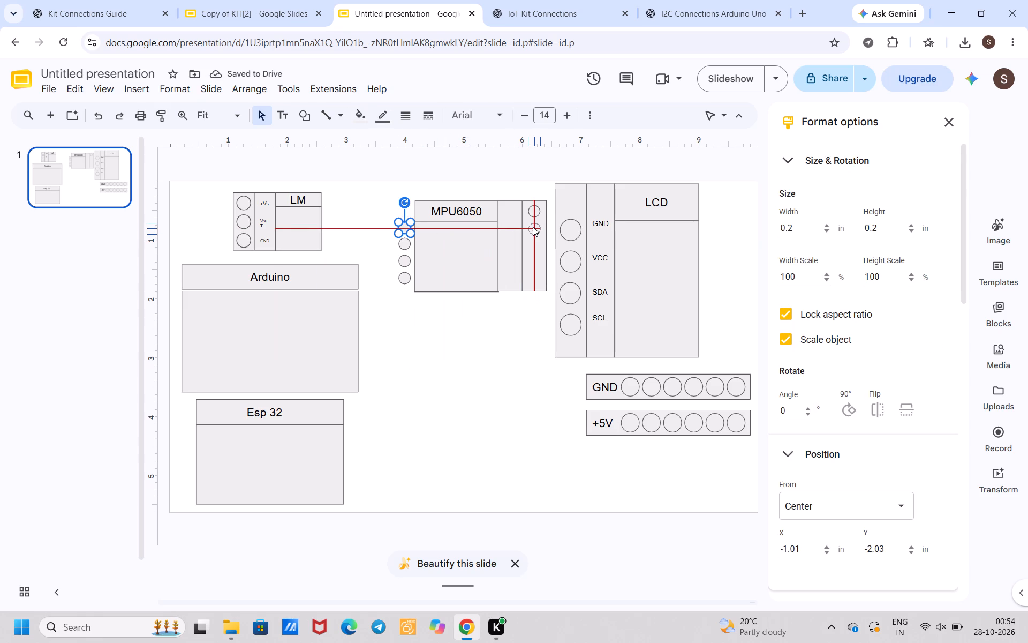
drag(533, 227, 532, 222)
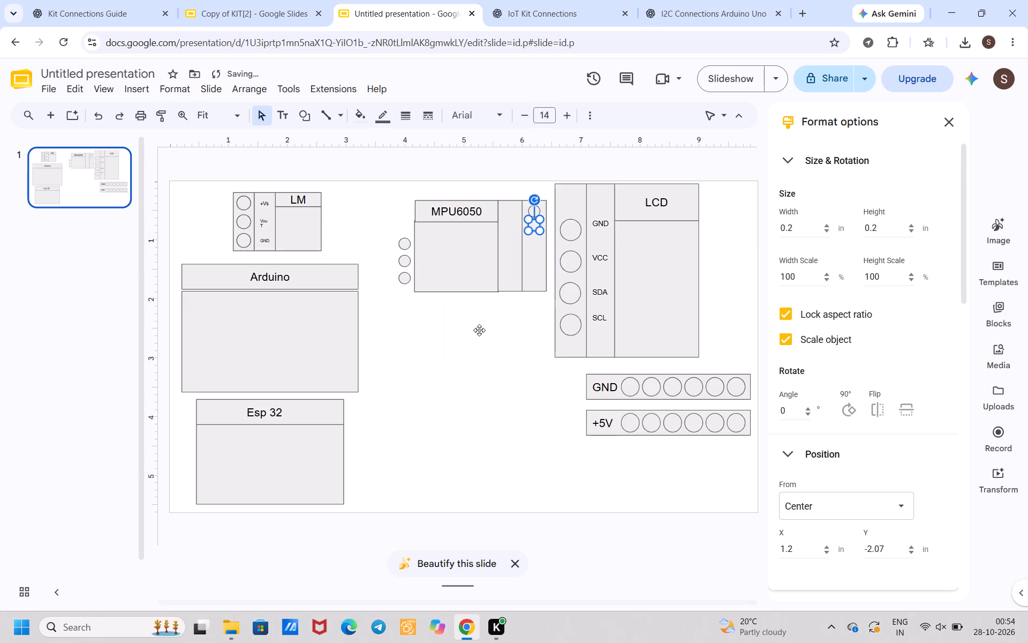
click(442, 388)
Move the remaining three MPU6050 pin circles into the pin column, centred and evenly spaced below the first two.
click(401, 247)
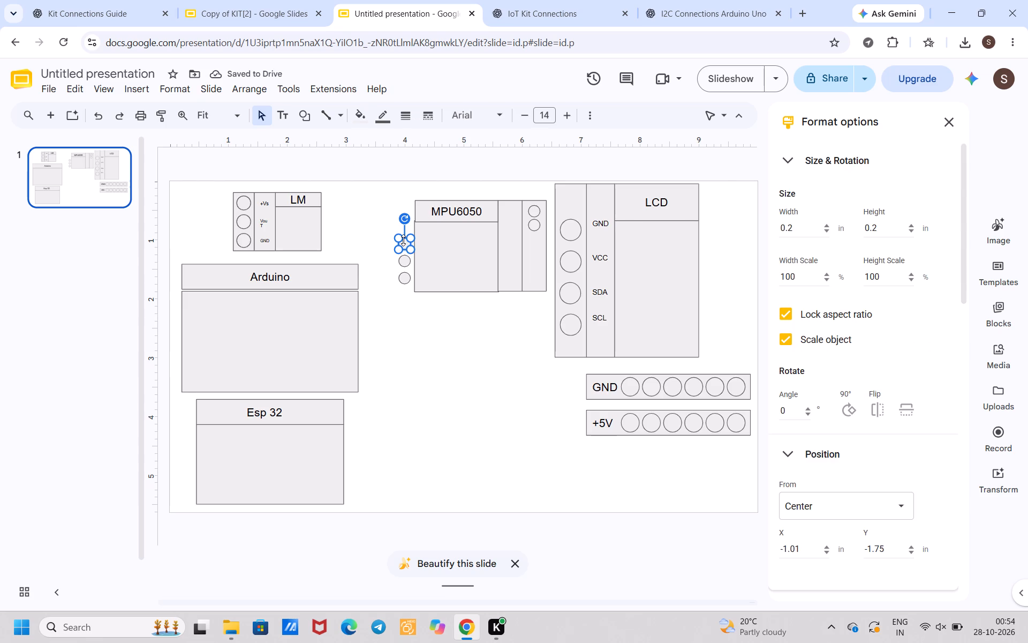
drag(405, 241, 516, 229)
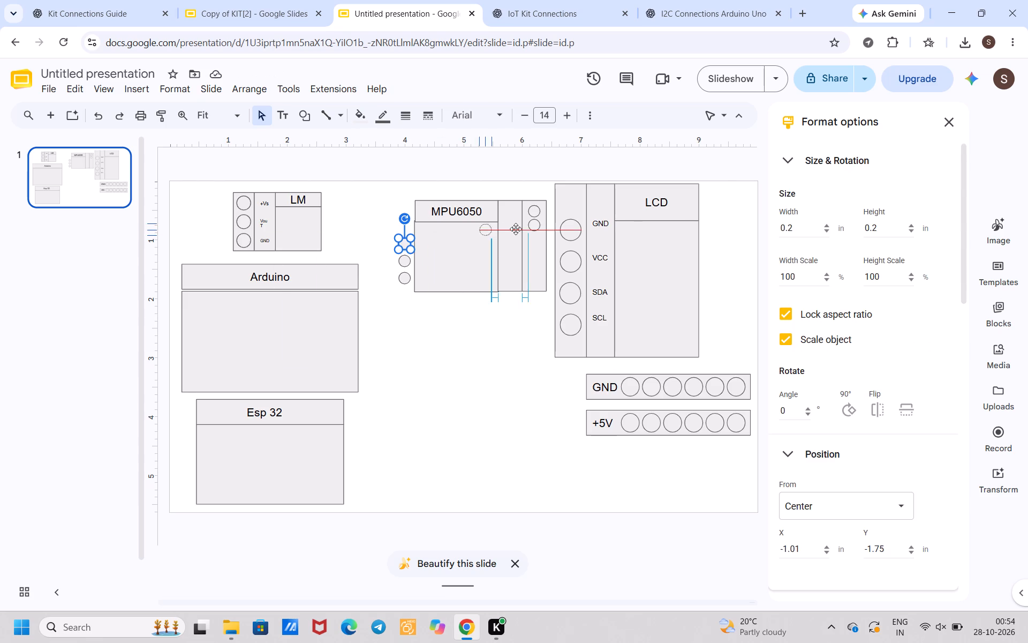
drag(516, 229, 535, 241)
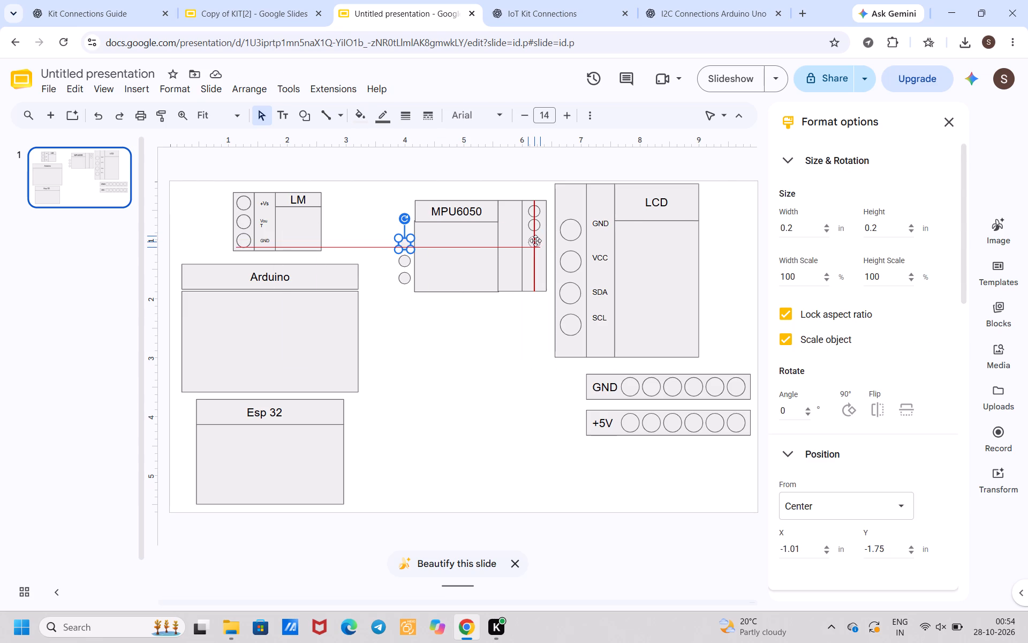
drag(535, 241, 534, 240)
click(464, 384)
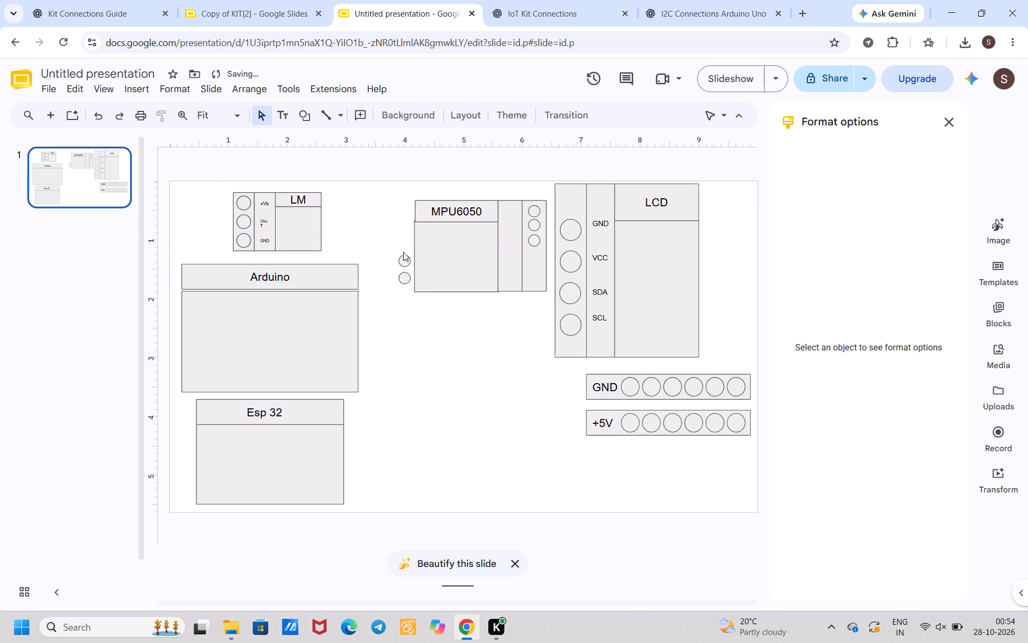
click(404, 260)
drag(404, 260, 409, 260)
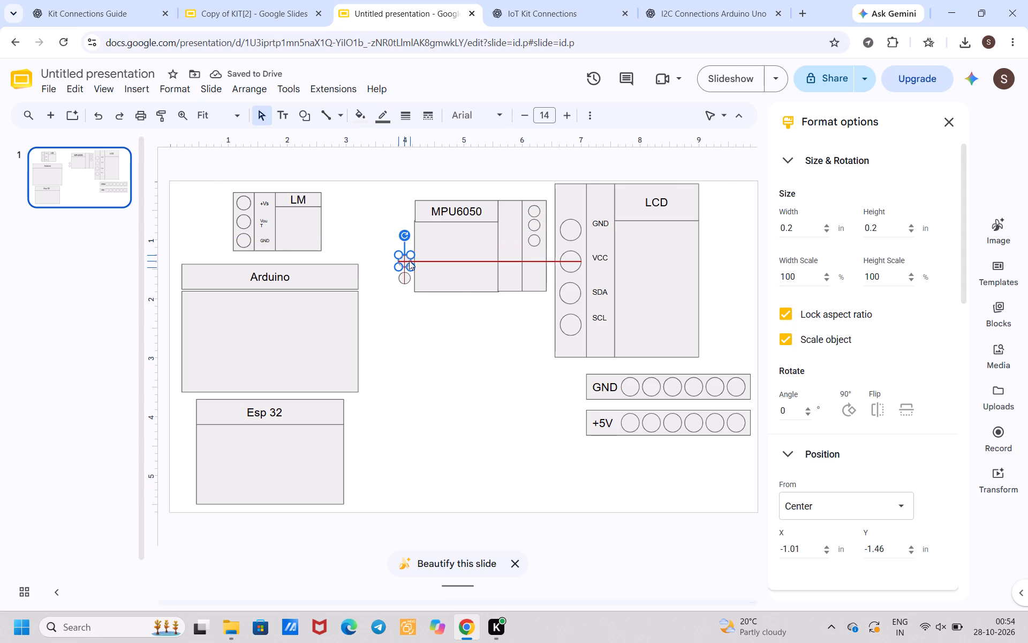
drag(409, 260, 530, 254)
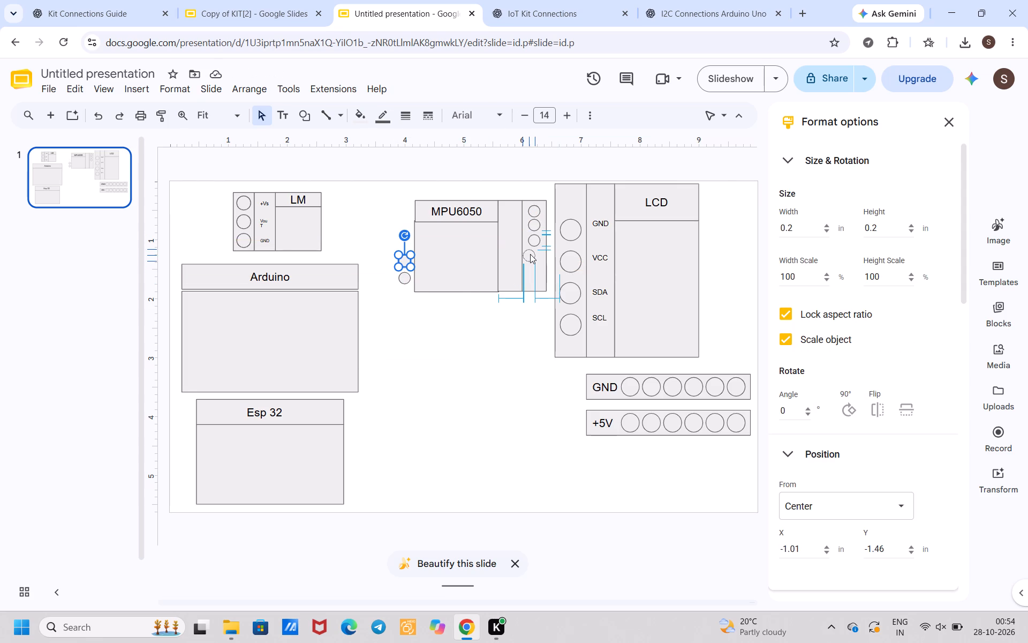
drag(530, 254, 533, 254)
click(468, 354)
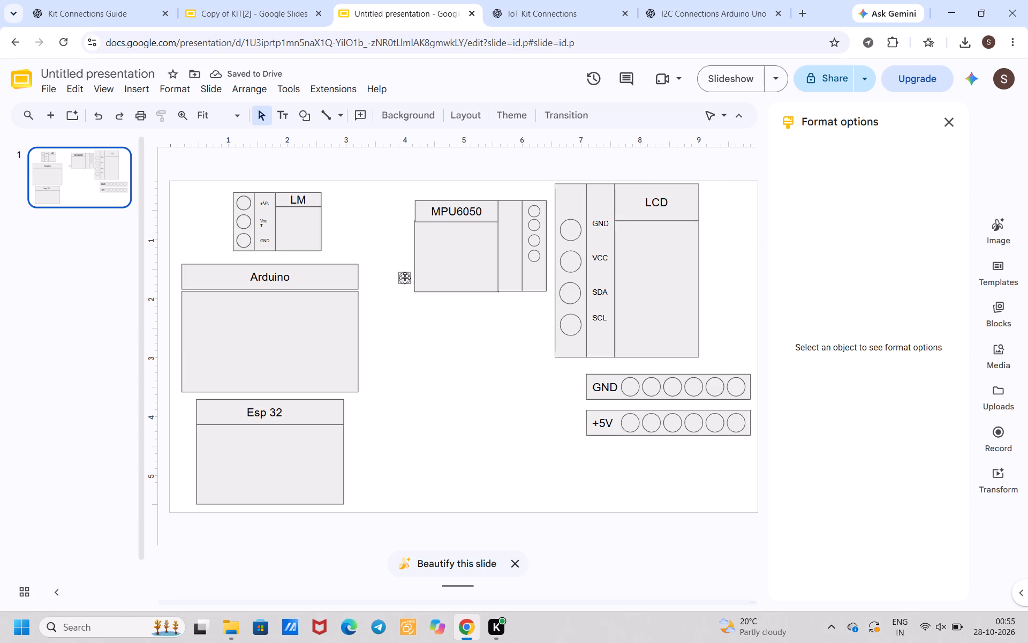
drag(405, 278, 533, 271)
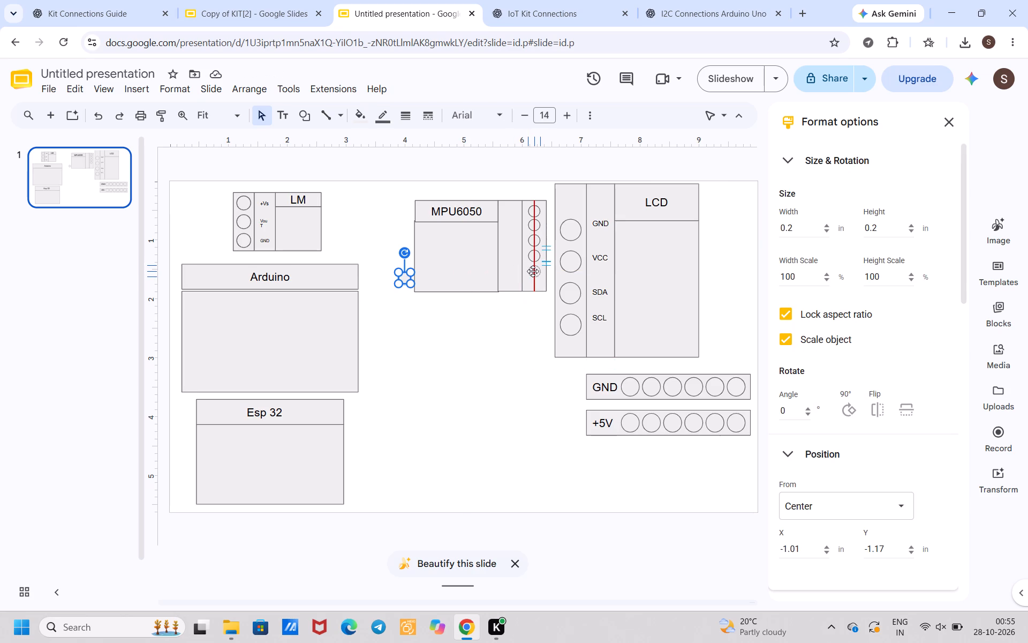
drag(533, 271, 533, 270)
click(506, 367)
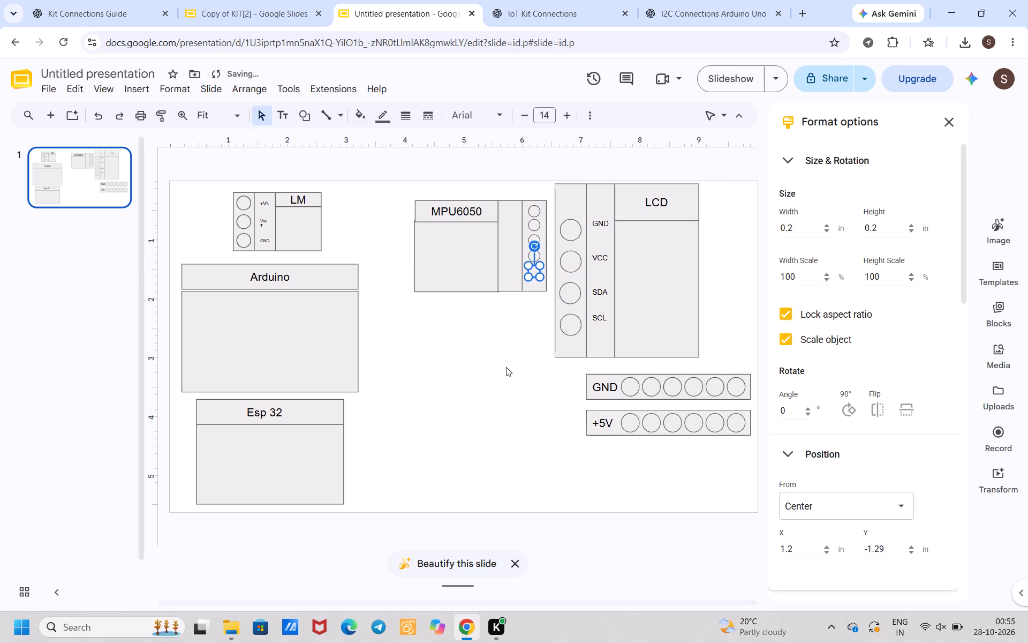
Shorten the MPU6050 block's pin column to 1.36 in high and raise the label column's bottom edge to match it.
click(533, 282)
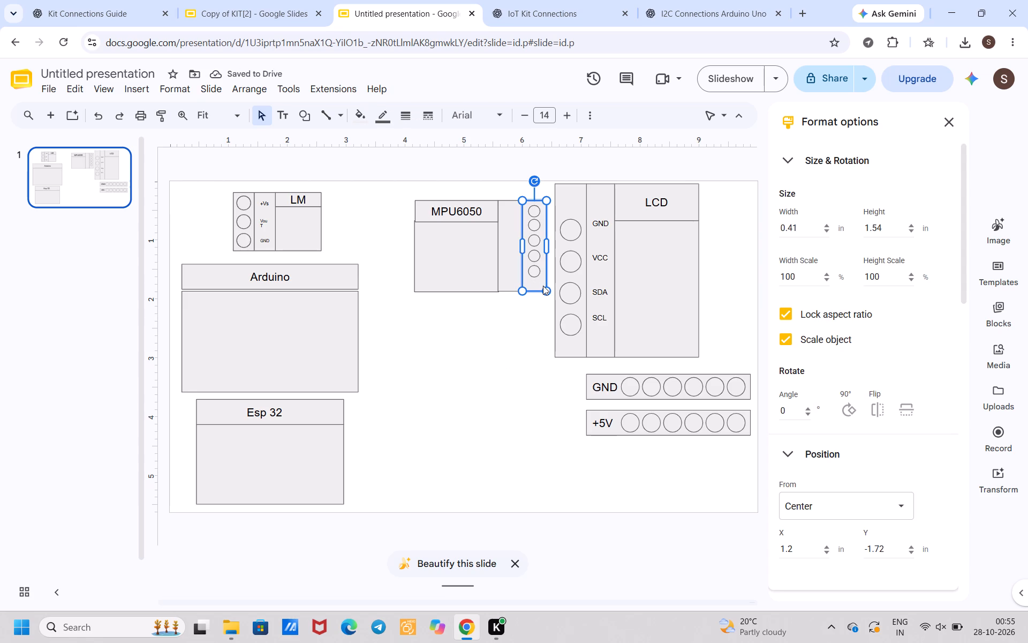
drag(548, 289, 548, 287)
drag(548, 287, 548, 281)
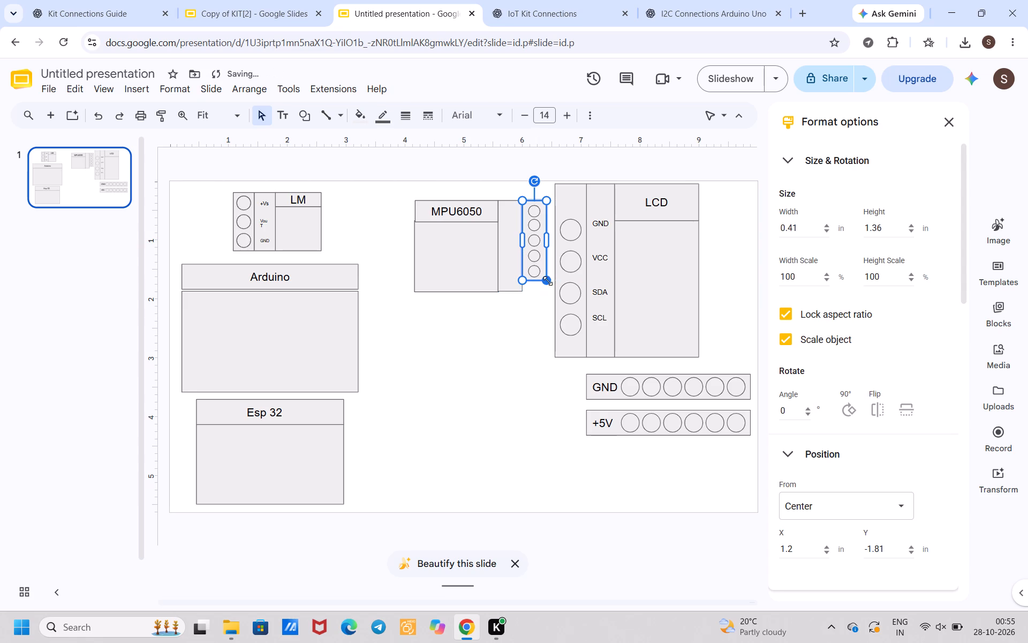
click(528, 369)
click(508, 288)
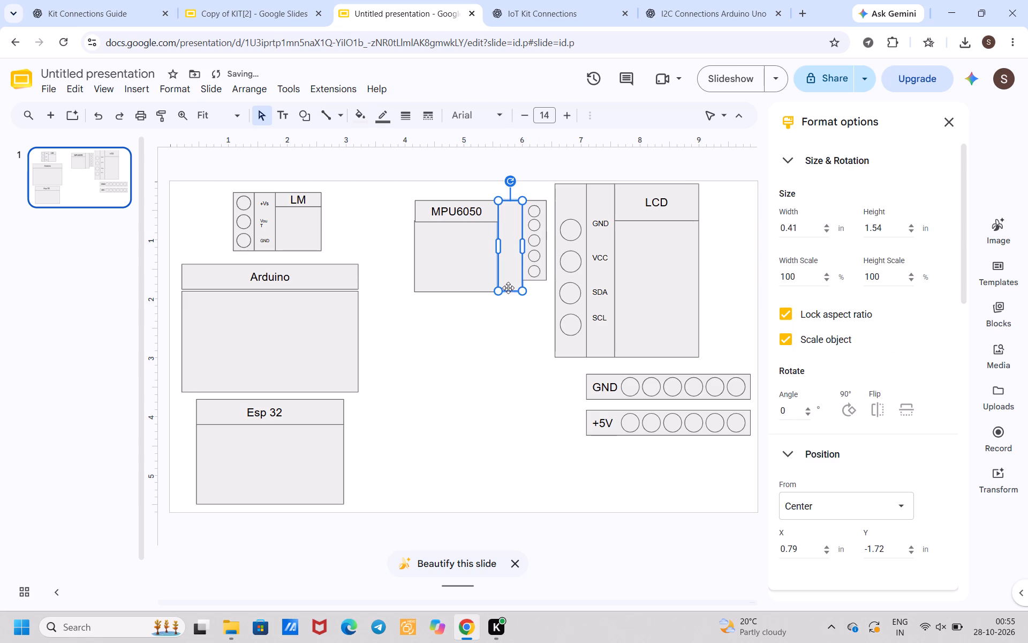
drag(498, 287, 501, 279)
click(497, 328)
Move the MPU6050 body rectangle up to align its bottom with the columns, and raise the title box, centred over the body.
click(487, 276)
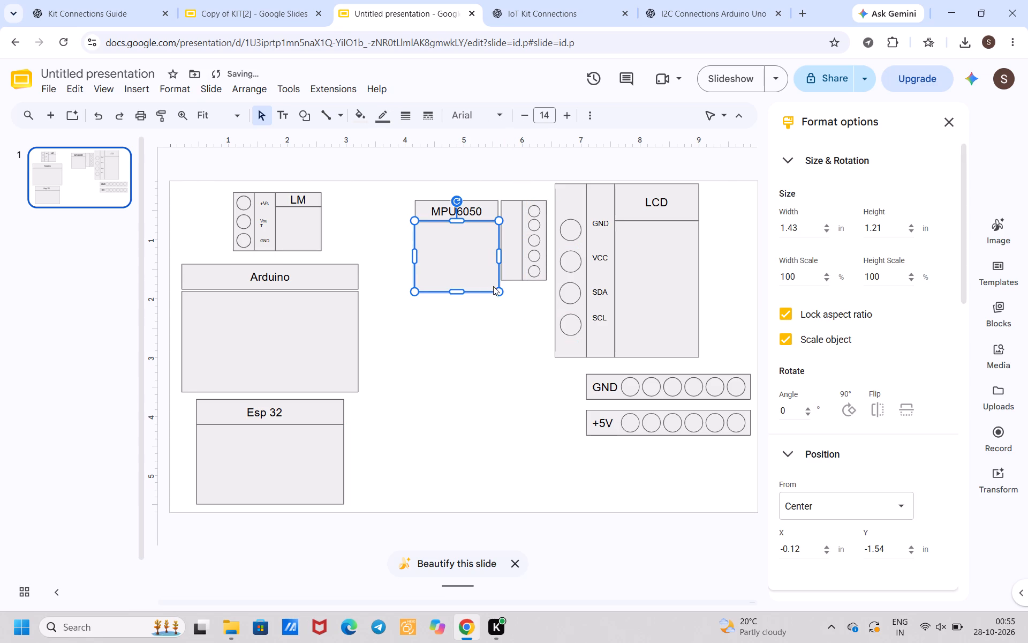
drag(497, 286, 499, 274)
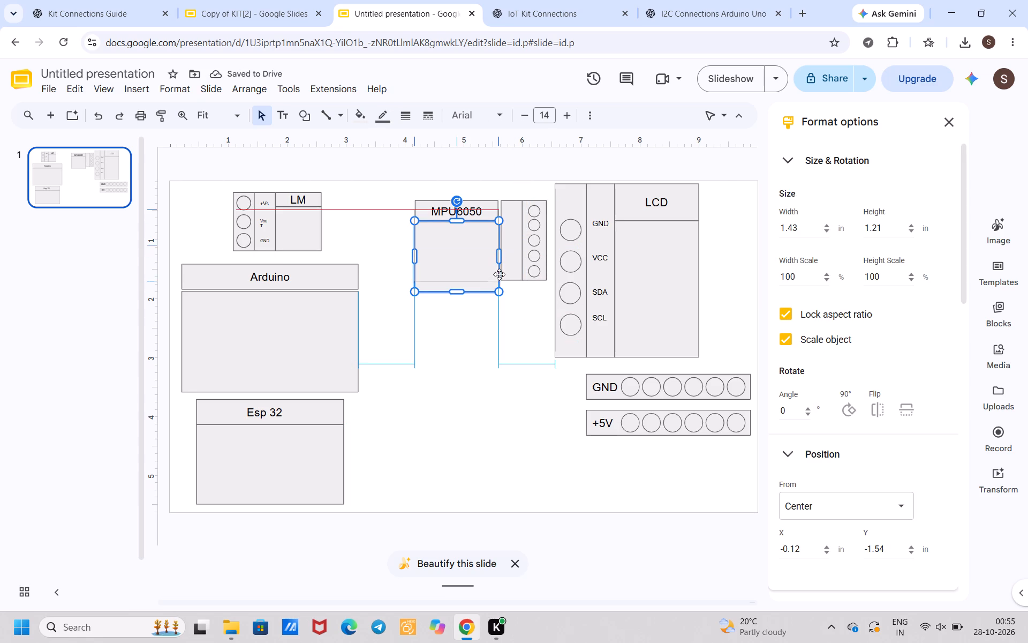
drag(499, 274, 500, 276)
click(512, 337)
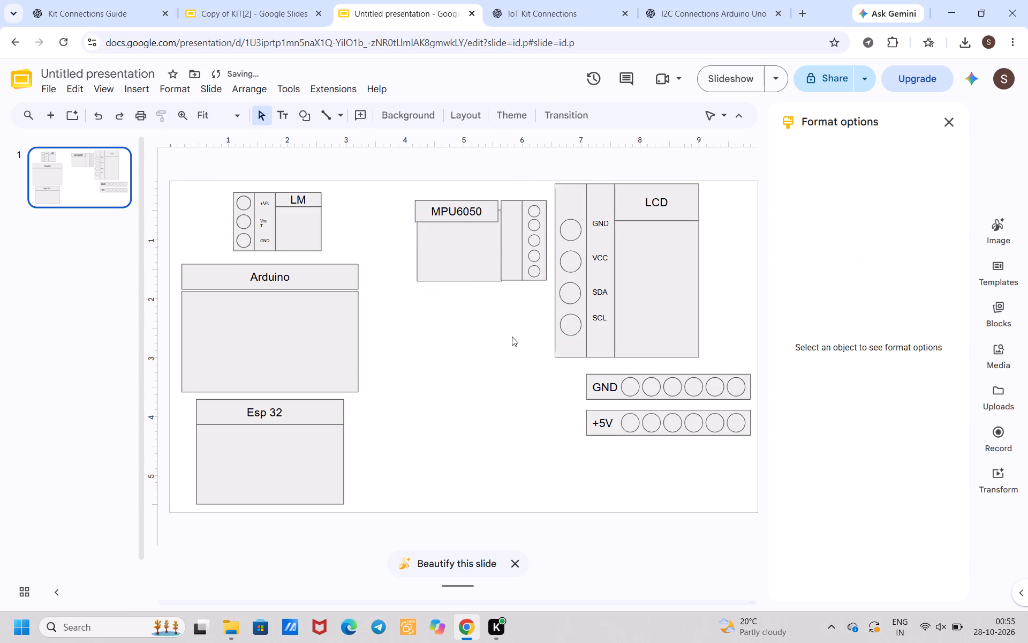
click(488, 211)
drag(488, 211, 492, 207)
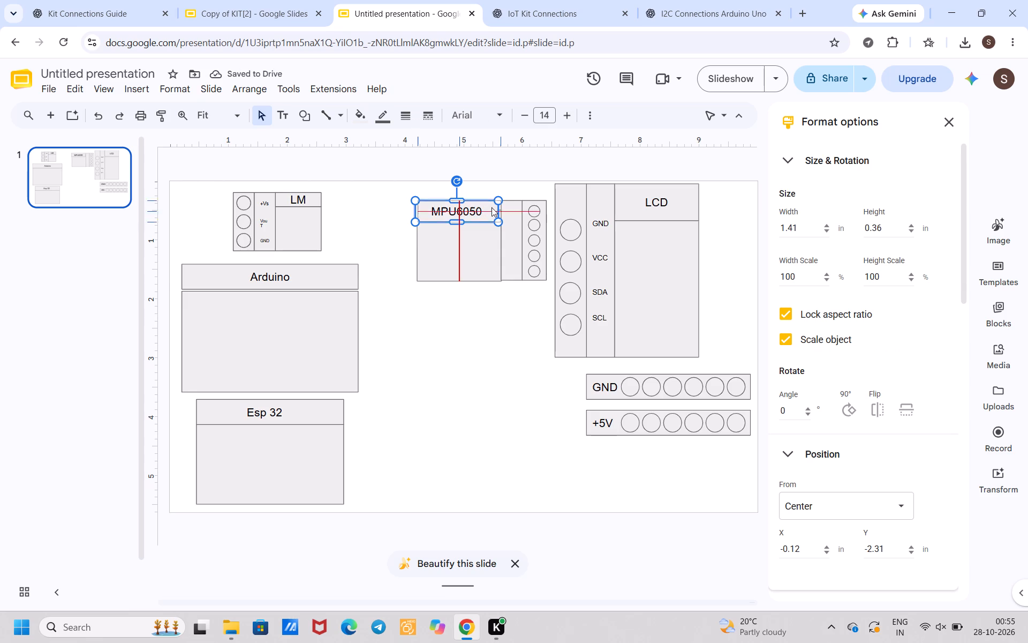
drag(492, 207, 495, 204)
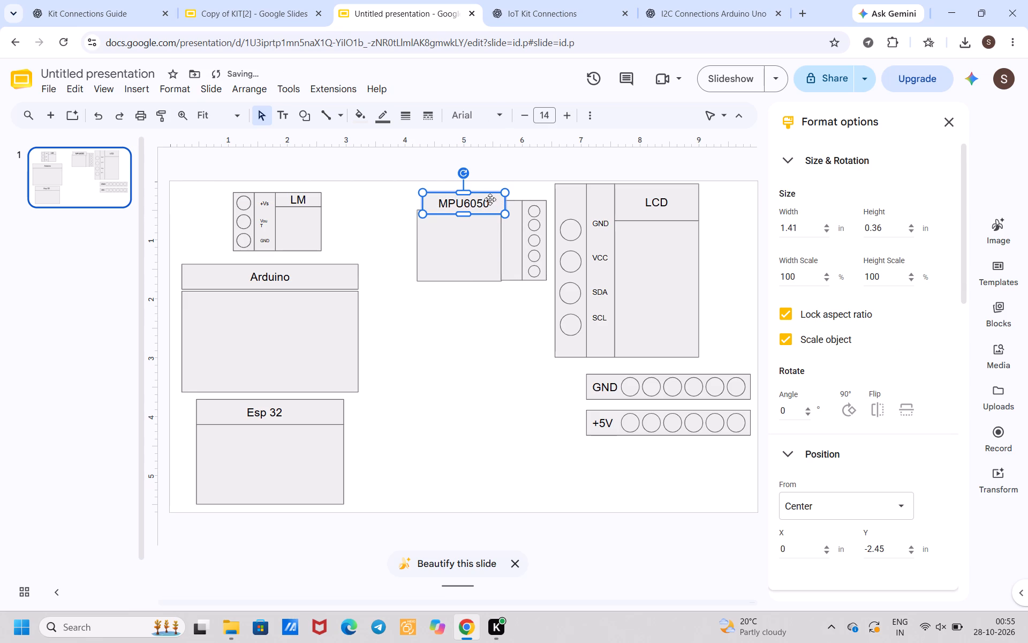
drag(490, 199, 486, 198)
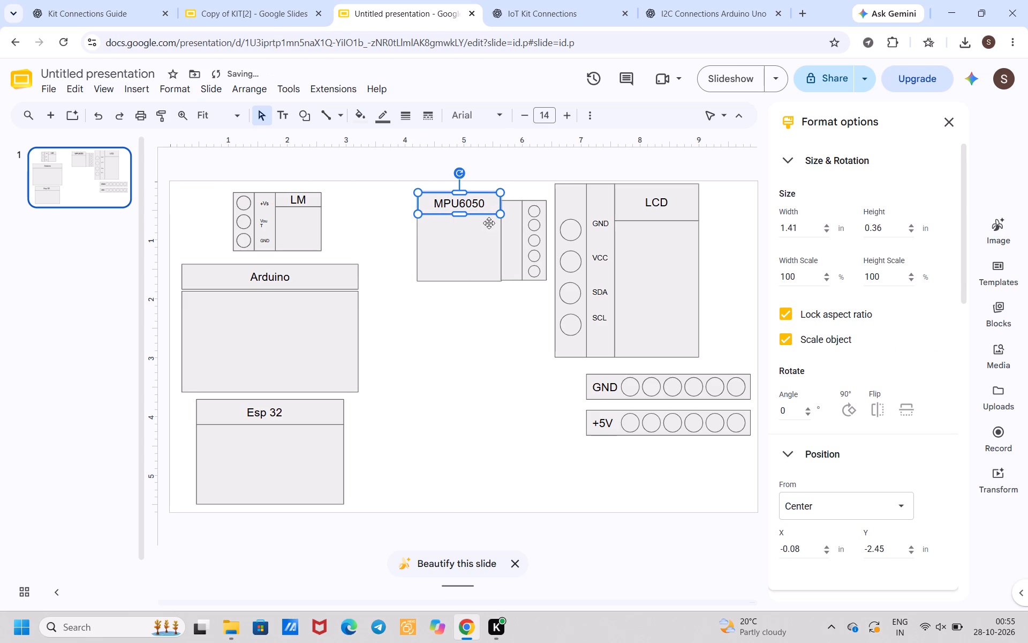
Shrink the MPU6050 body rectangle to 1.33 by 1.15 in and move it right against the label column, directly below the title box.
click(492, 252)
drag(492, 252, 489, 257)
click(419, 284)
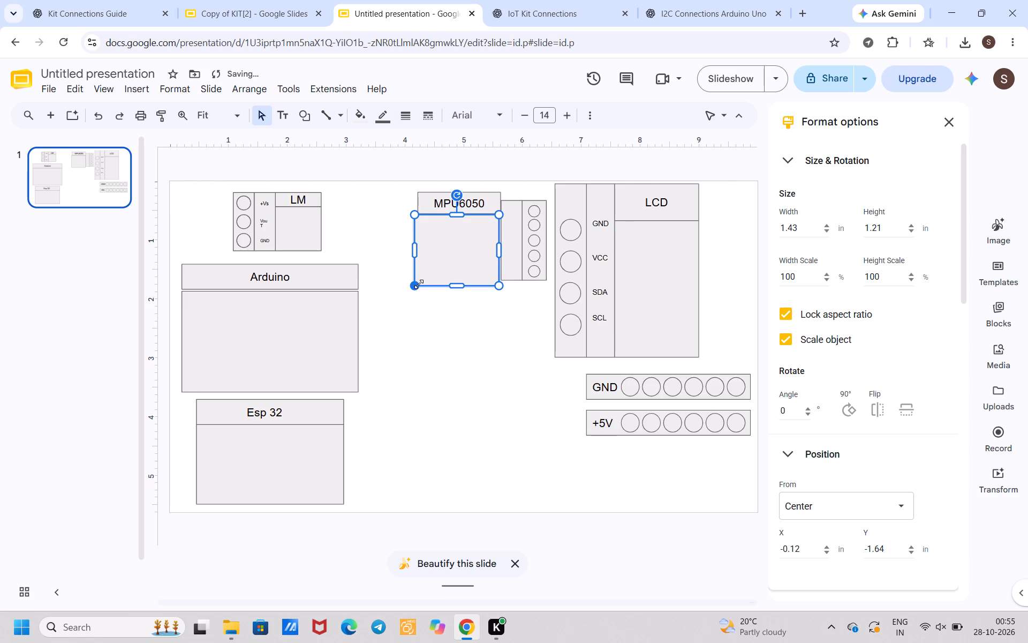
drag(426, 345, 453, 279)
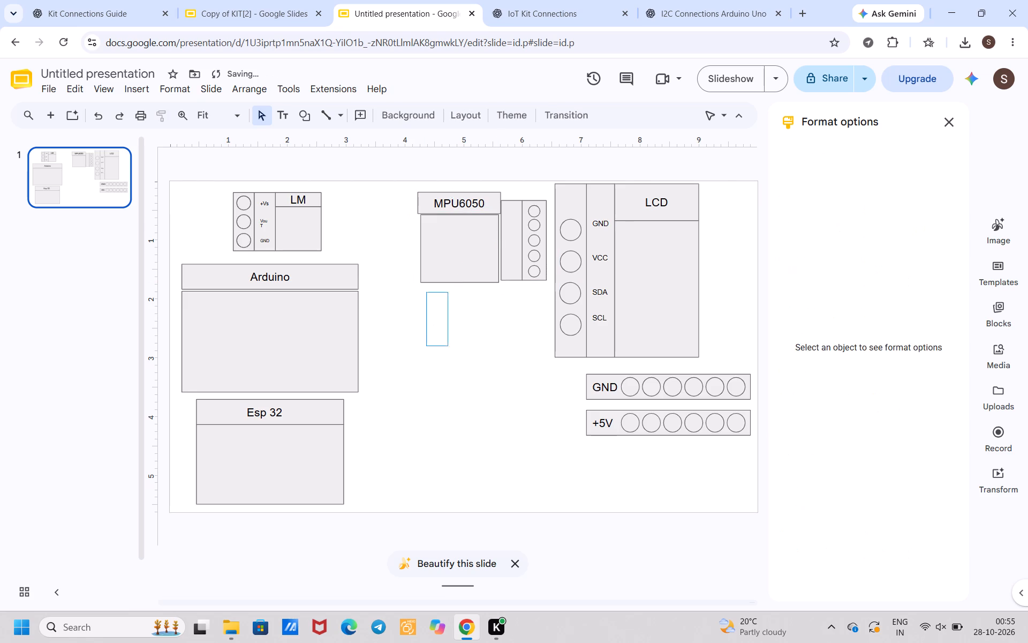
drag(453, 279, 463, 256)
click(463, 256)
click(463, 256)
drag(463, 256, 466, 256)
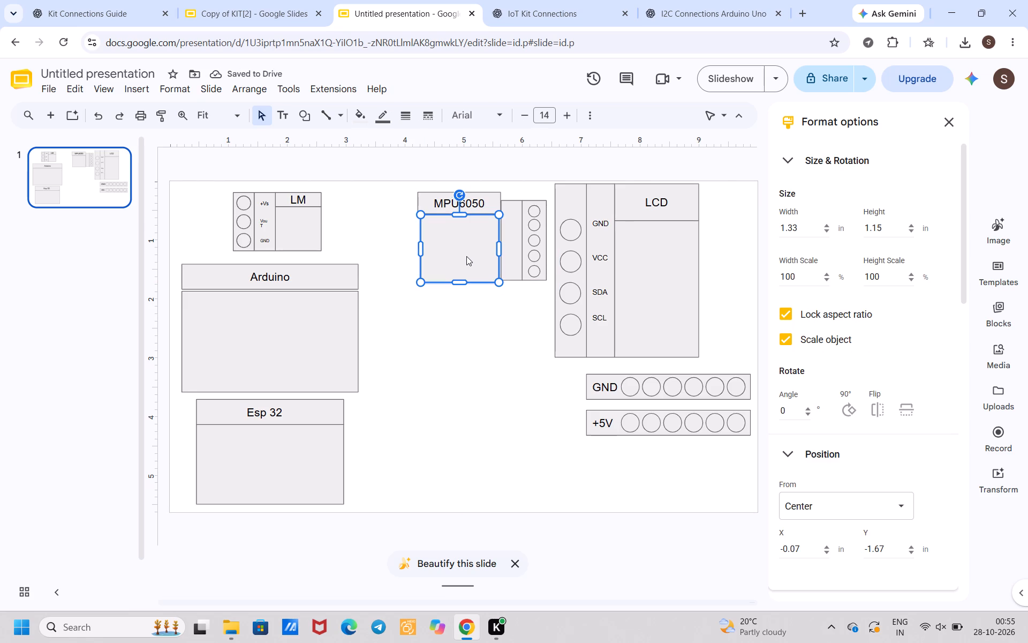
drag(466, 256, 468, 255)
click(462, 328)
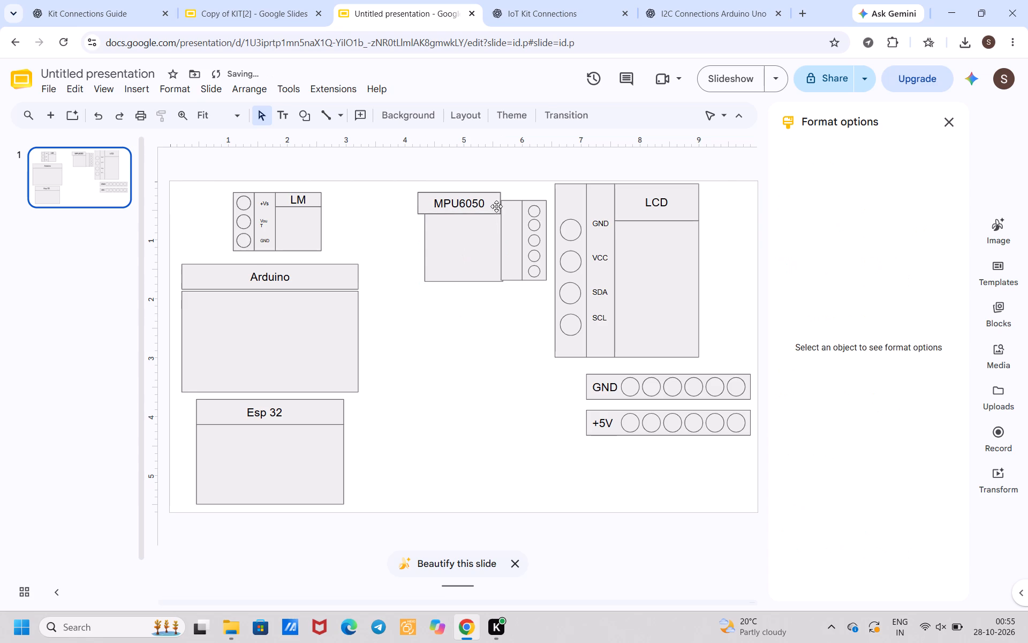
Shrink the MPU6050 title box to 1.33 by 0.32 in from its upper-left corner.
click(496, 203)
click(419, 196)
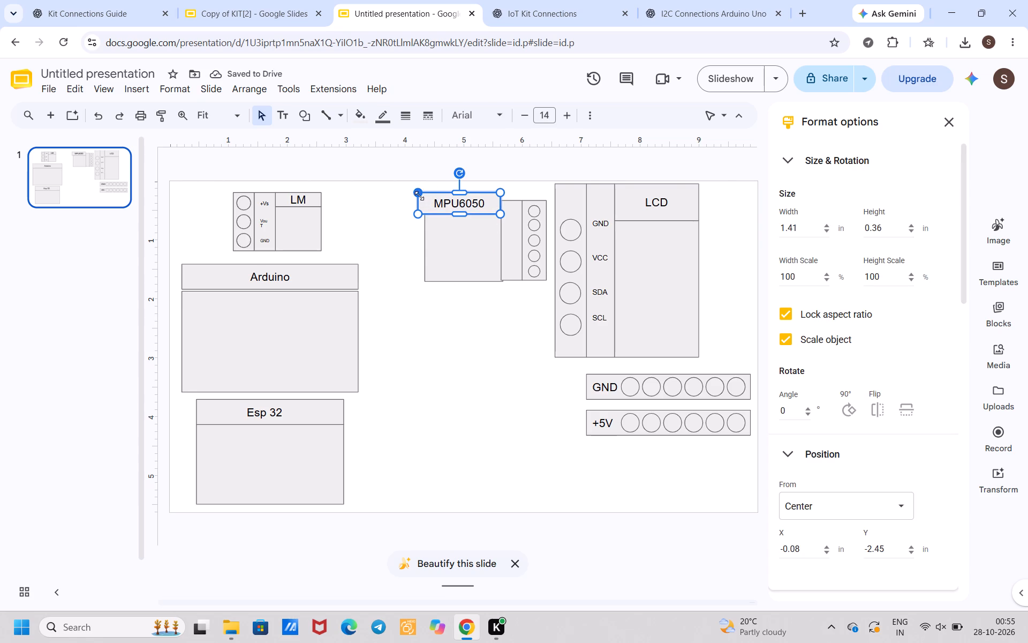
click(445, 302)
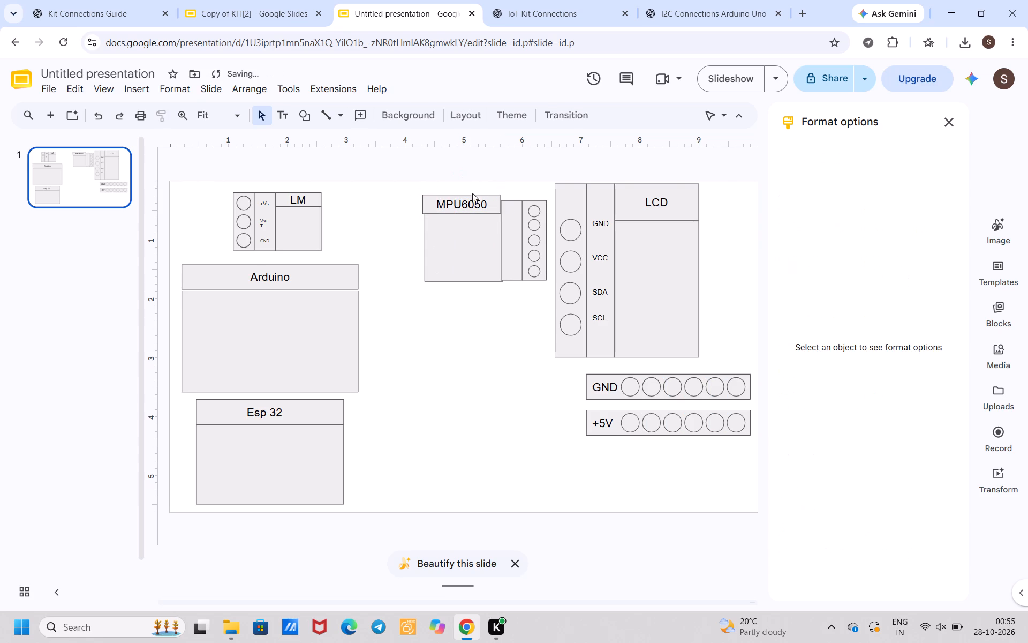
click(463, 200)
drag(463, 200, 468, 196)
click(484, 355)
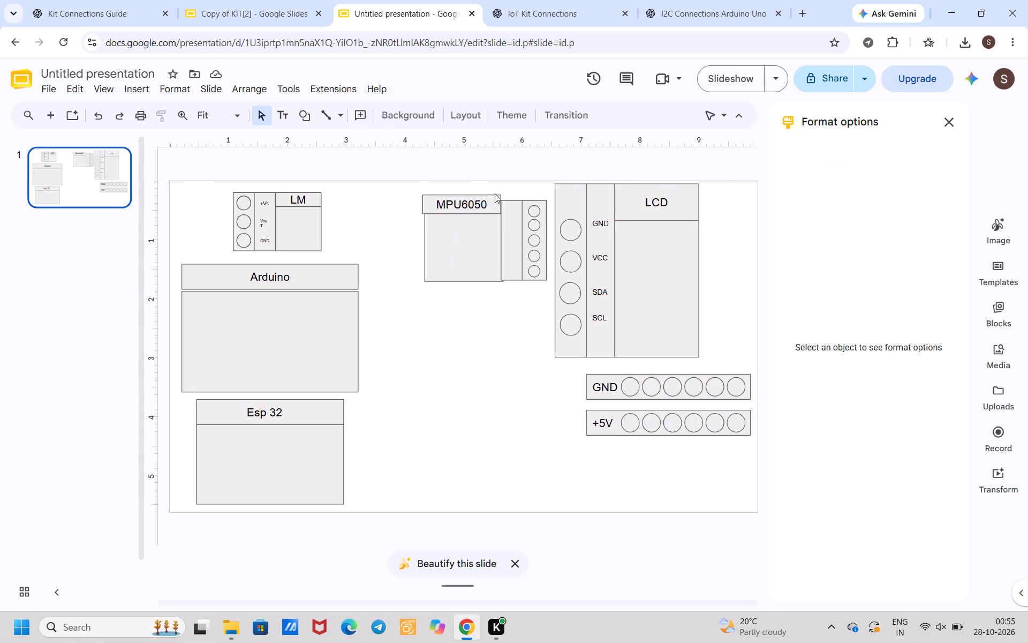
Shrink the MPU6050 body rectangle slightly from its upper-left corner, keeping its bottom and right edges in place.
click(495, 193)
click(483, 235)
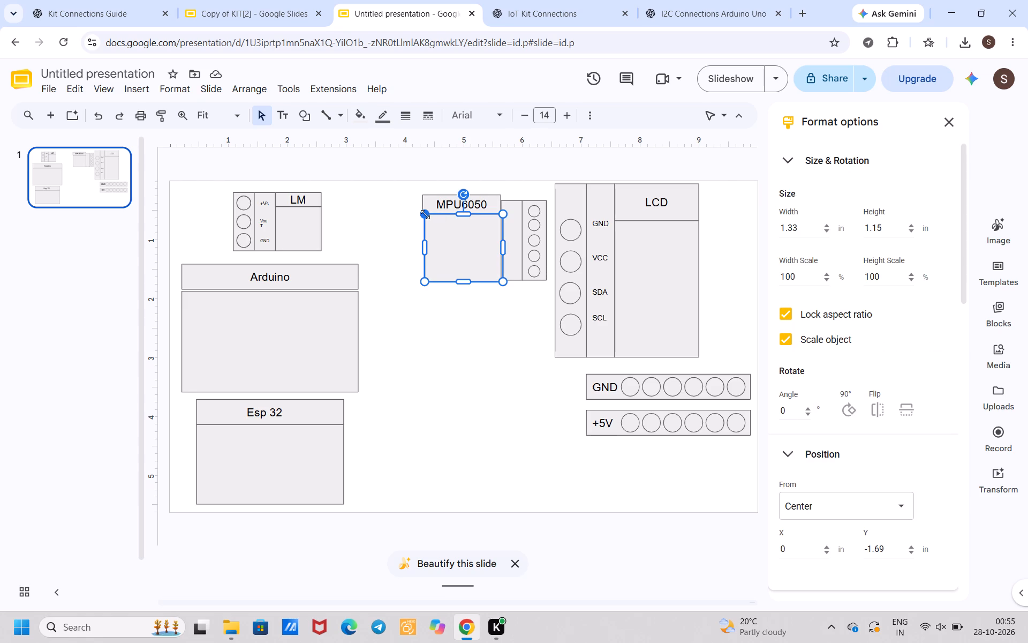
click(425, 214)
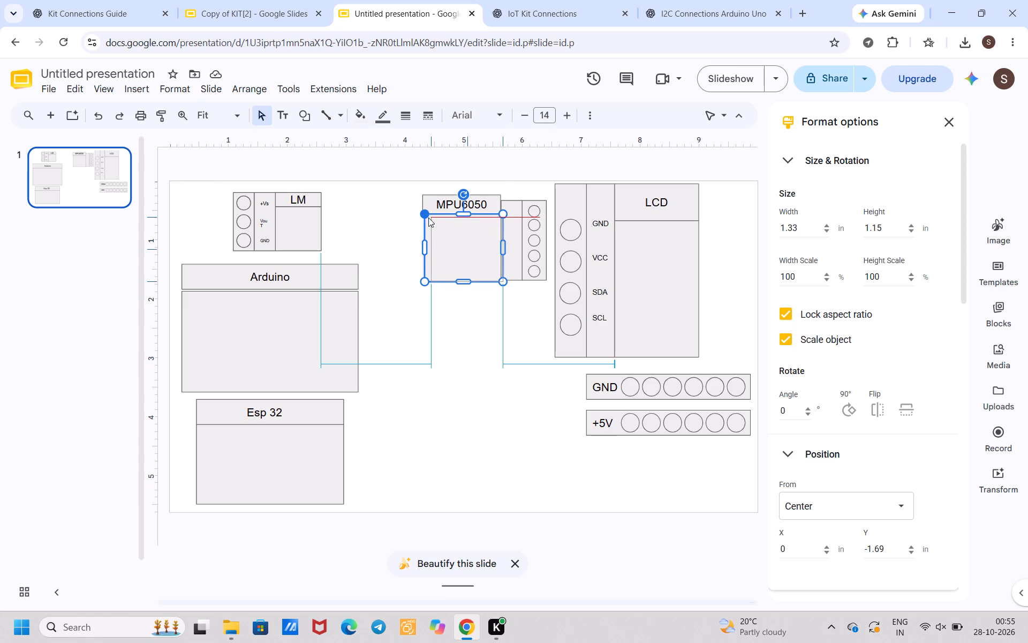
click(441, 302)
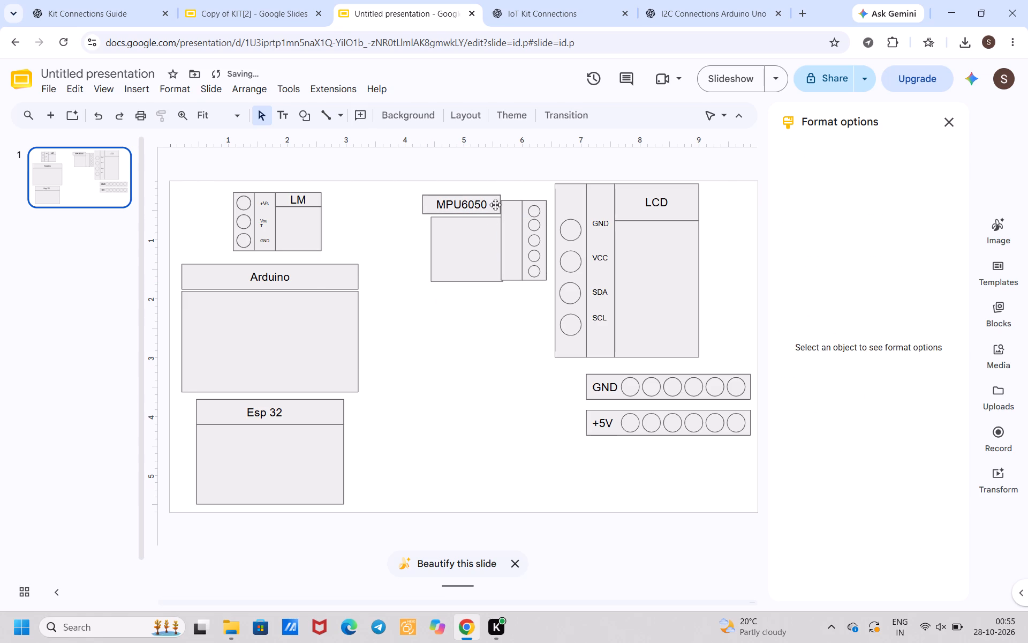
Resize the MPU6050 title box to about 1.18 by 0.32 in, its left edge flush with the body and its bottom on the body's top.
click(495, 205)
drag(421, 216, 422, 216)
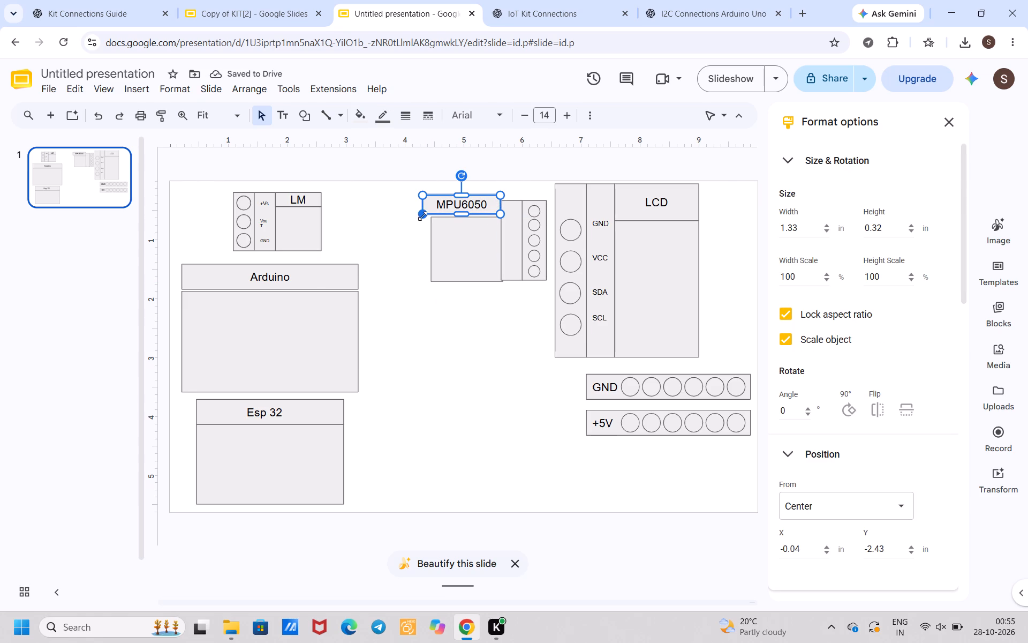
drag(422, 216, 432, 218)
click(461, 361)
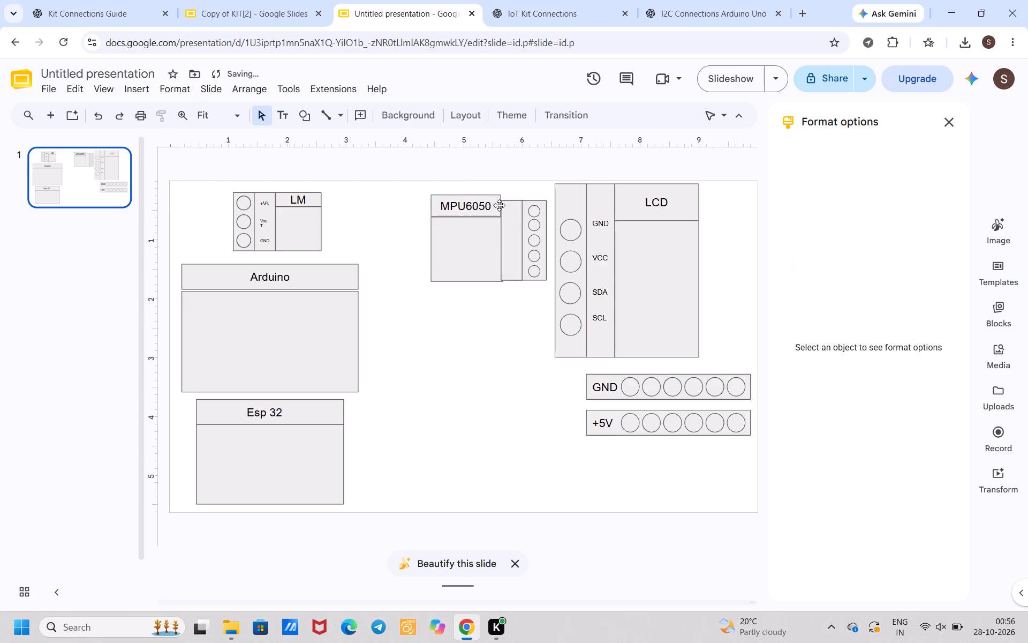
click(500, 202)
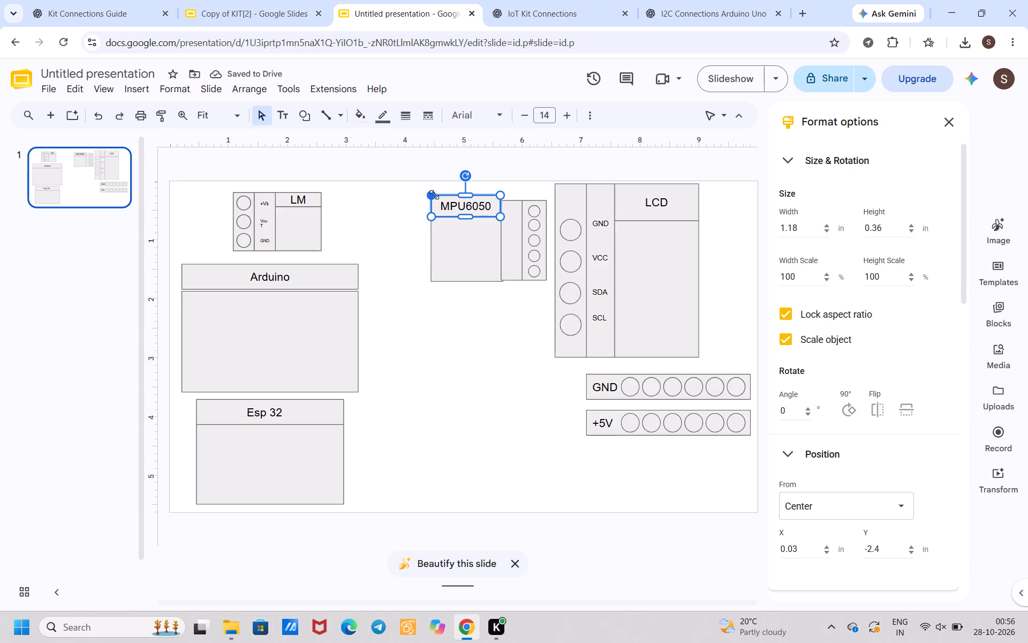
drag(434, 194, 435, 198)
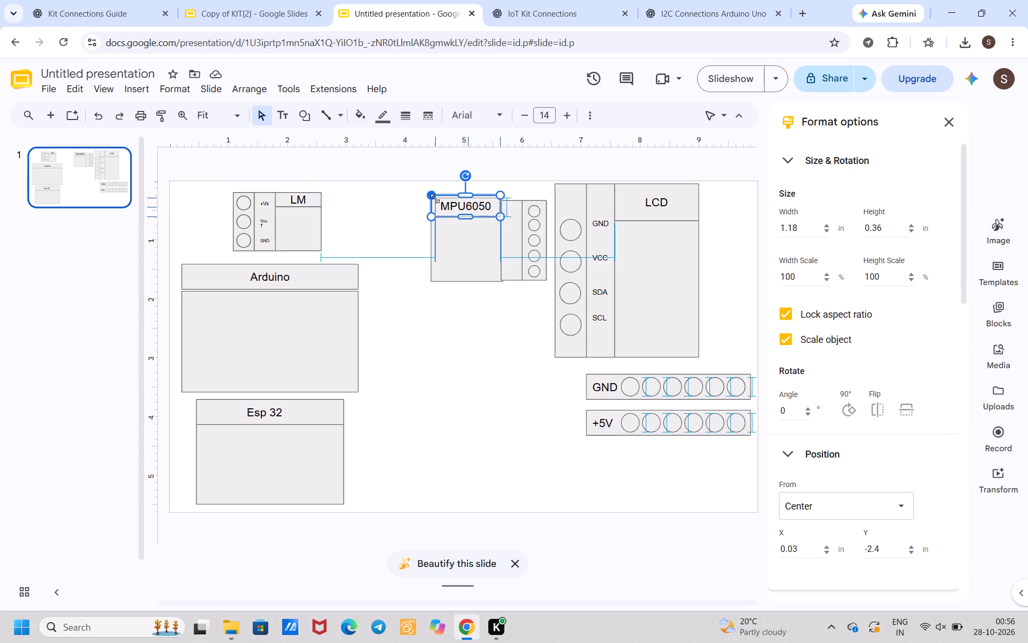
drag(435, 198, 436, 199)
click(490, 347)
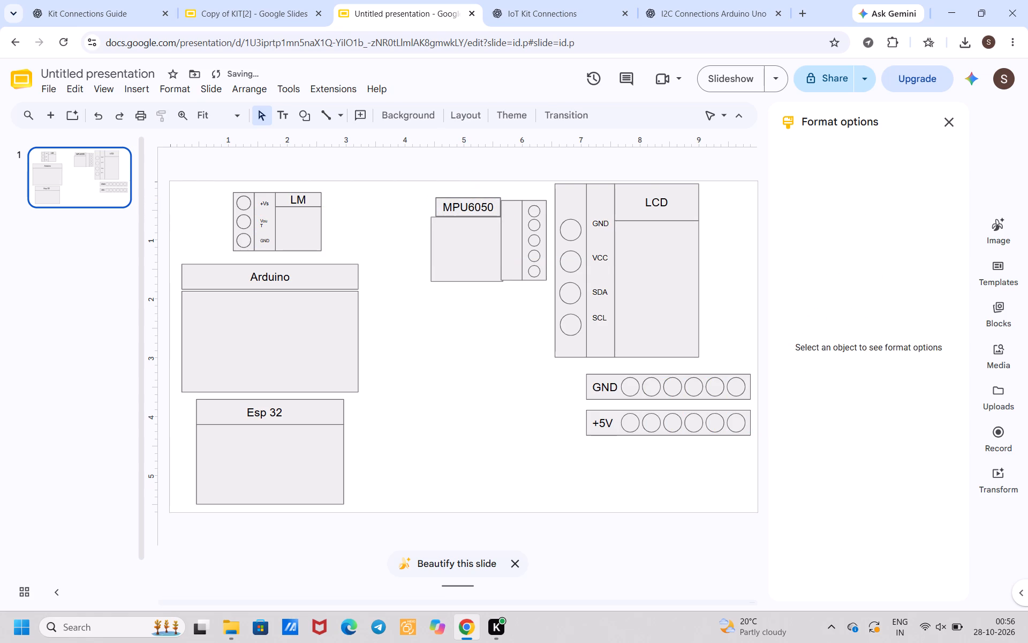
click(450, 212)
click(434, 216)
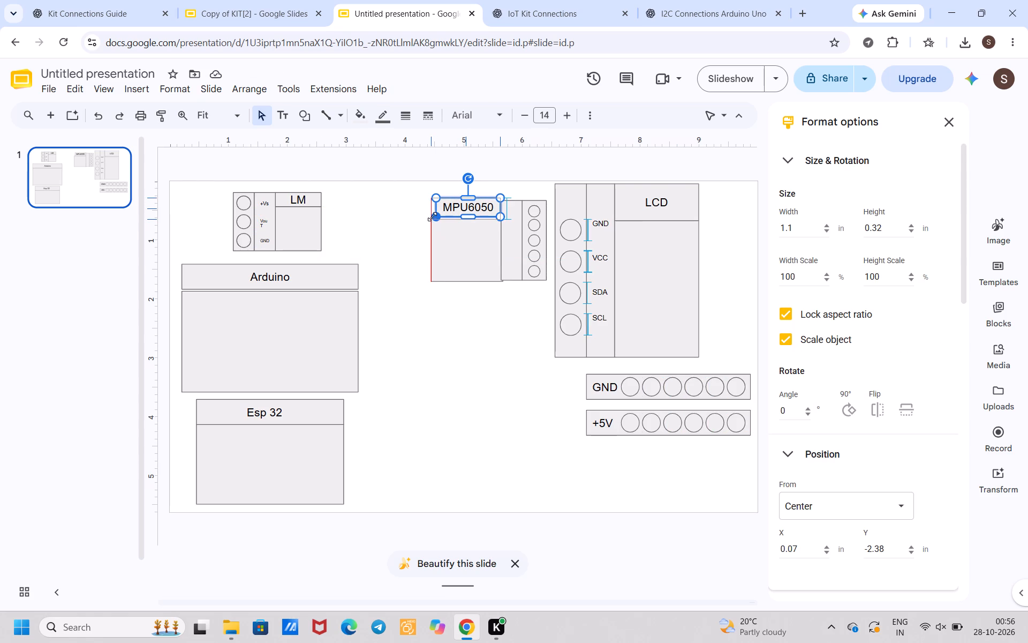
click(491, 377)
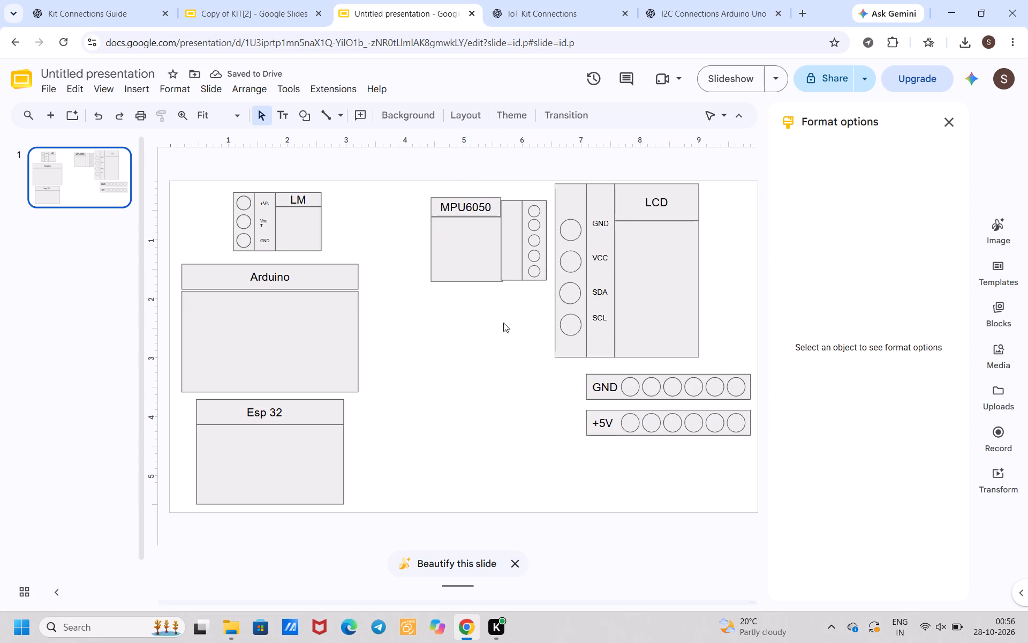
Widen the MPU6050 label column to 0.41 in, raising its top to the title box's top and lowering its bottom to the body's bottom.
click(509, 208)
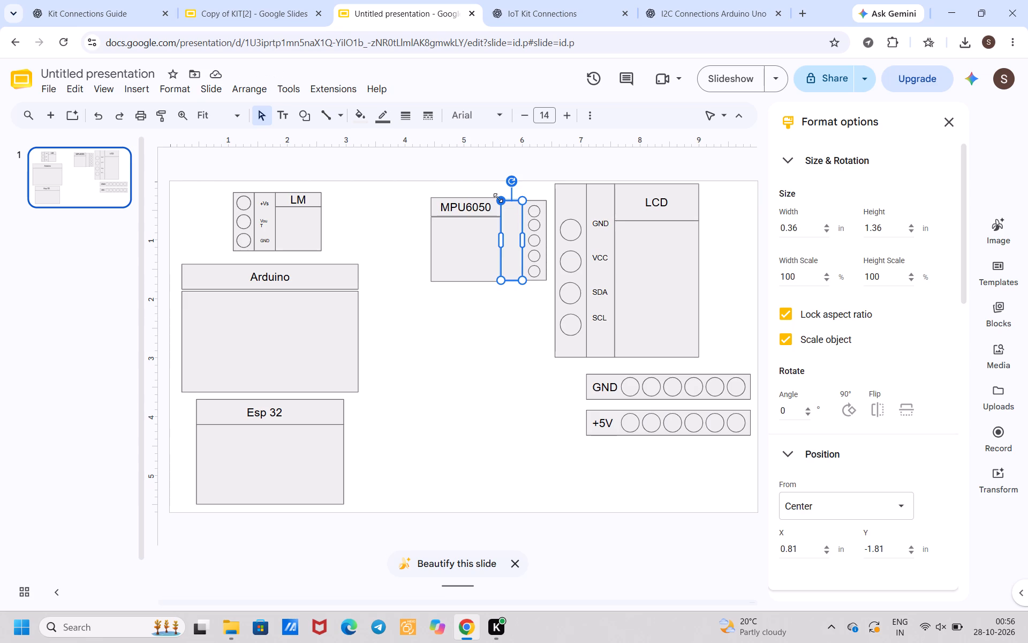
click(498, 198)
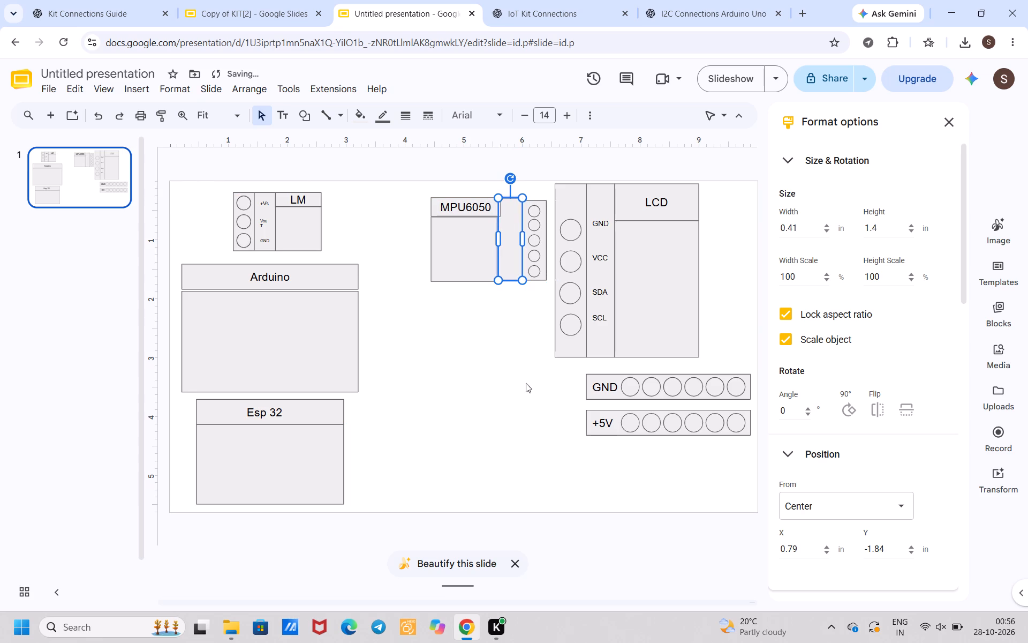
click(498, 279)
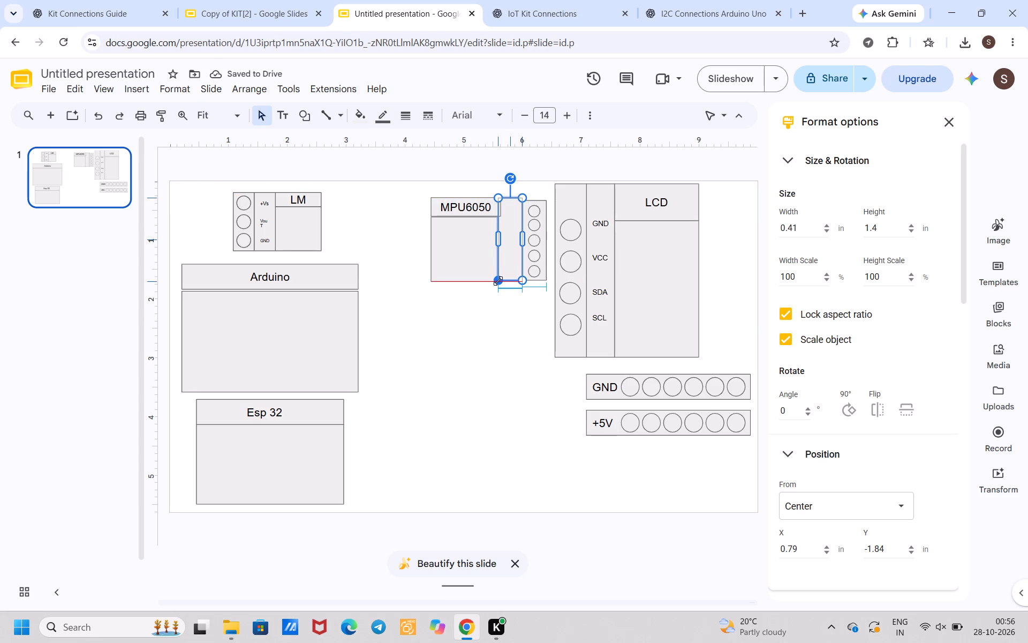
click(500, 323)
Stretch the MPU6050 pin column to 1.46 in high, extending its top and bottom edges to match the label column.
click(529, 274)
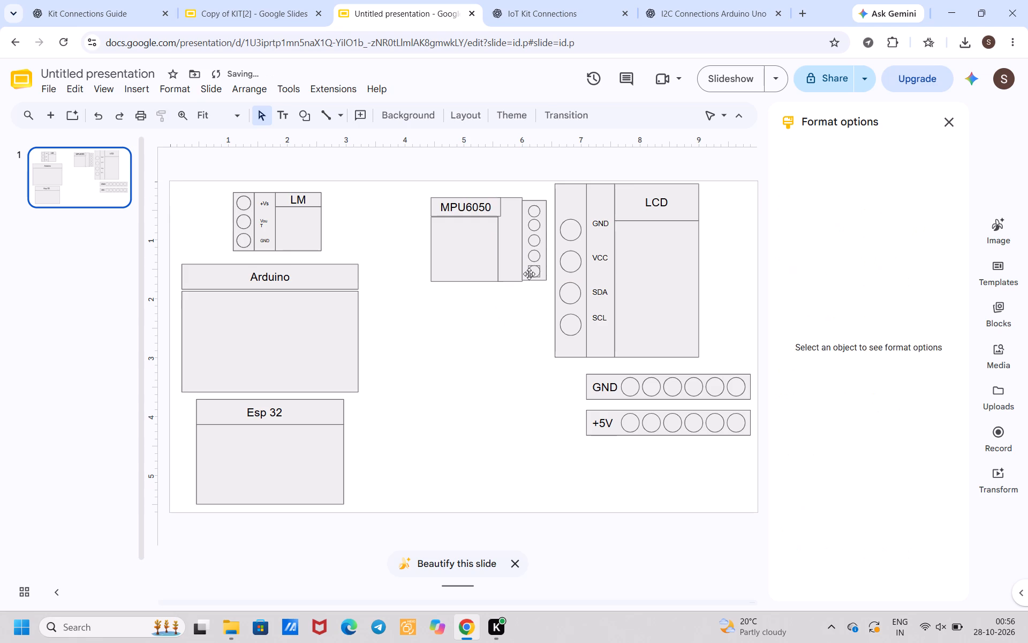
click(527, 308)
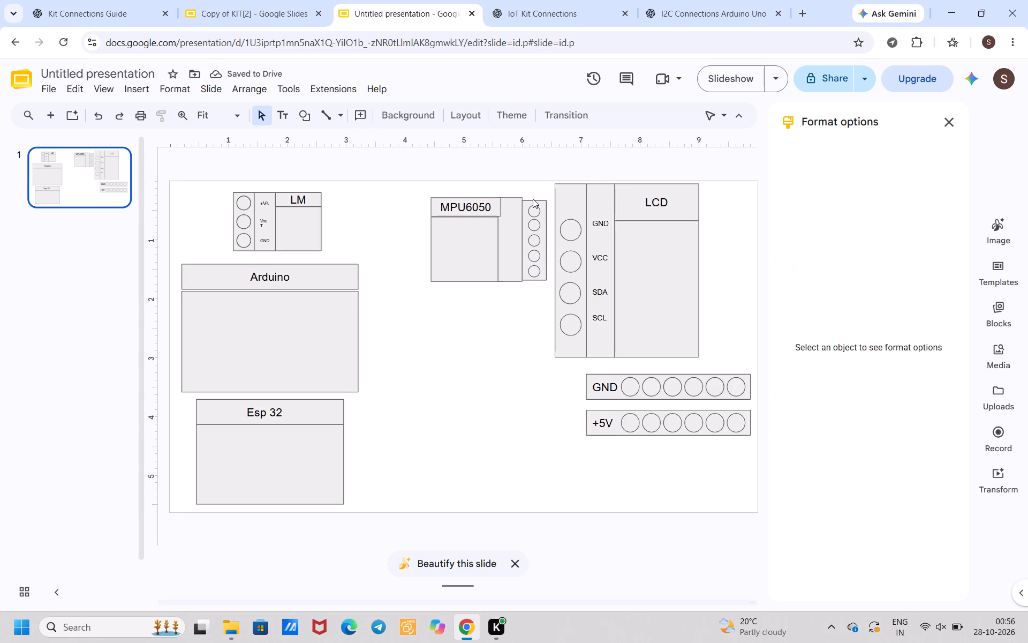
click(526, 203)
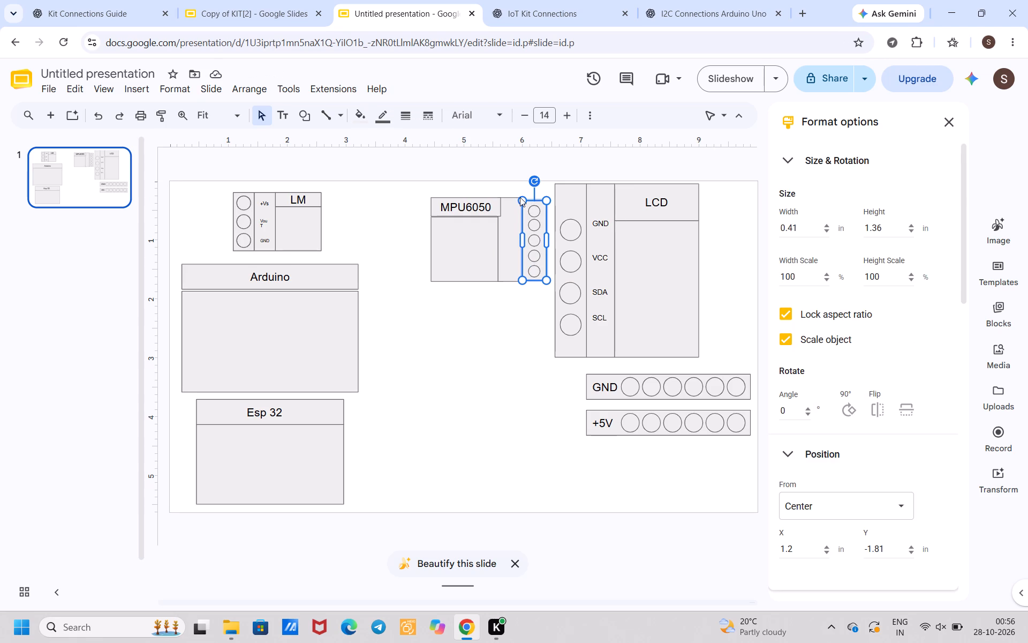
click(520, 197)
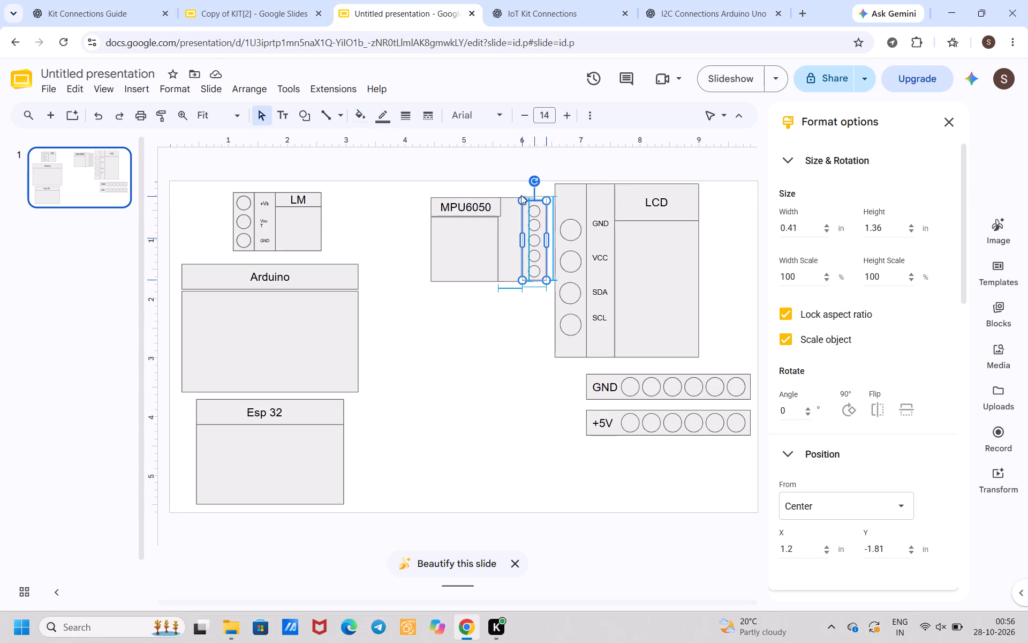
click(530, 299)
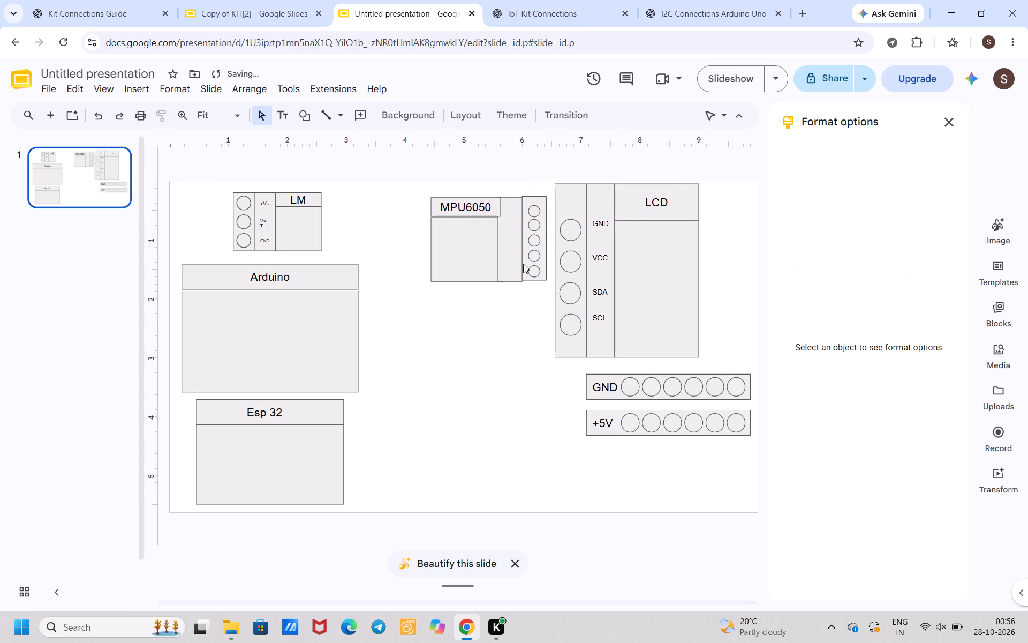
click(542, 197)
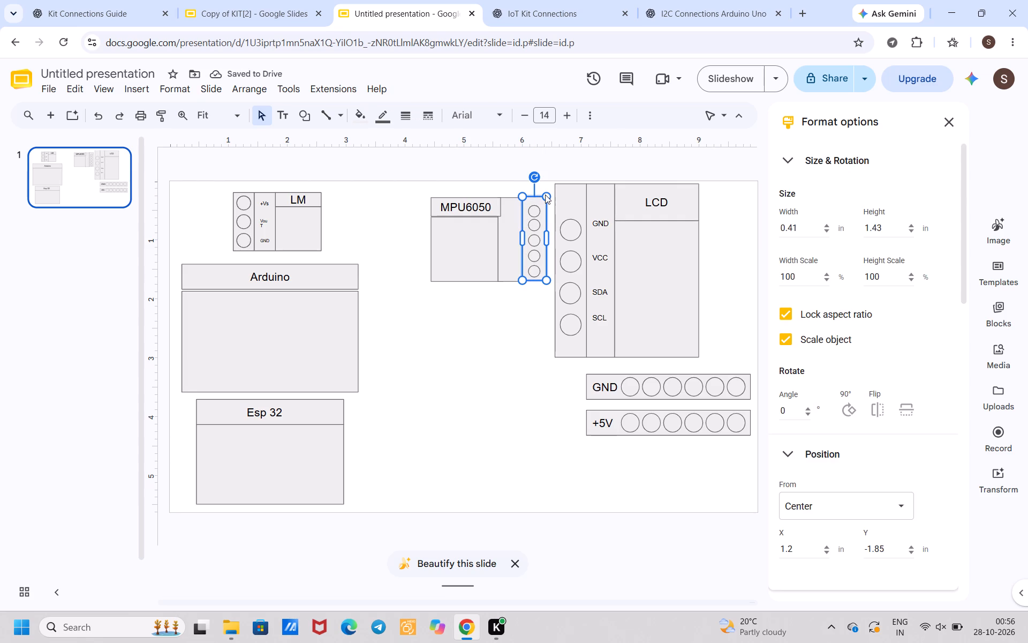
click(545, 195)
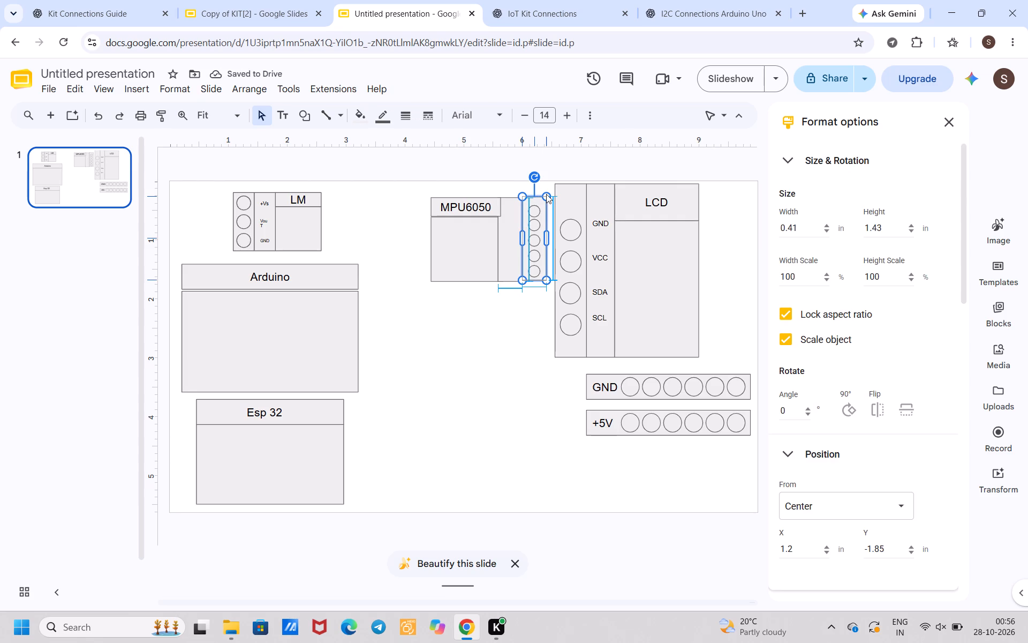
click(541, 320)
click(542, 274)
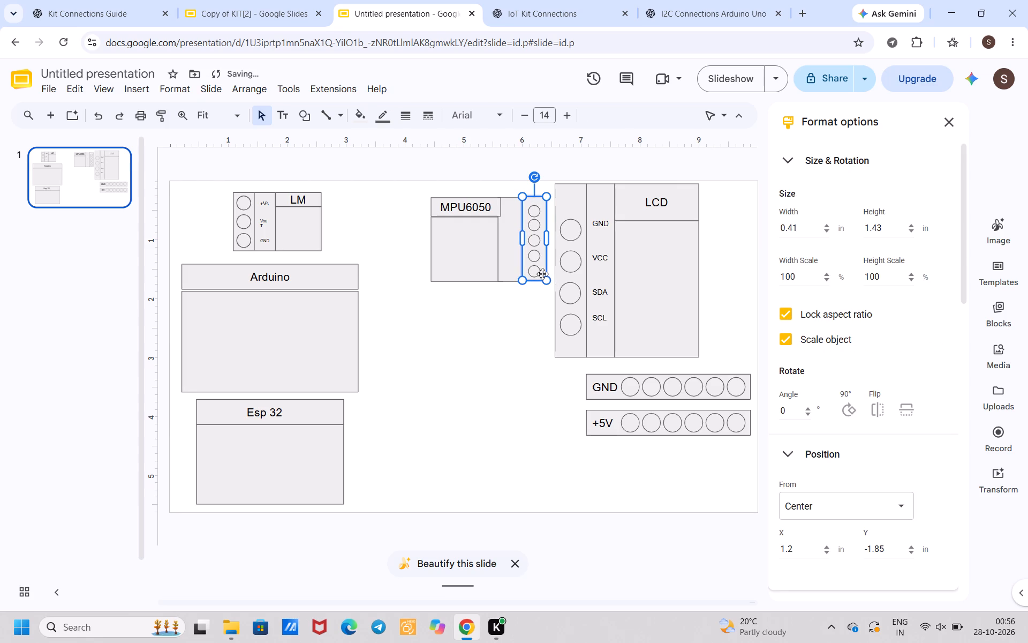
click(521, 281)
click(514, 310)
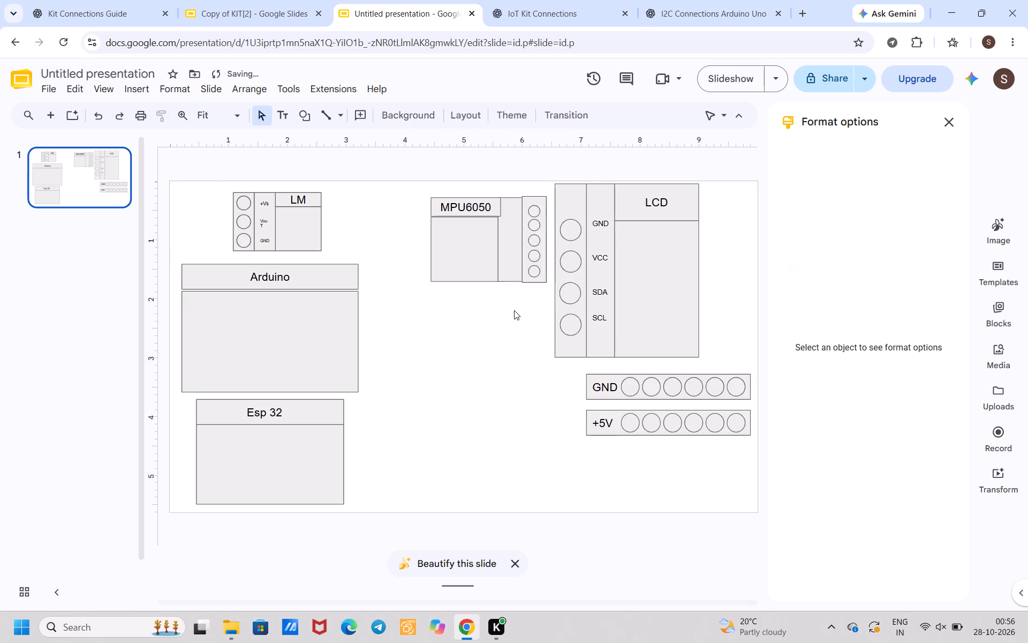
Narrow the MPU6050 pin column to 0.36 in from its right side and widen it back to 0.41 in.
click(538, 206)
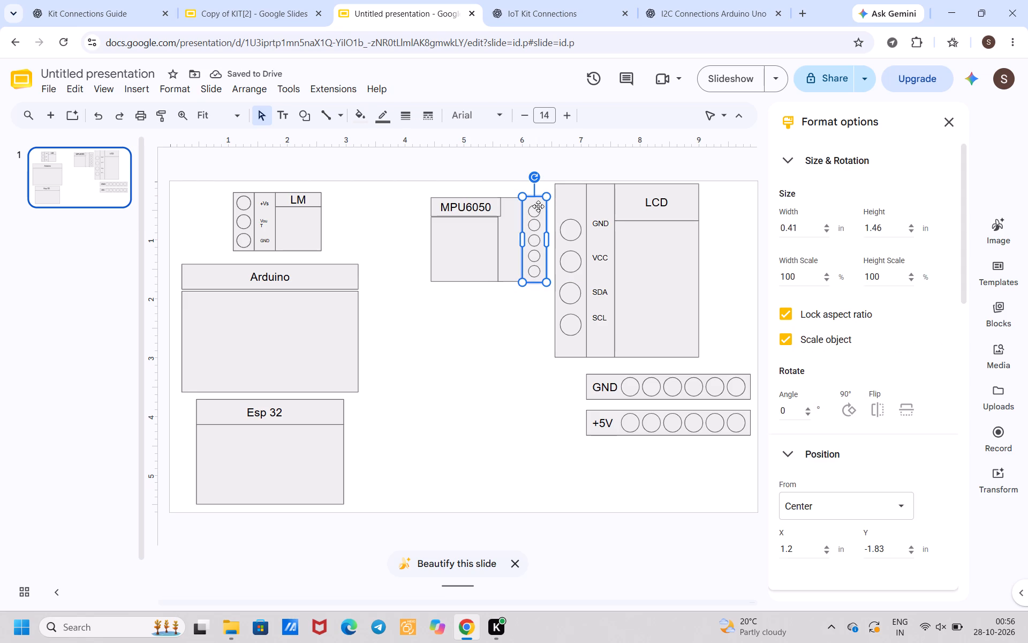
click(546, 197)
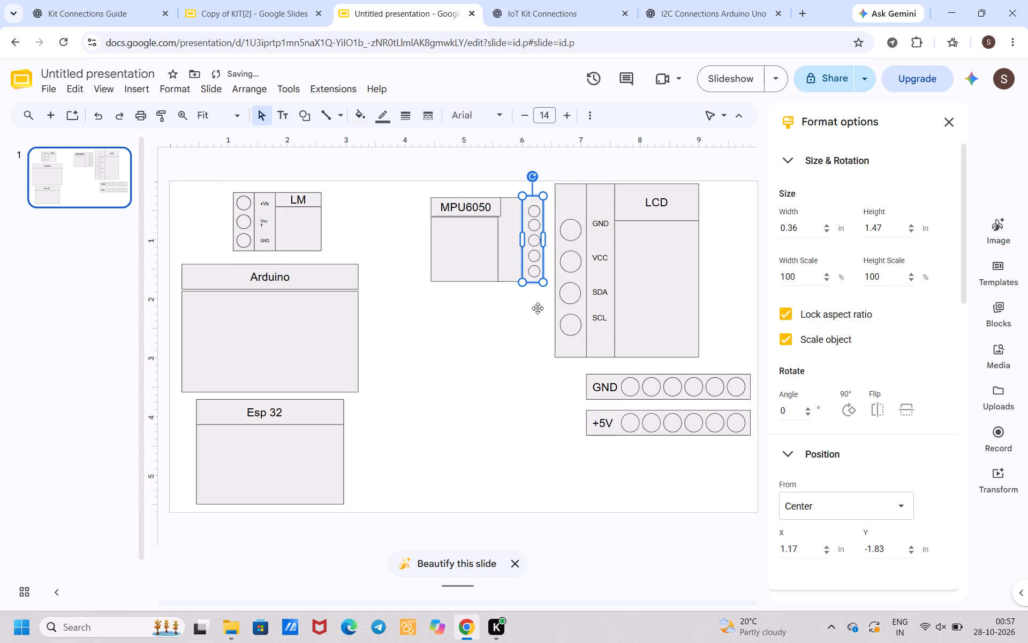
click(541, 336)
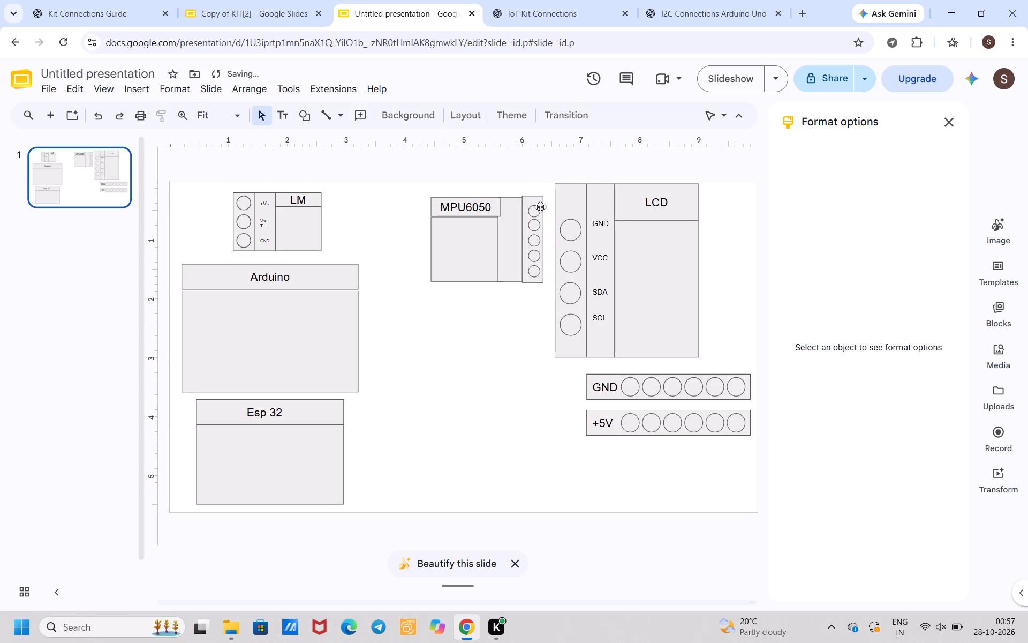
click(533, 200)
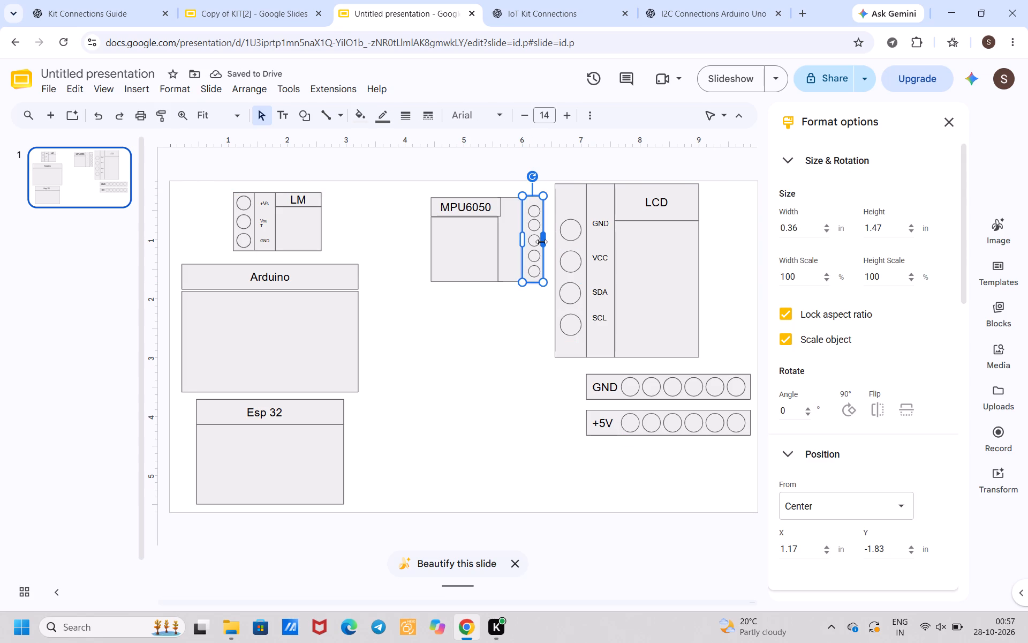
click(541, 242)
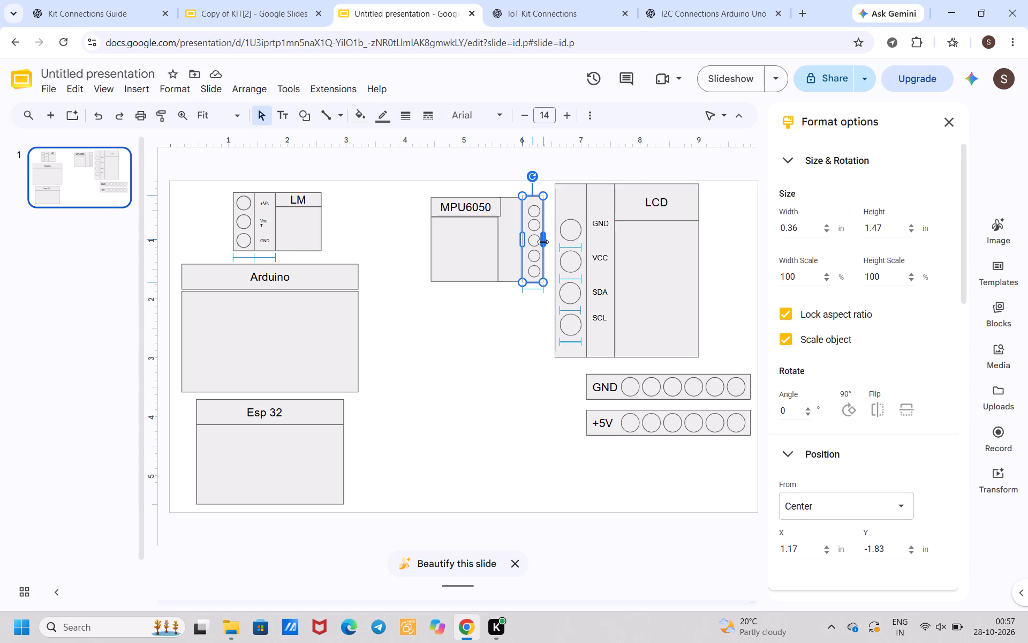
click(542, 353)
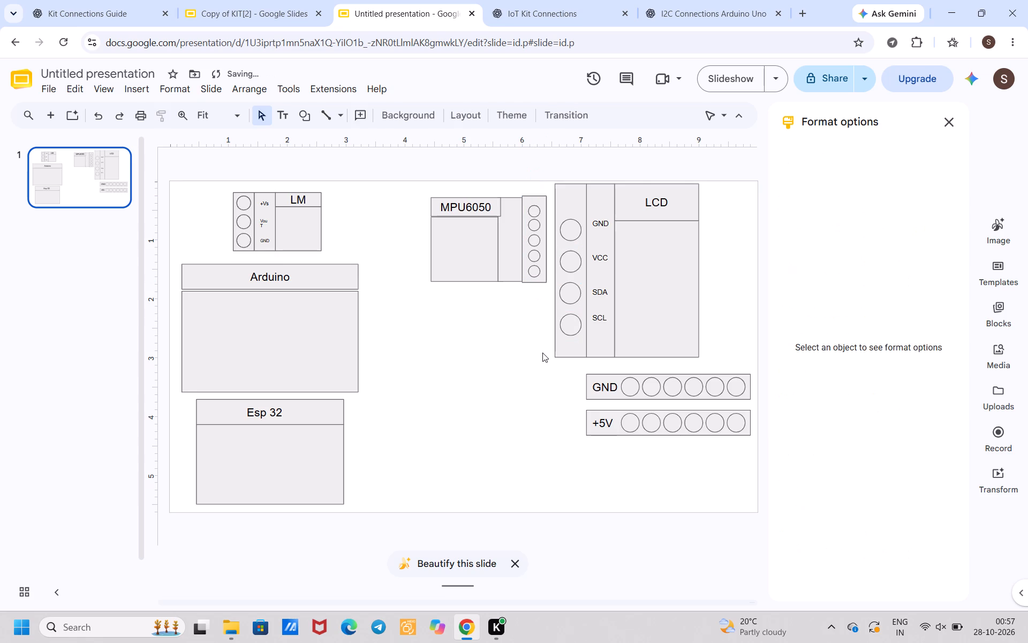
Lower the MPU6050 pin column's top edge toward the label column's top, making the pin column 1.43 in high and 0.41 in wide.
click(542, 206)
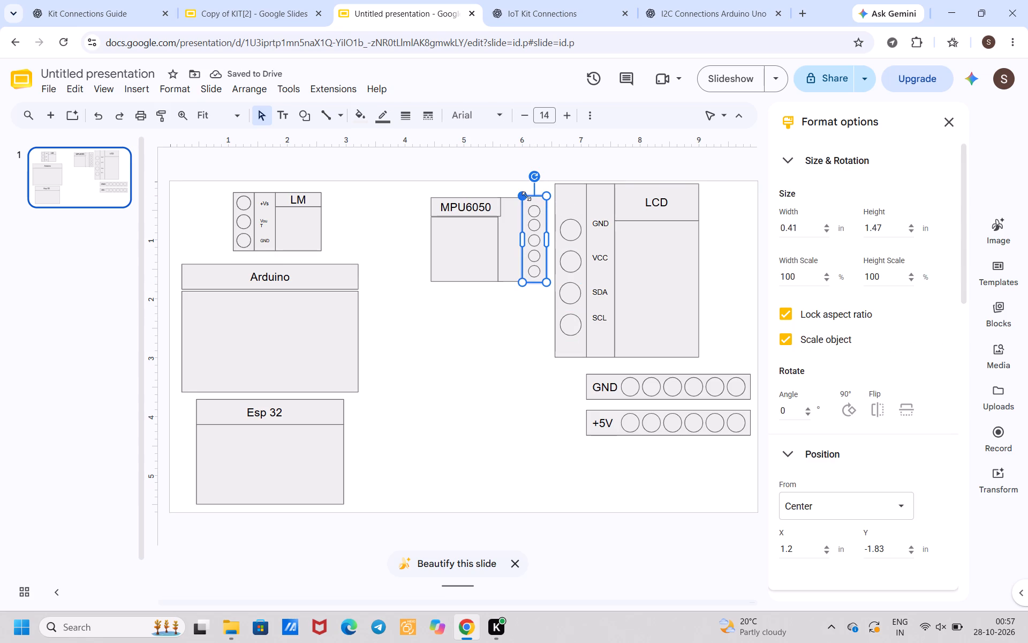
click(525, 198)
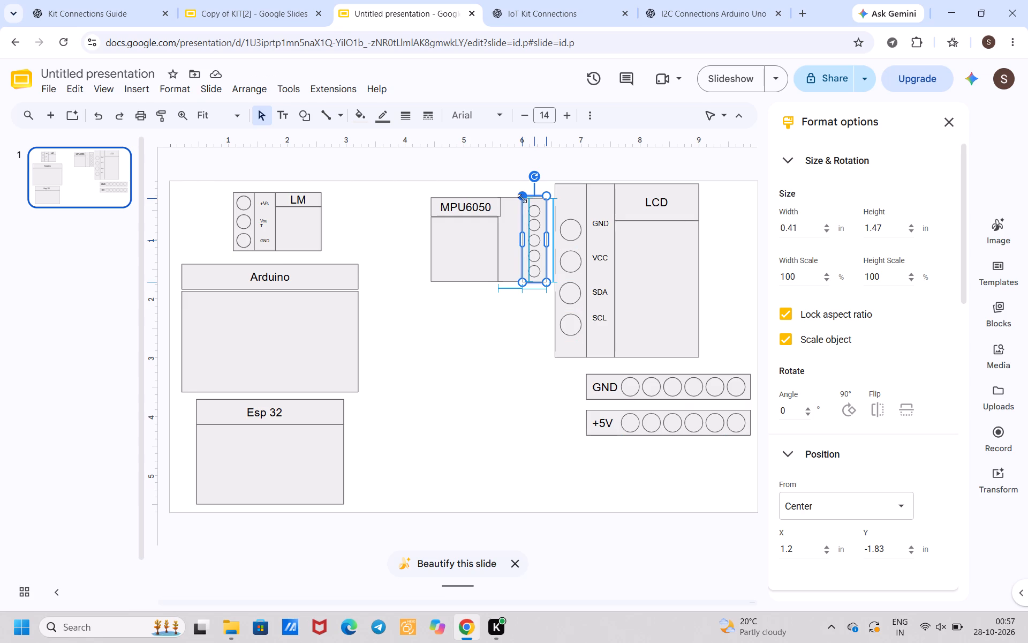
click(524, 273)
click(507, 318)
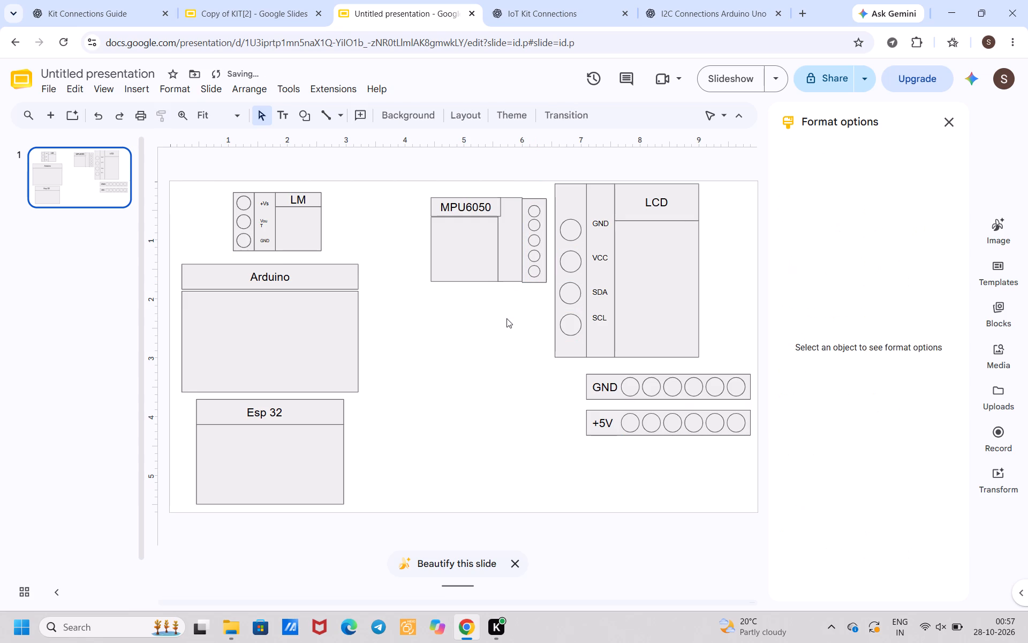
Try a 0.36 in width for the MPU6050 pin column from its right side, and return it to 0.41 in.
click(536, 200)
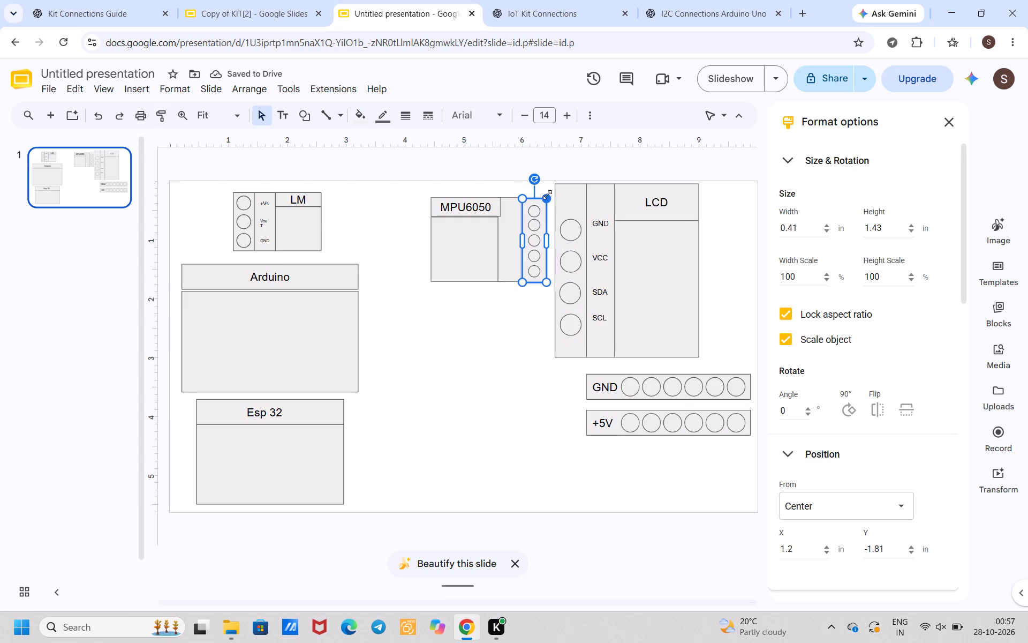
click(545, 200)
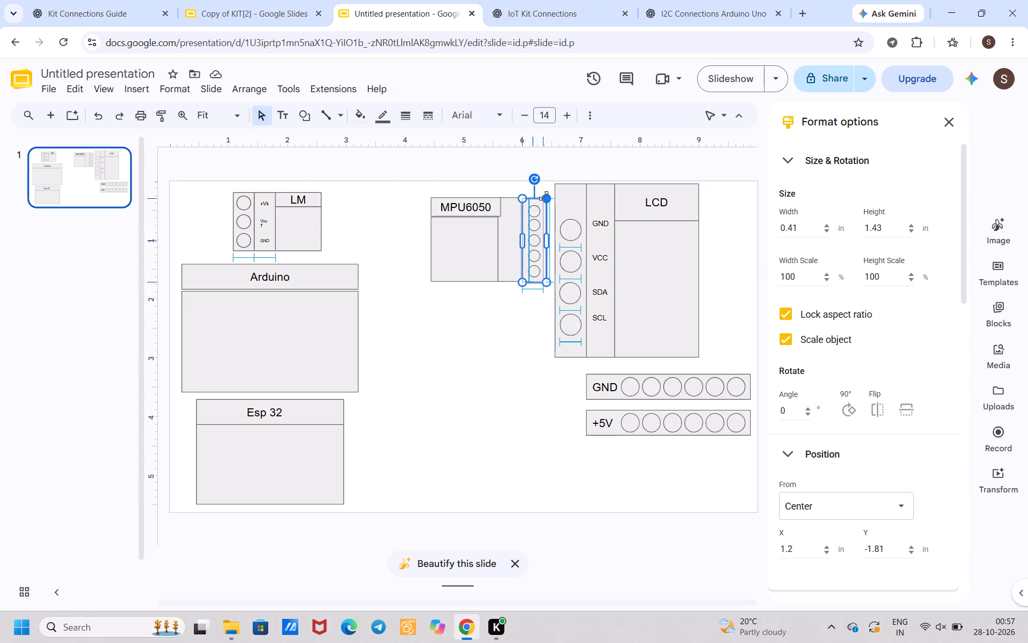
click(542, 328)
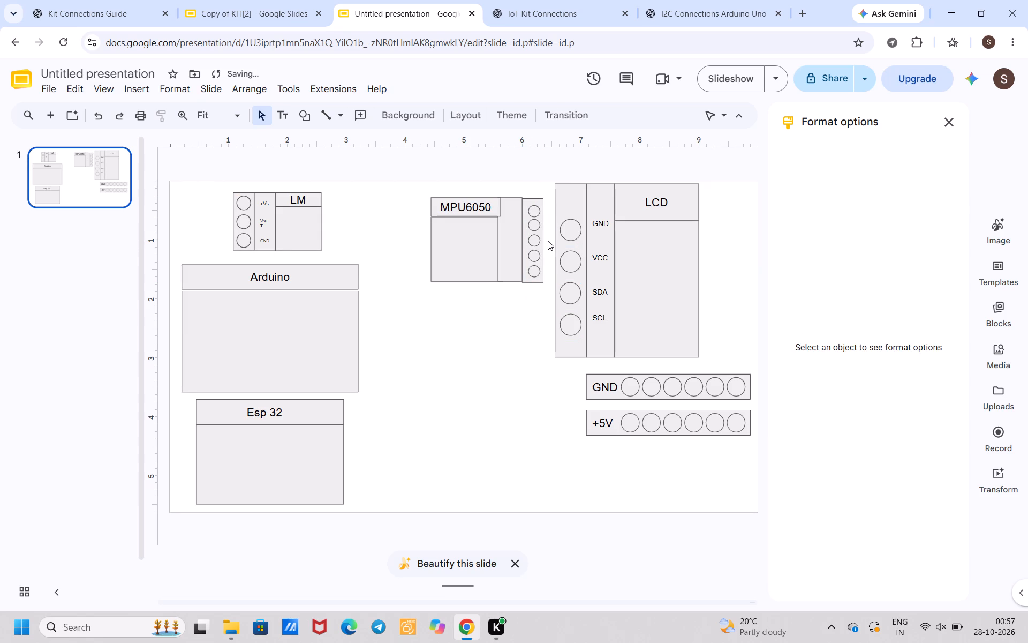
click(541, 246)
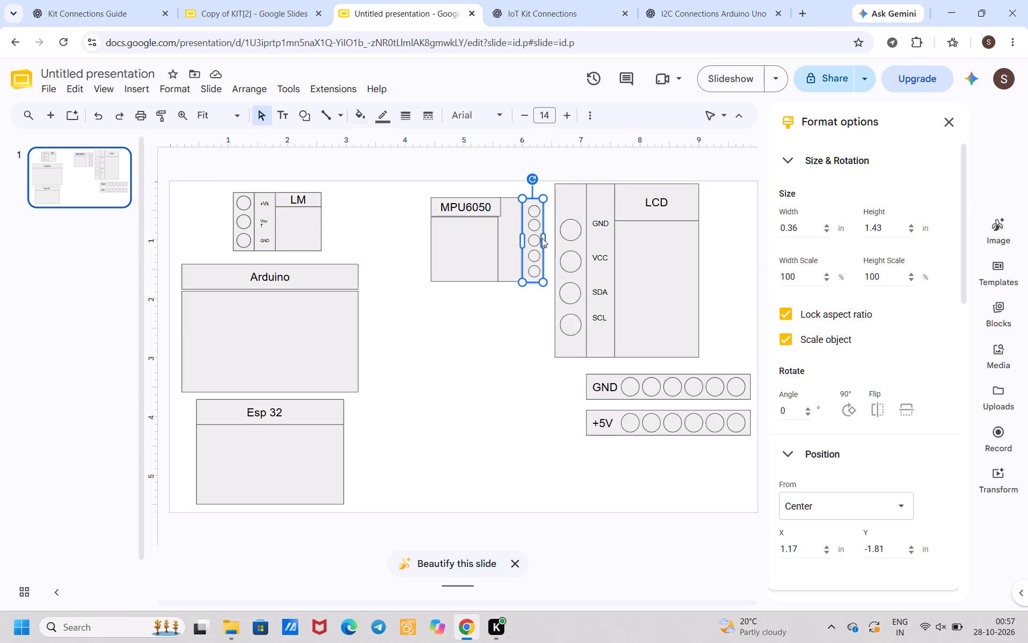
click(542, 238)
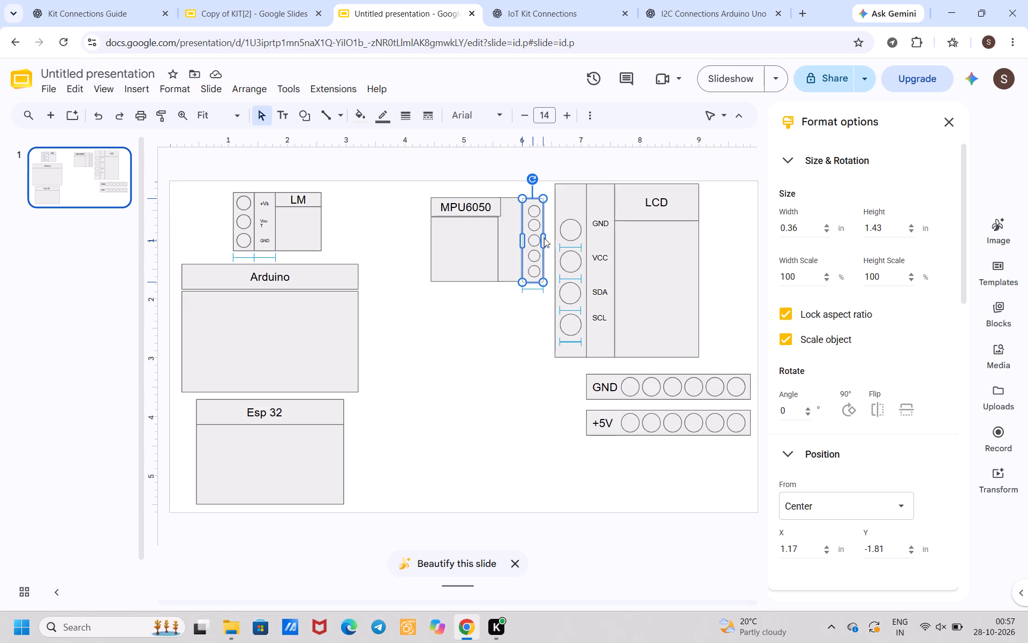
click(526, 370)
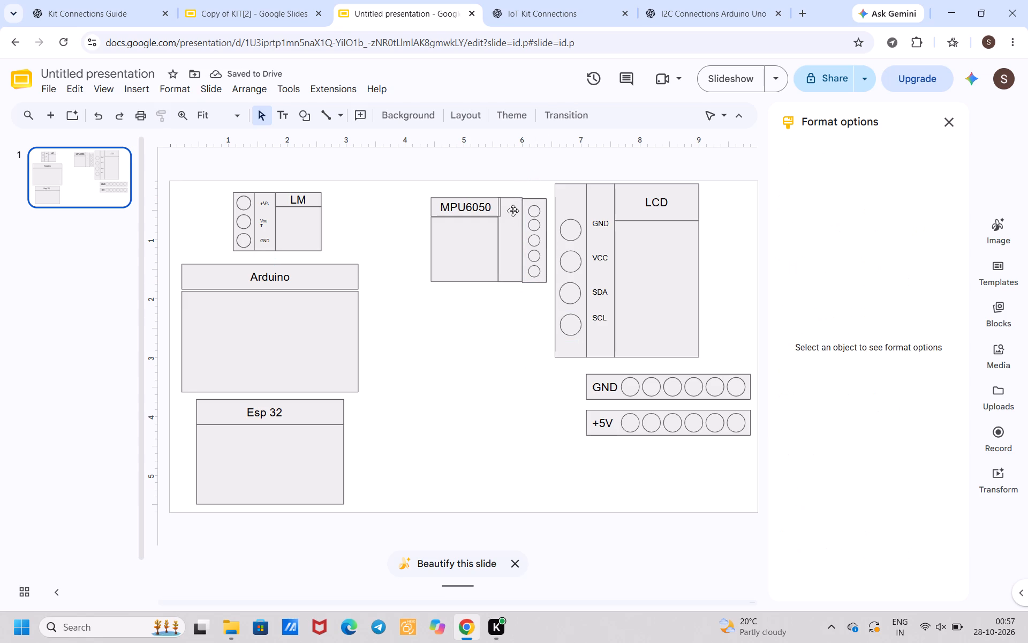
Narrow the MPU6050 title box so its right edge is flush with the body's right edge and the label column.
click(496, 204)
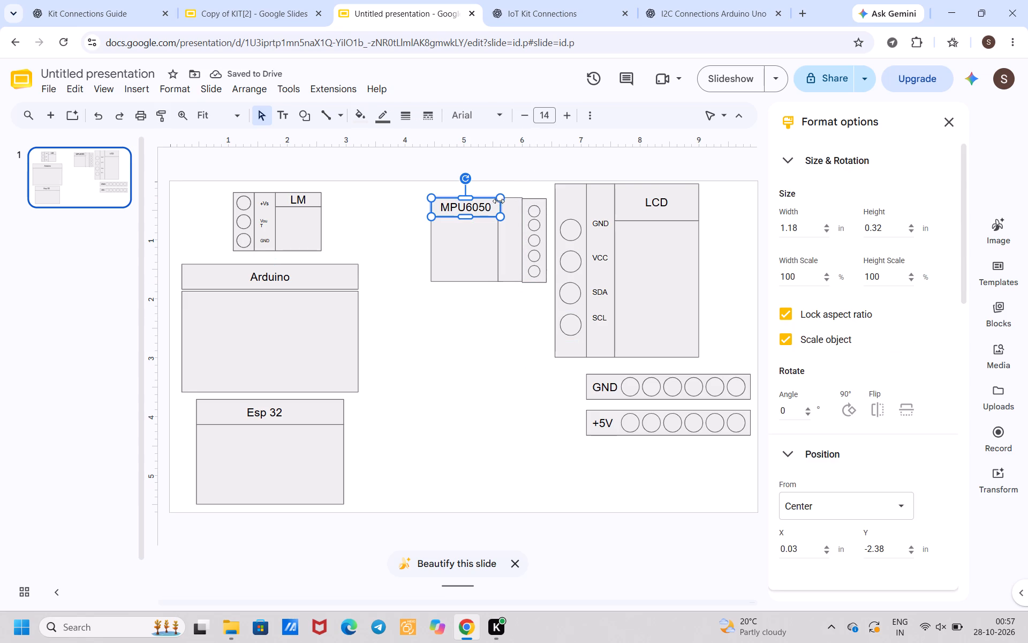
click(499, 198)
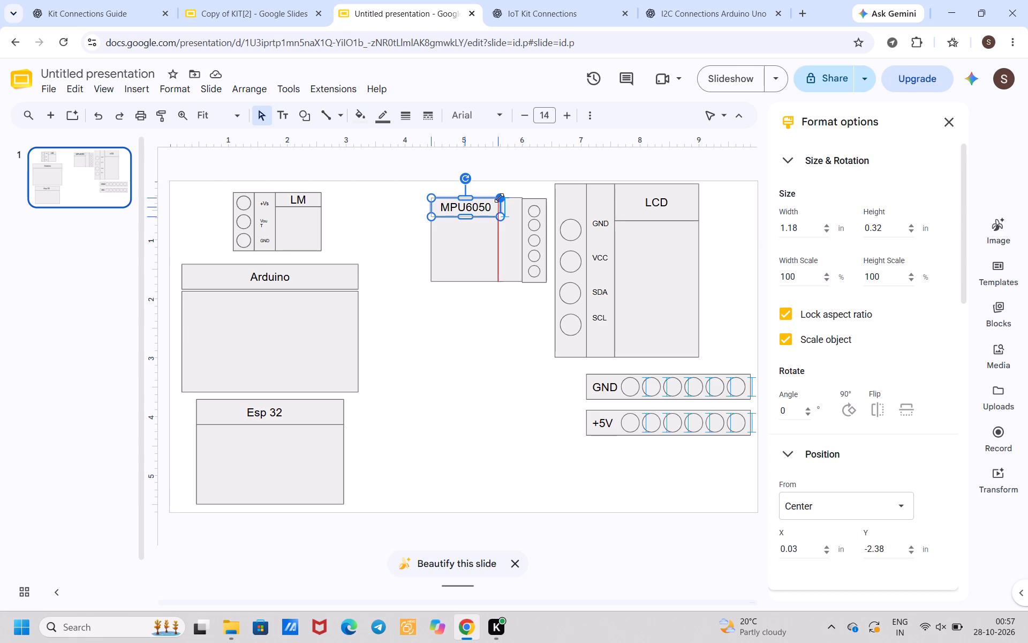
click(508, 356)
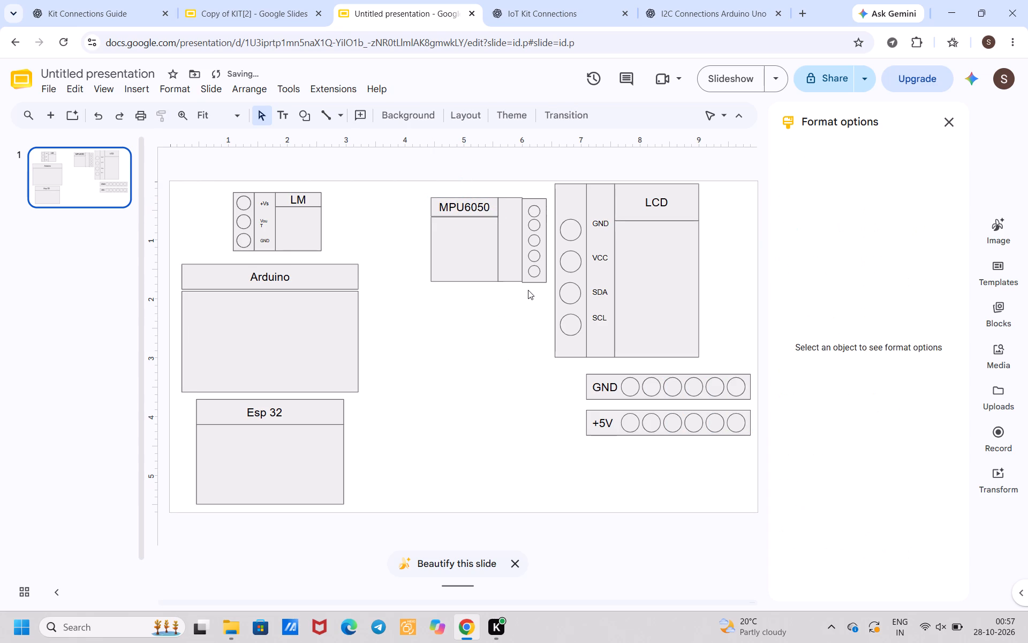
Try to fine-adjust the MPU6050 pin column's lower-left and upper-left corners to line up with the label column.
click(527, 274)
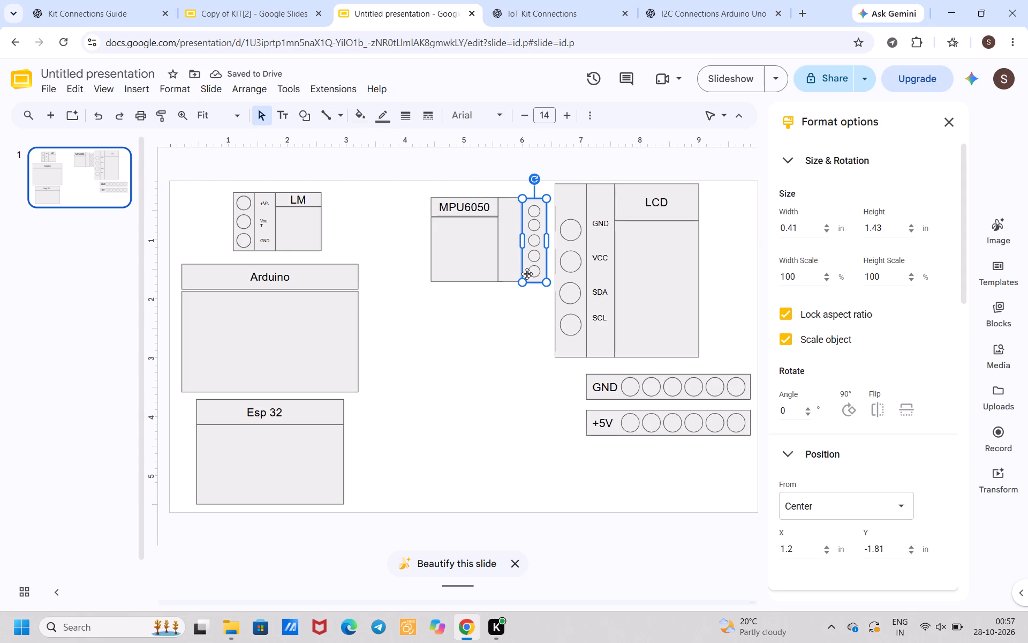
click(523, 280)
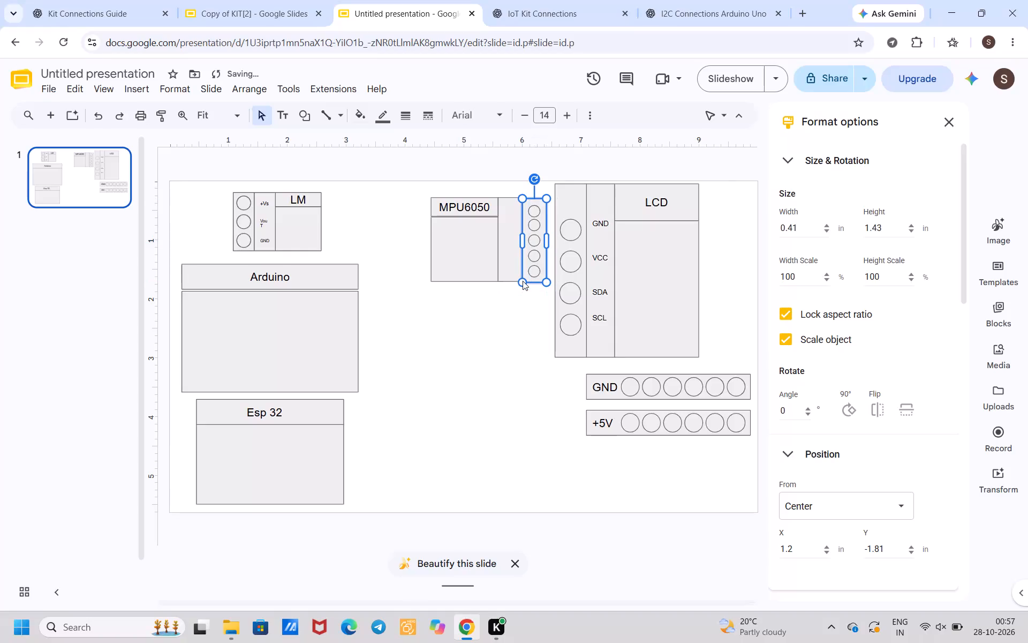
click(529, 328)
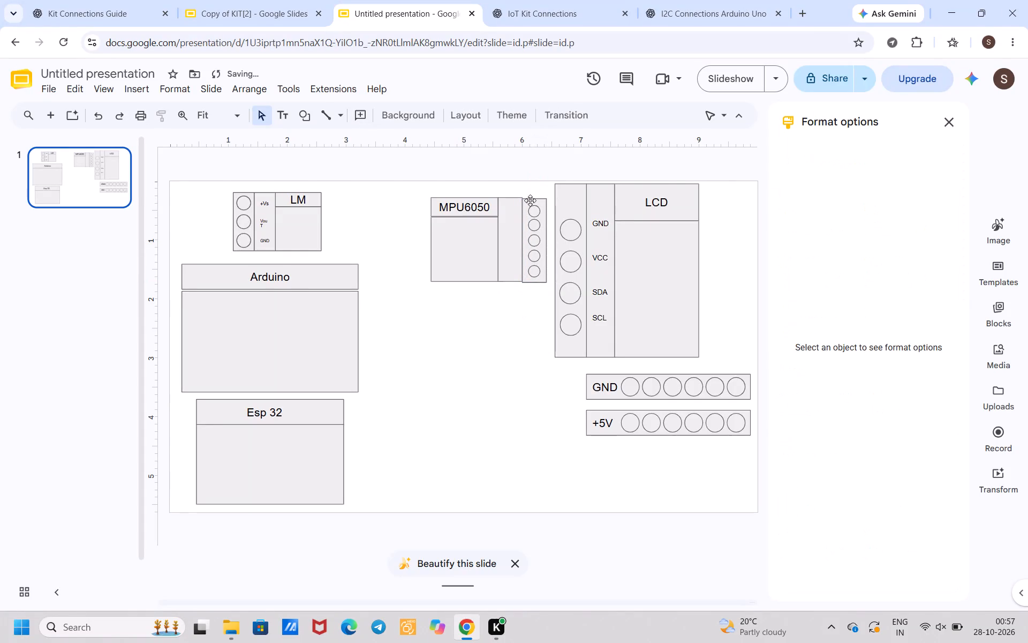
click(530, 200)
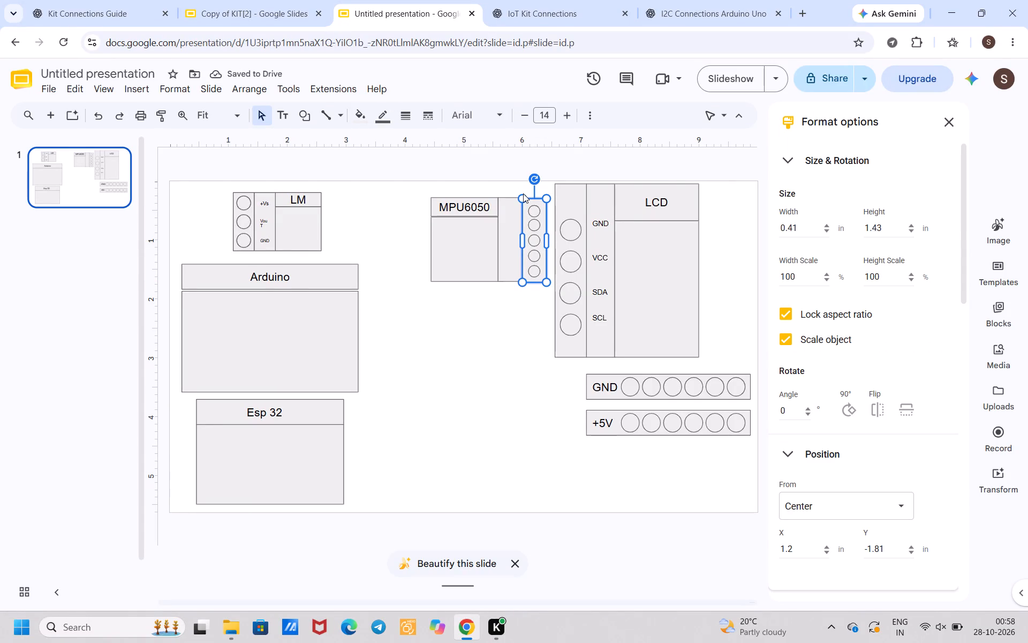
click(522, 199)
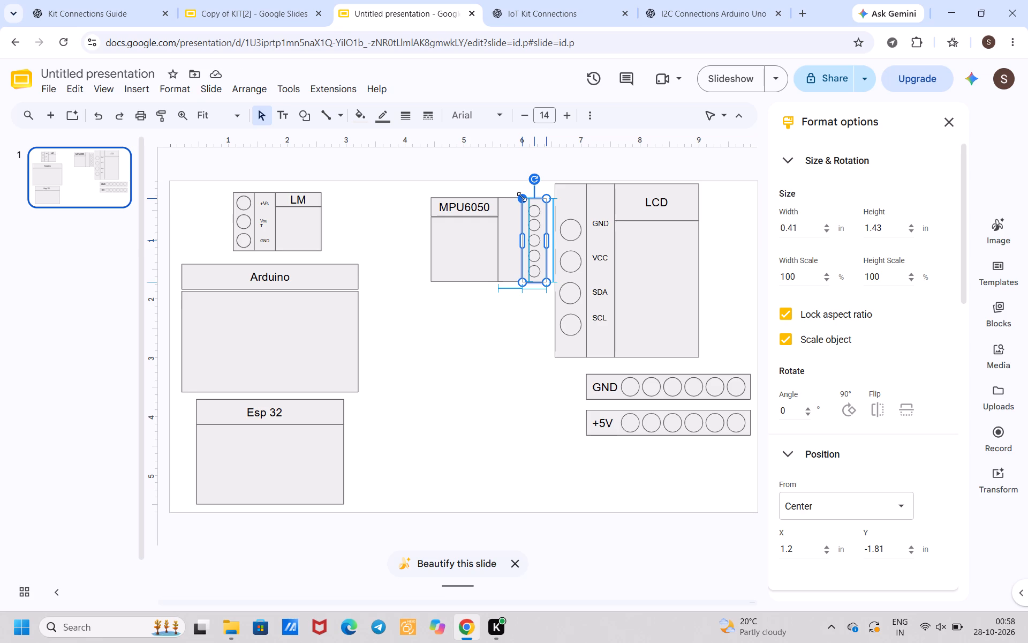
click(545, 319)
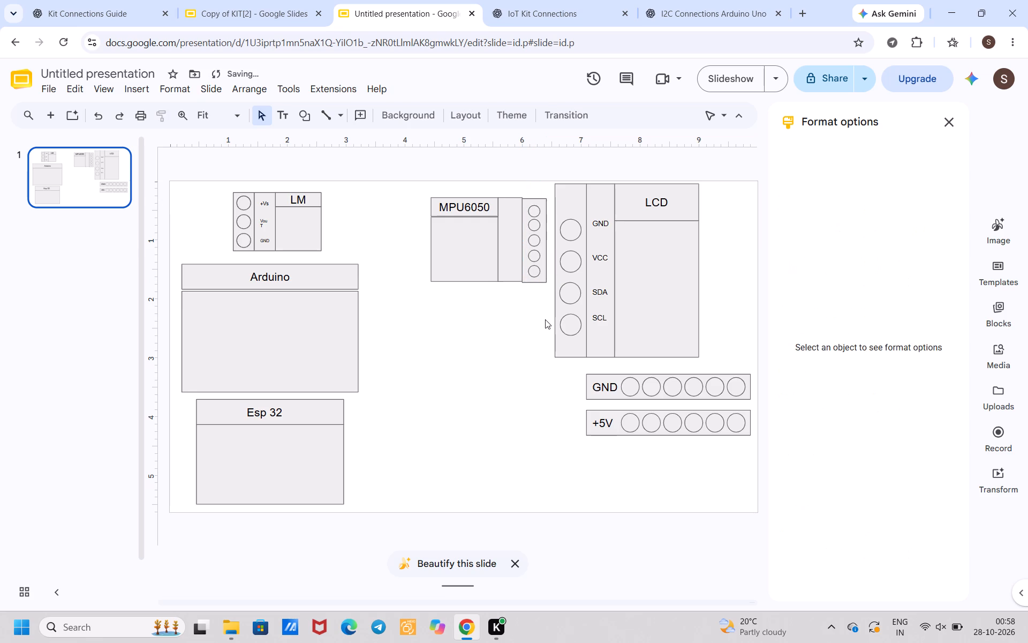
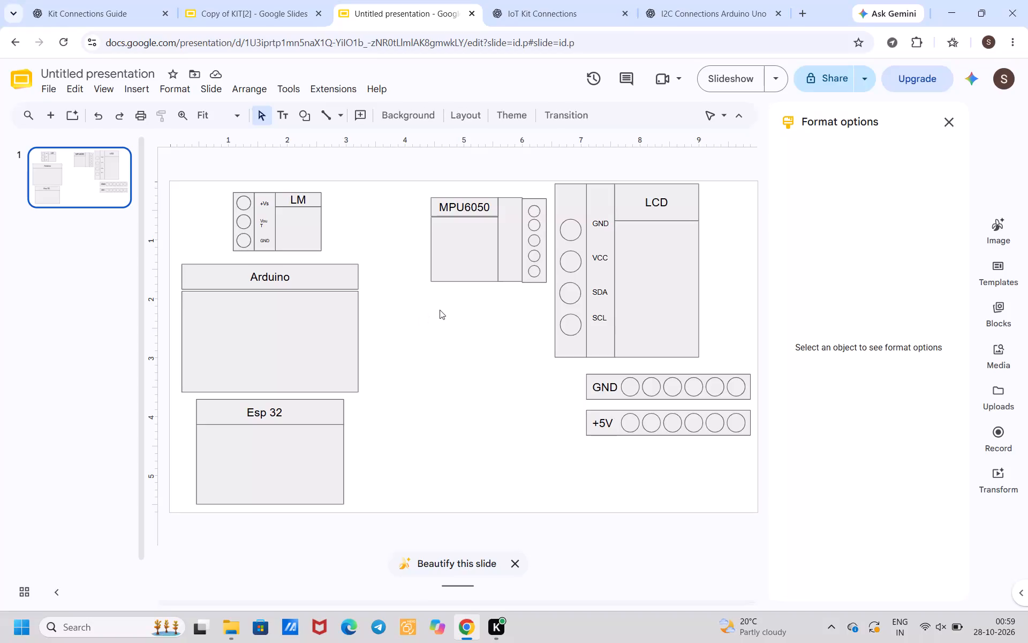
Draw a rectangle about 1.61 in wide and 1.24 in high below the MPU6050 block as a new block's body.
click(440, 310)
click(135, 92)
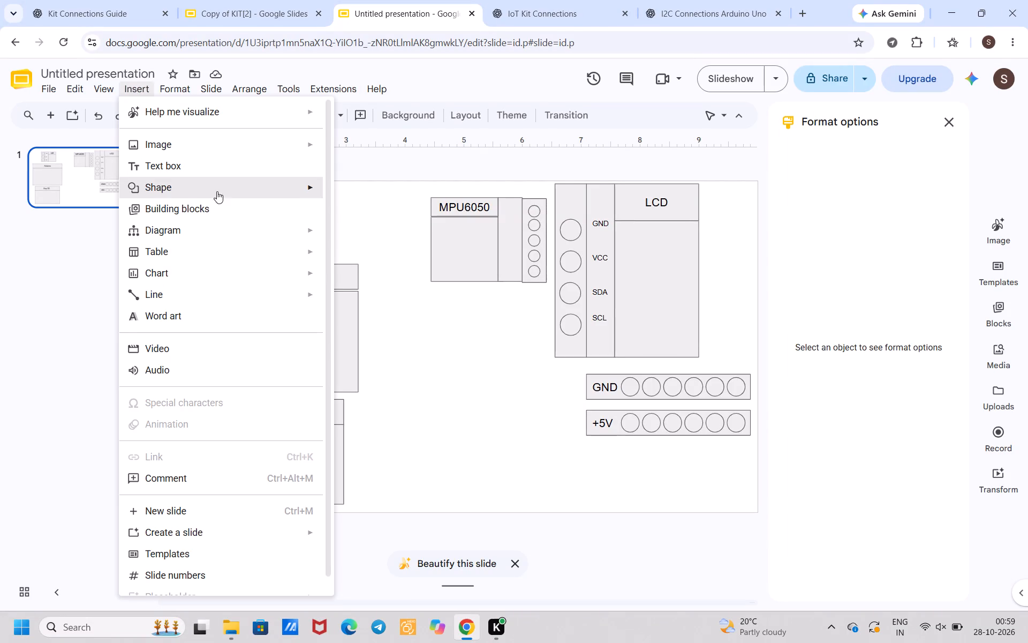
click(507, 192)
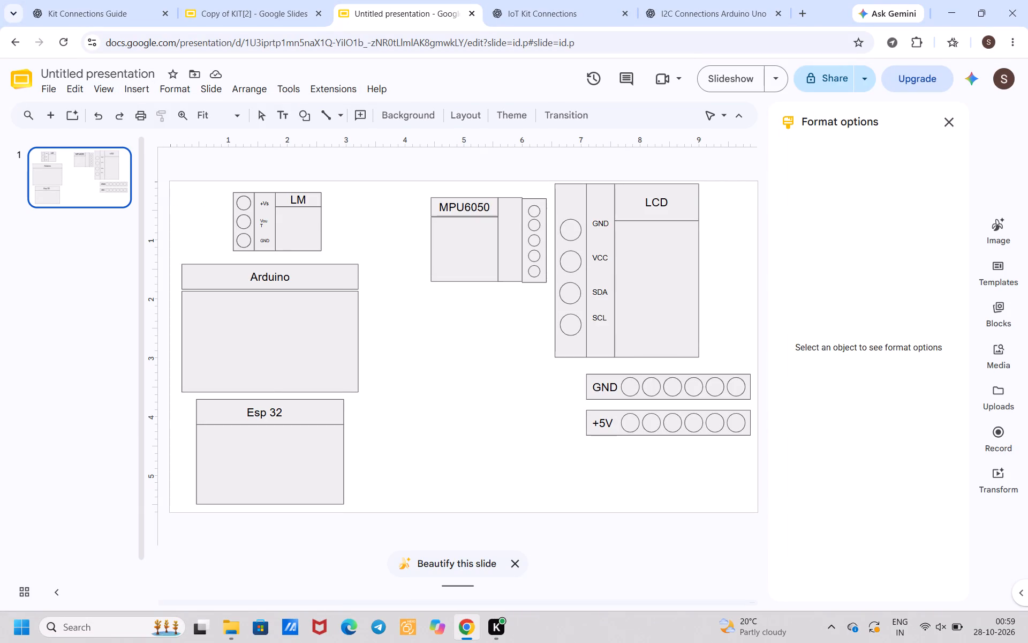
drag(432, 318, 519, 394)
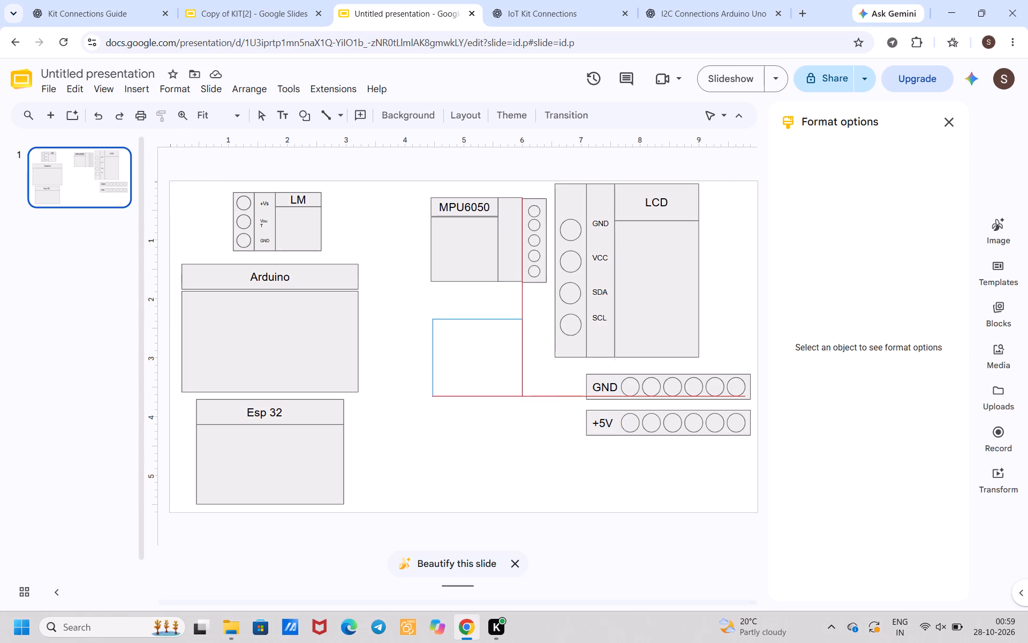
drag(519, 394, 526, 393)
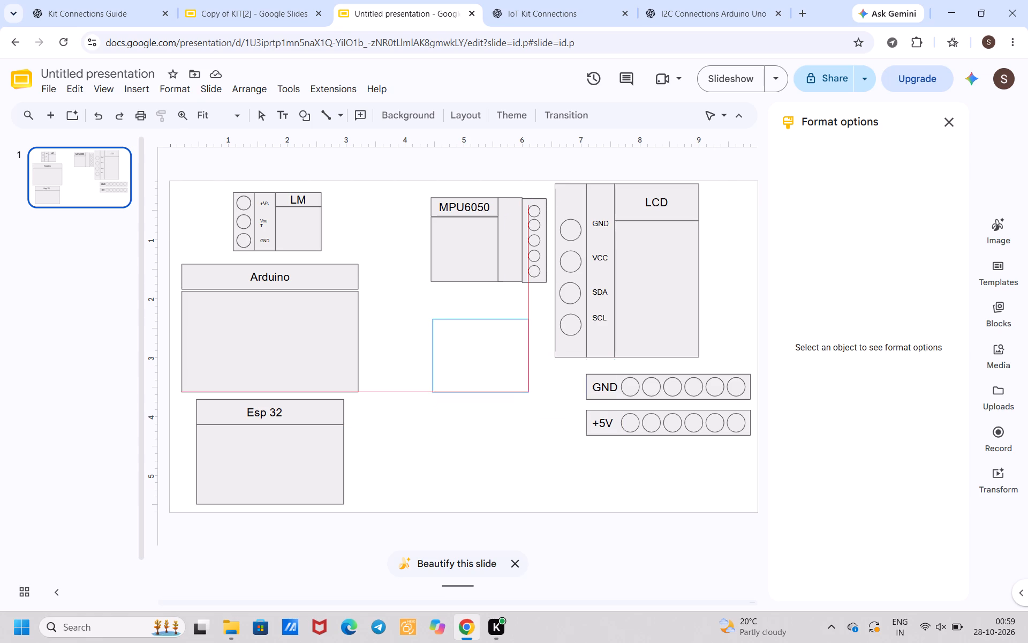
drag(526, 393, 525, 392)
click(524, 443)
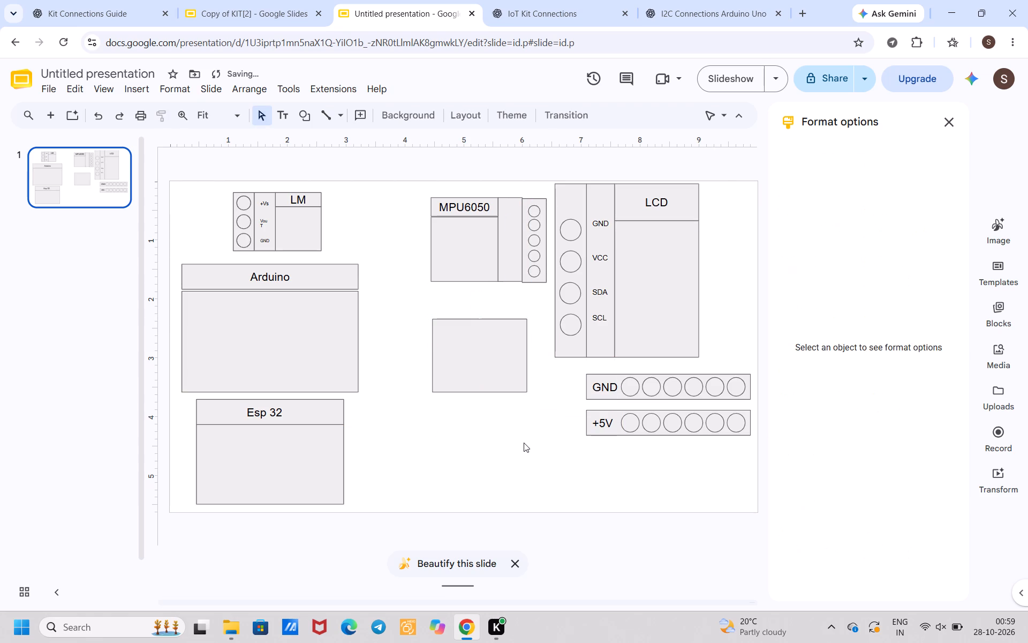
Draw a title rectangle about 1.61 by 0.43 in directly on top of the new body, matching its width.
click(141, 91)
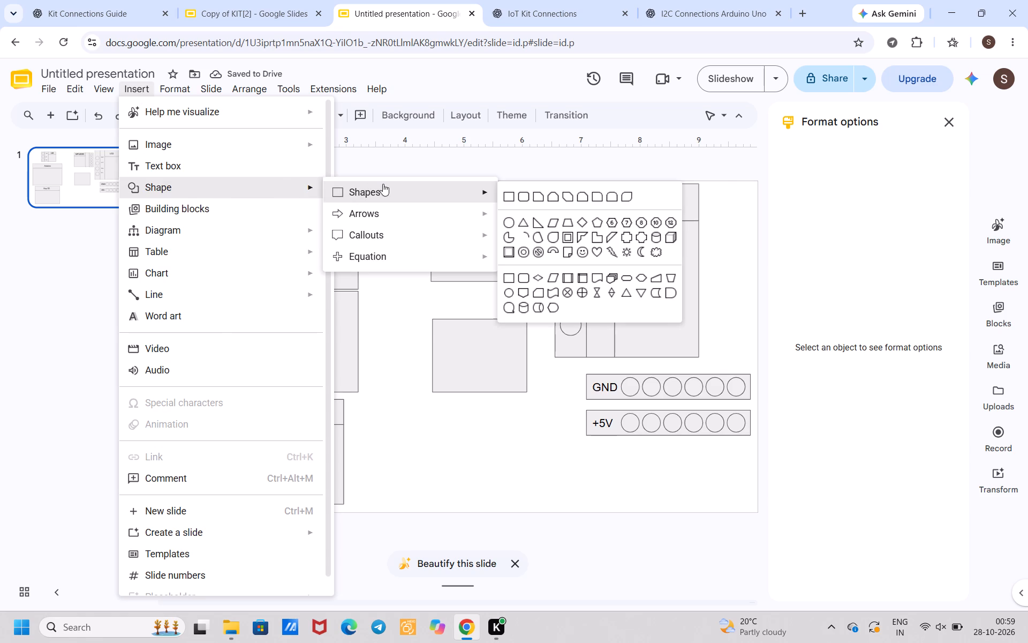
click(506, 193)
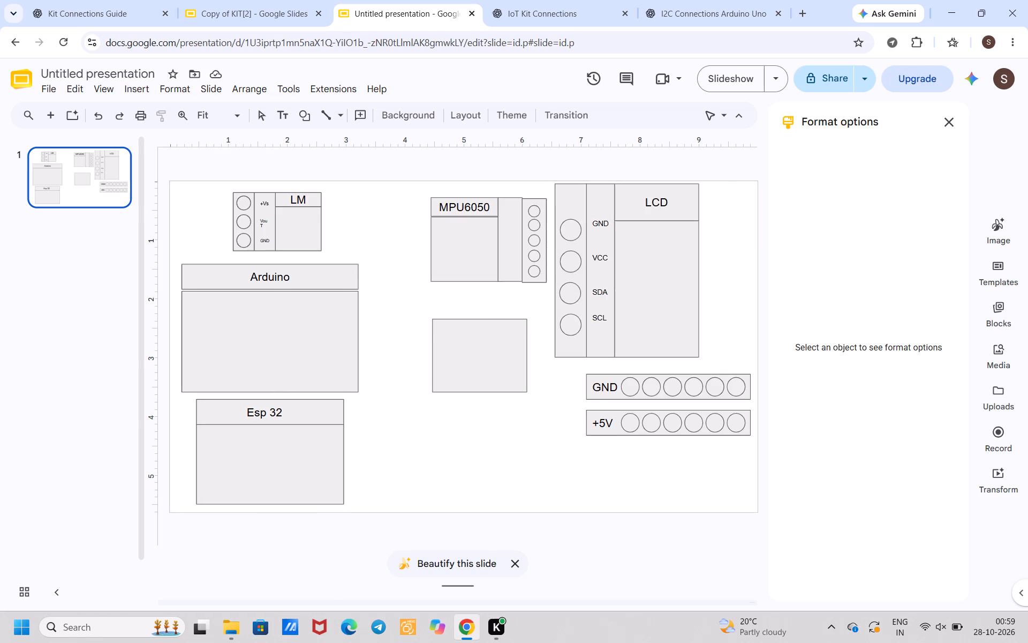
drag(432, 294, 527, 320)
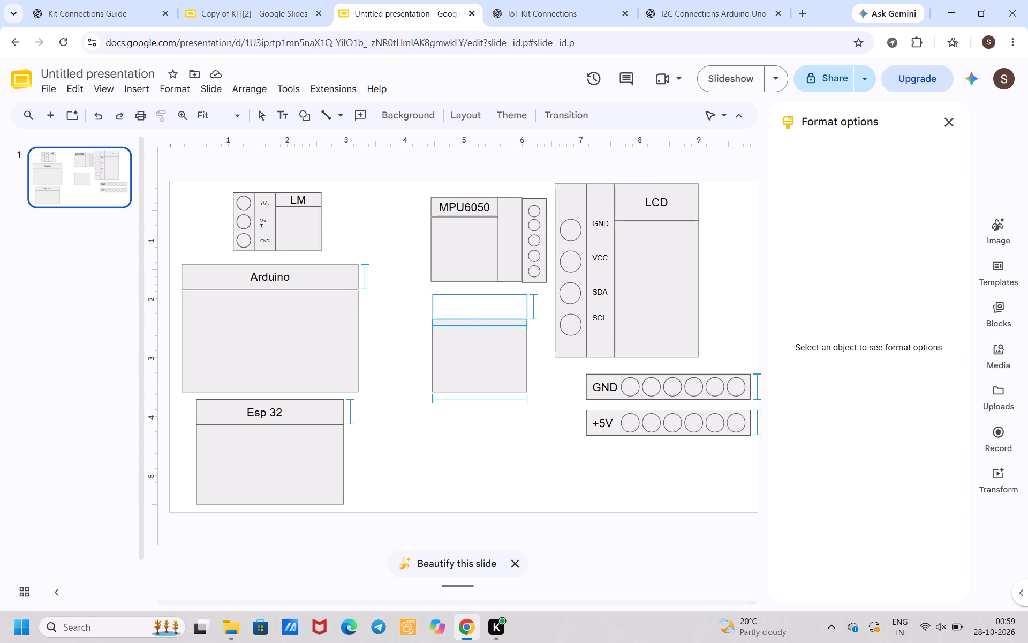
click(537, 486)
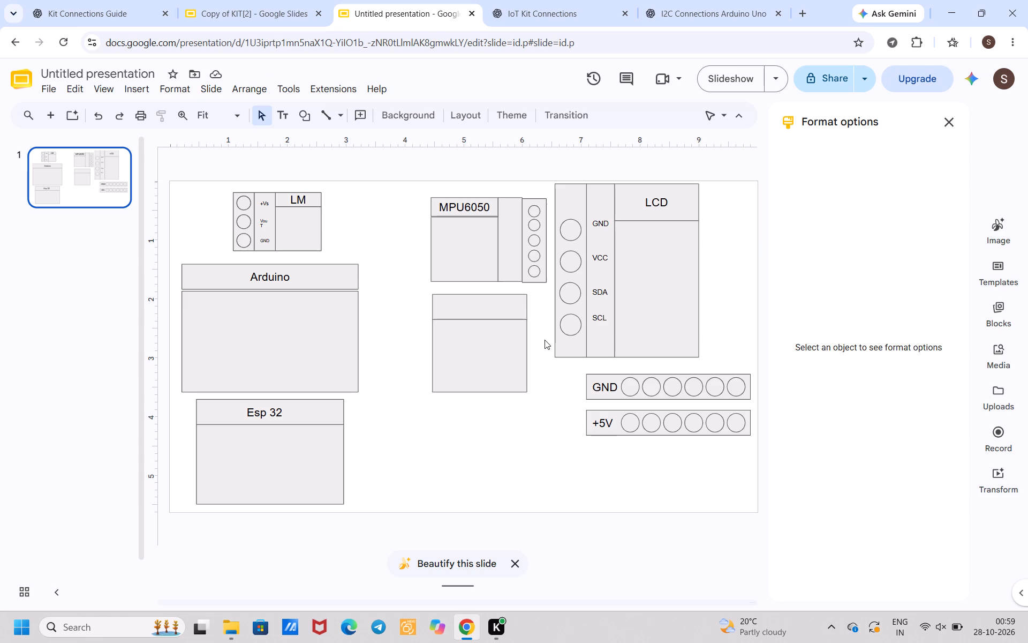
Move the new title box and body slightly left and up, keeping their side edges aligned and the title on the body.
click(468, 312)
drag(468, 312, 456, 311)
click(463, 370)
drag(463, 370, 449, 365)
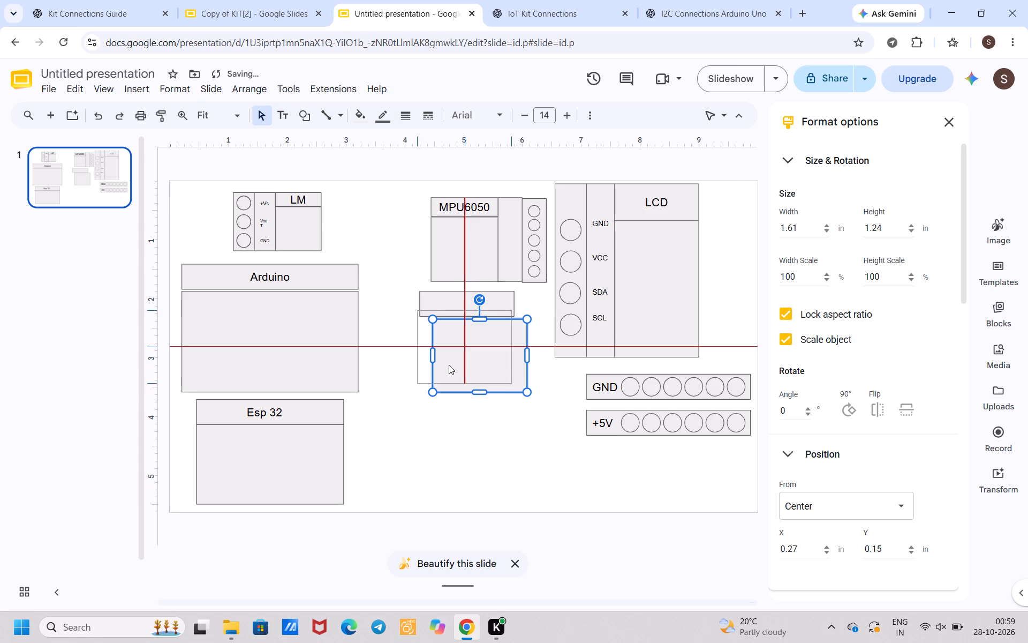
drag(449, 365, 451, 367)
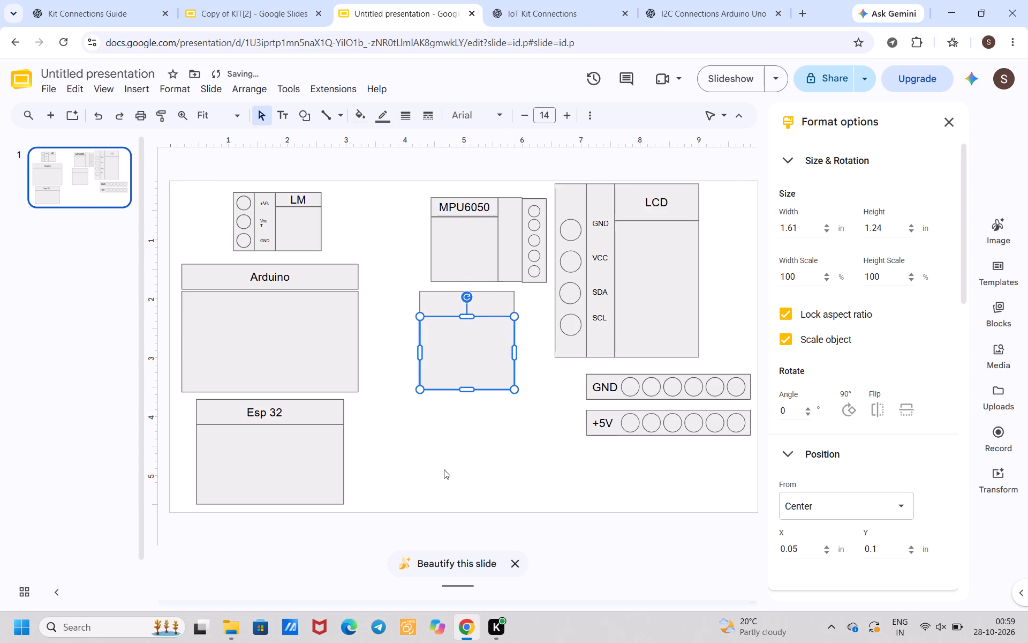
click(444, 469)
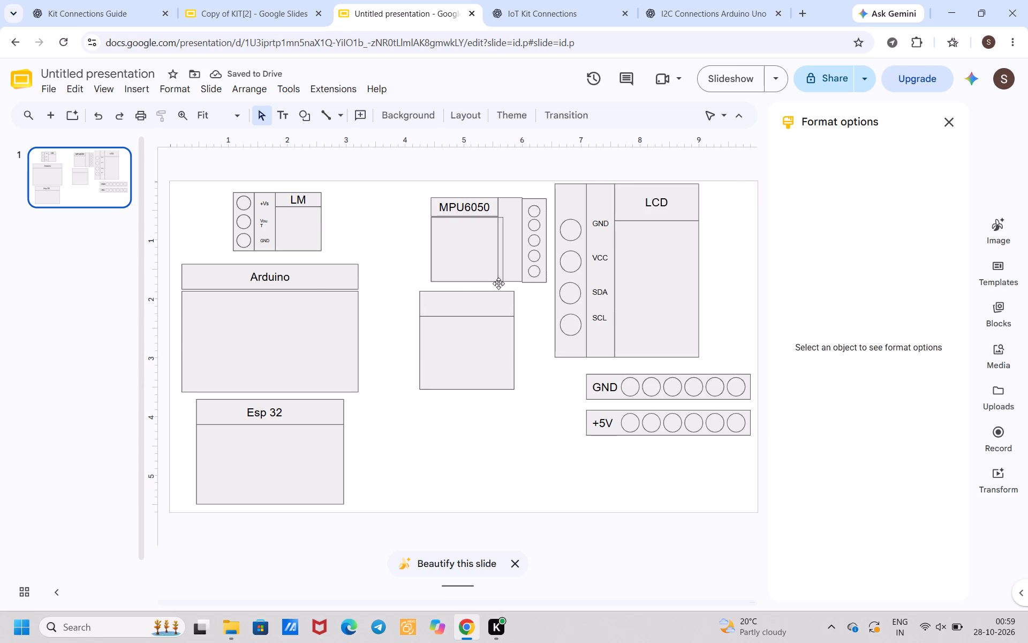
Shrink the new title box from its upper-left corner to 1.54 by 0.36 in, and narrow the body to the same left edge.
click(469, 300)
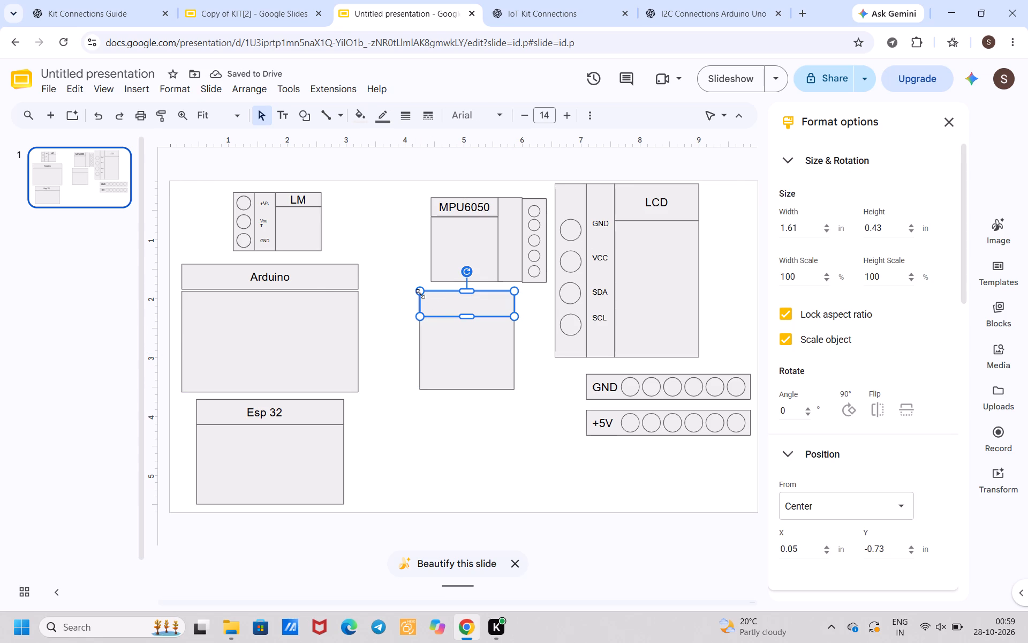
click(420, 294)
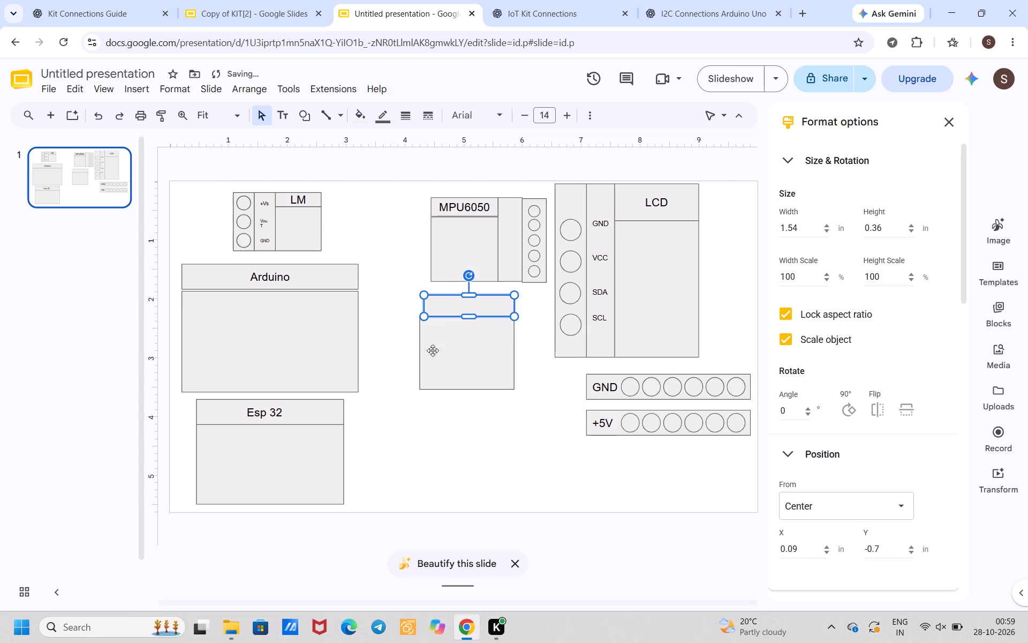
click(438, 360)
click(421, 317)
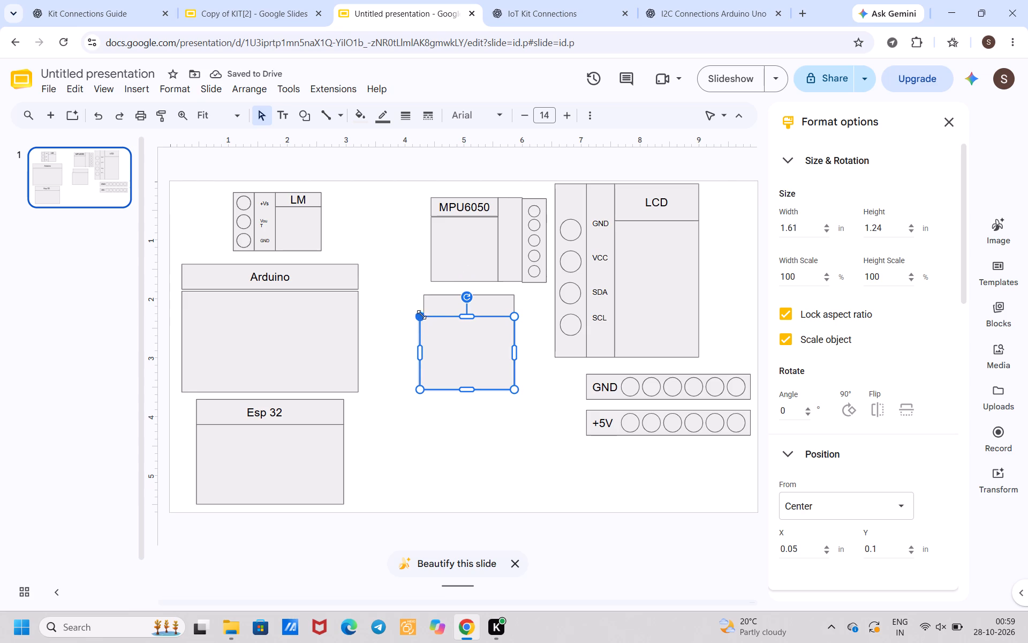
click(422, 314)
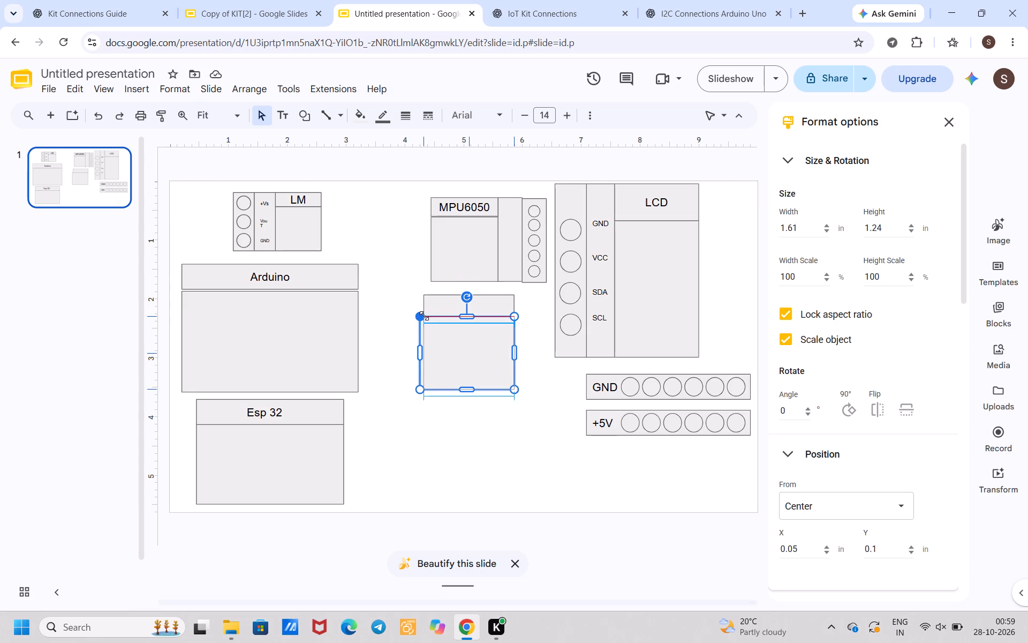
click(432, 428)
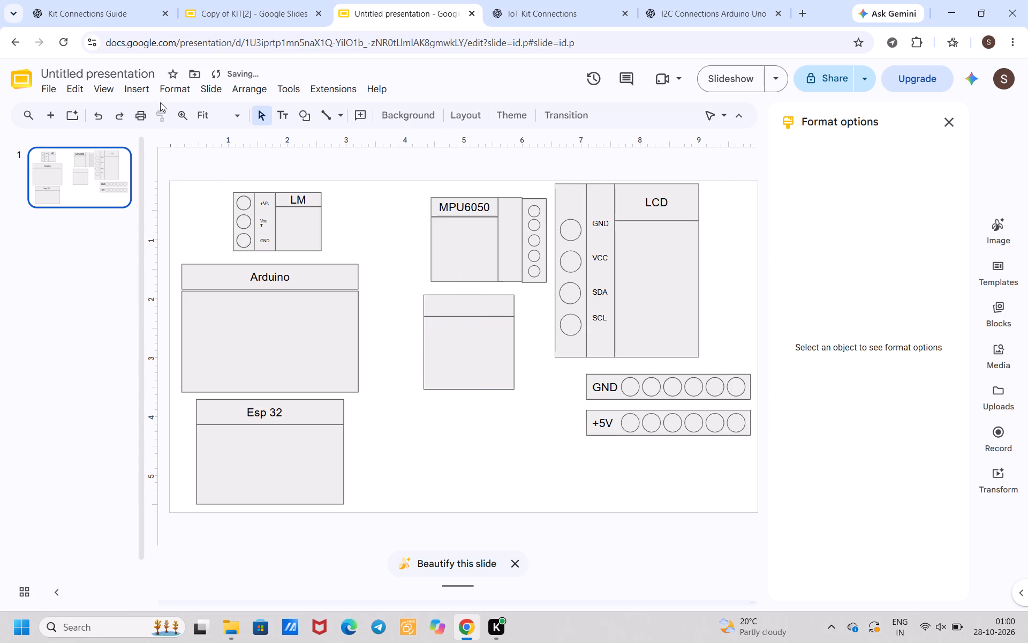
Draw a narrow column about 0.36 in wide and 1.62 in high along the right side of the new block.
click(133, 93)
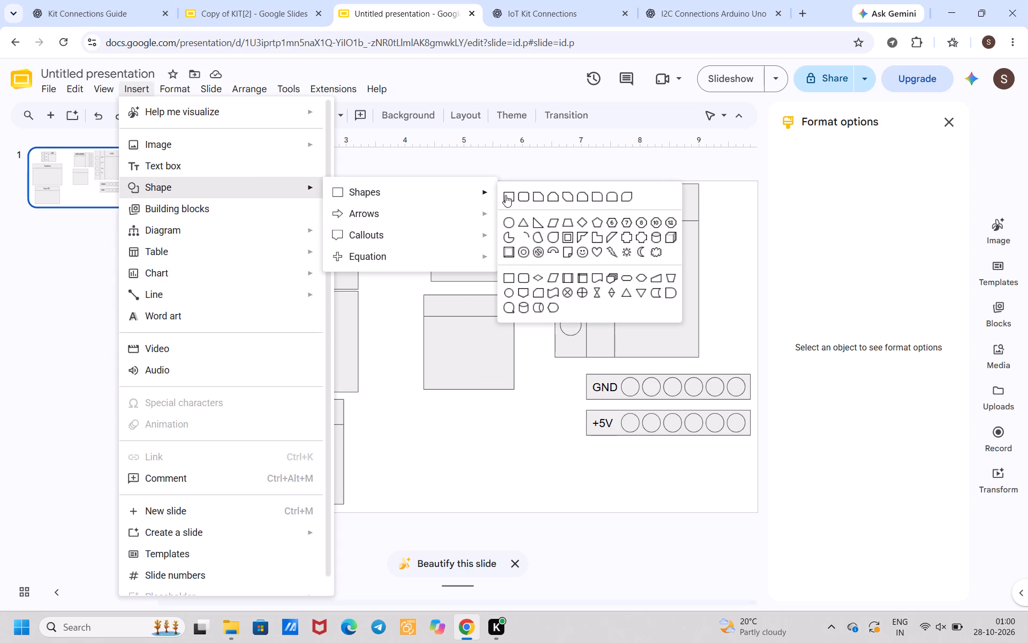
click(509, 193)
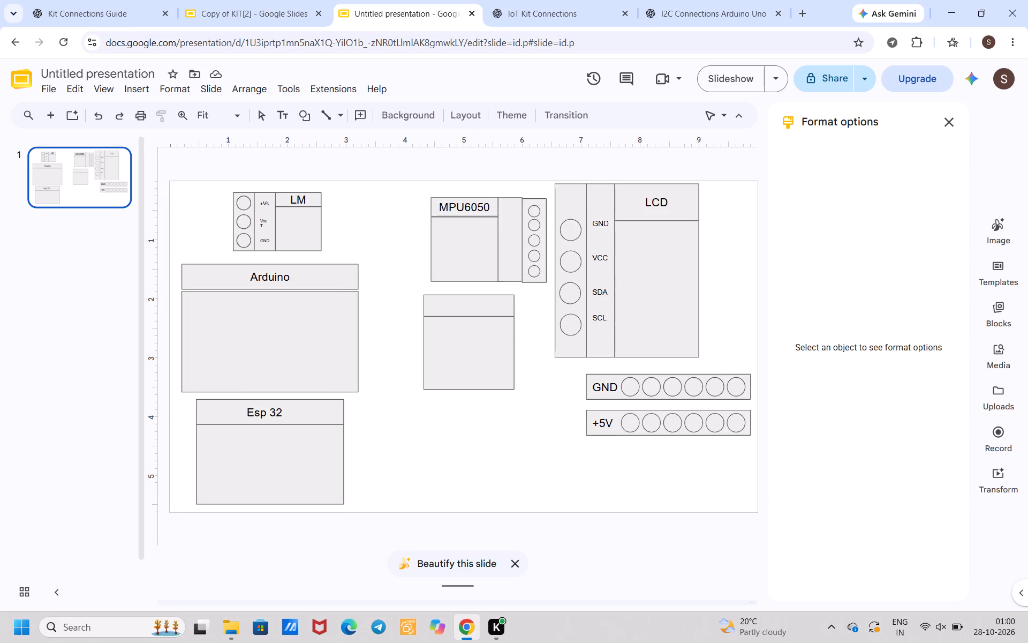
drag(515, 294, 535, 384)
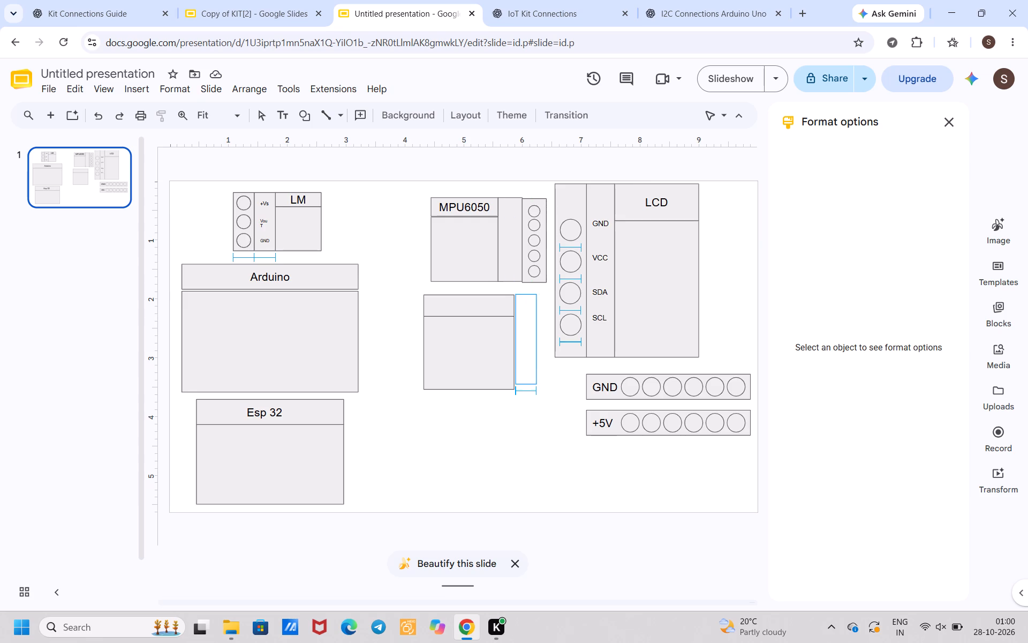
drag(535, 384, 536, 387)
click(538, 424)
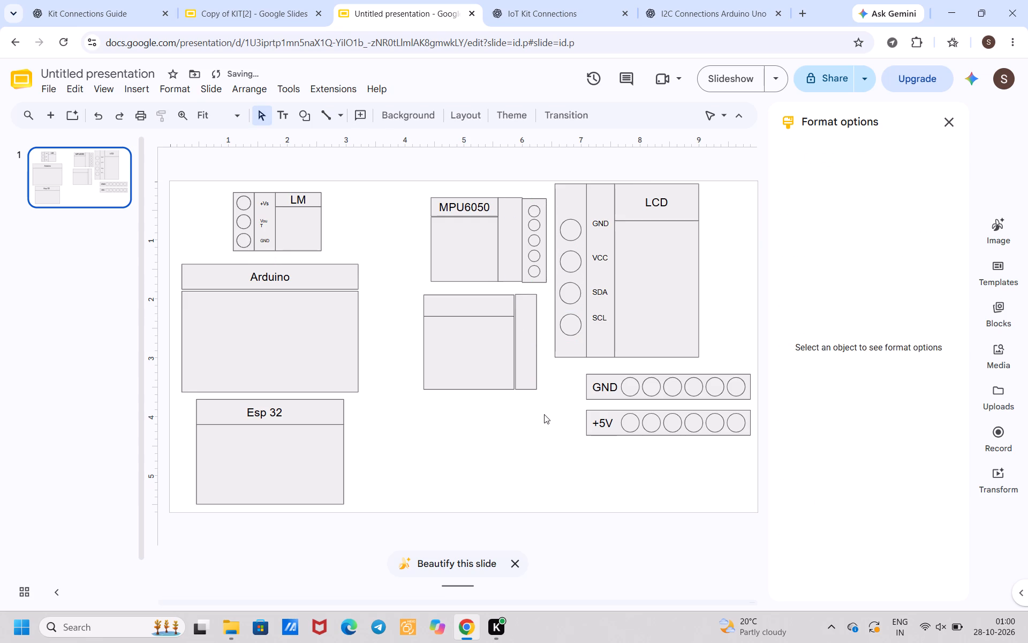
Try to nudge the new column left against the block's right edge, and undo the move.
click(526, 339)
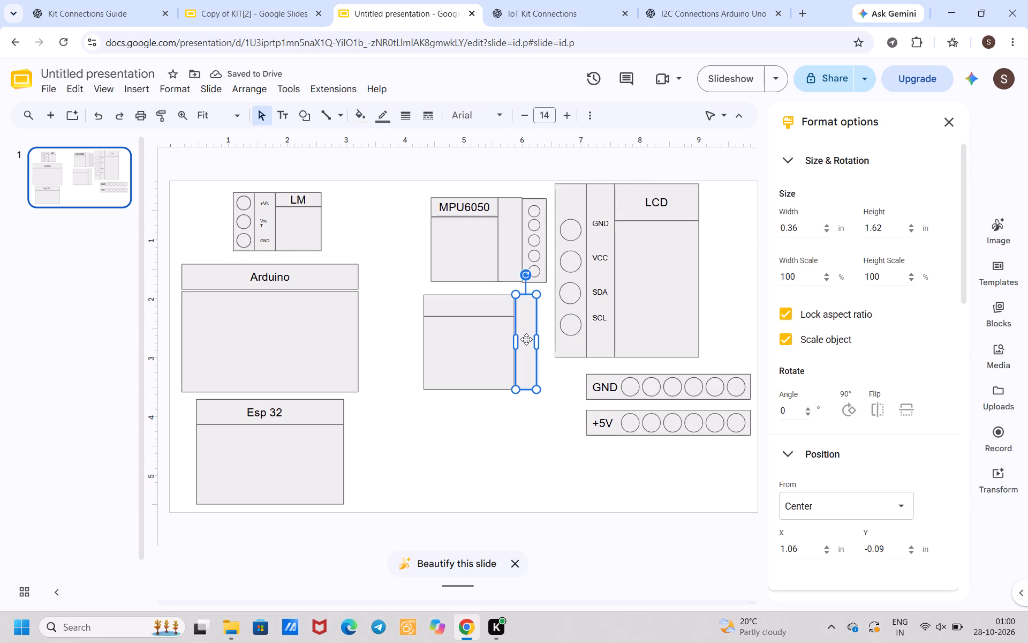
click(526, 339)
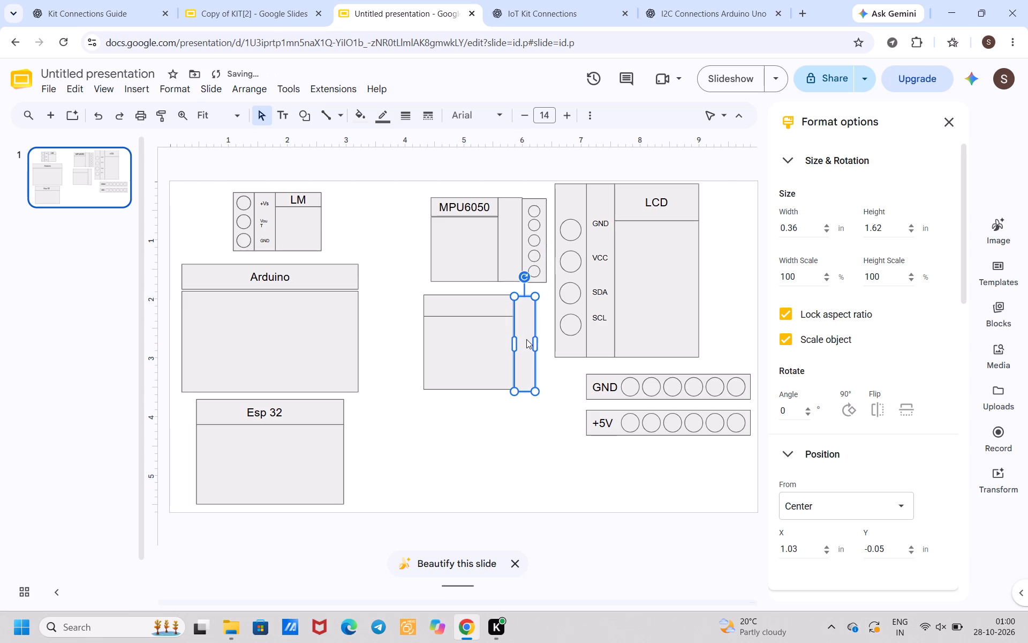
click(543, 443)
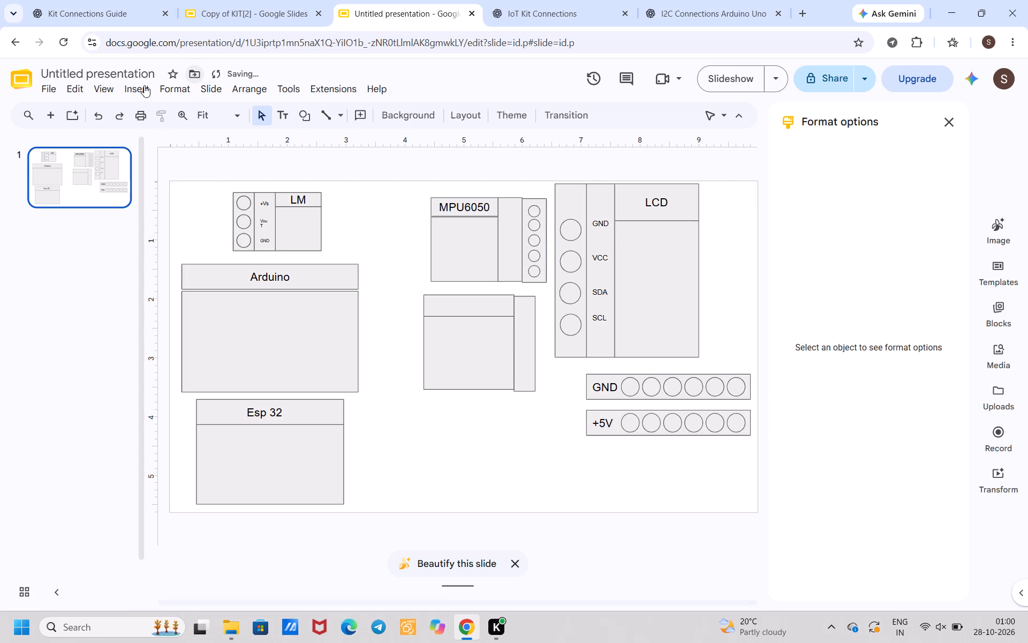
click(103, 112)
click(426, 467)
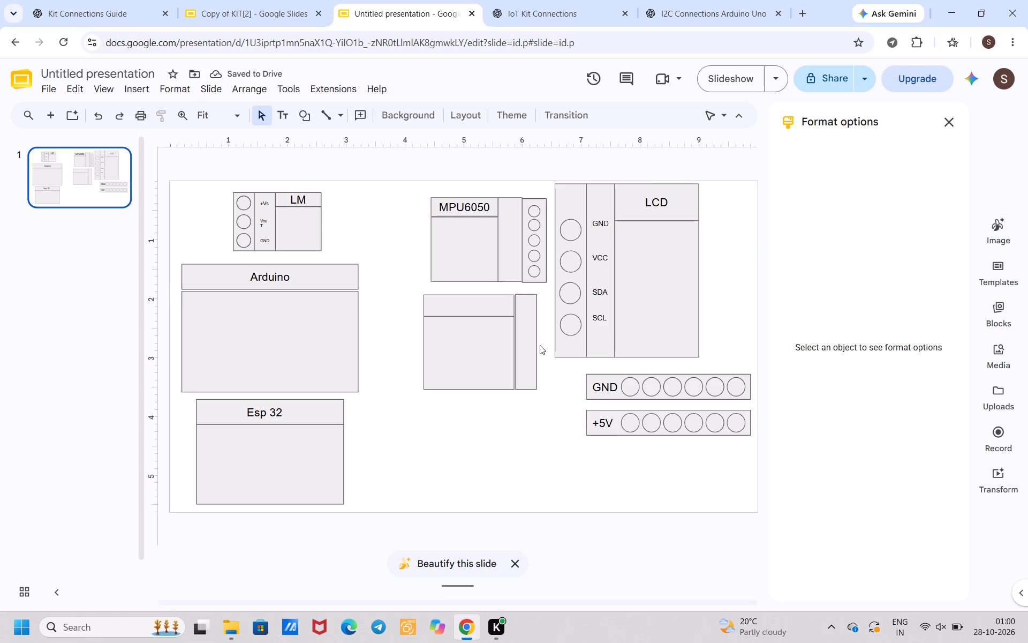
Open the new block's title box for text entry.
double_click(481, 310)
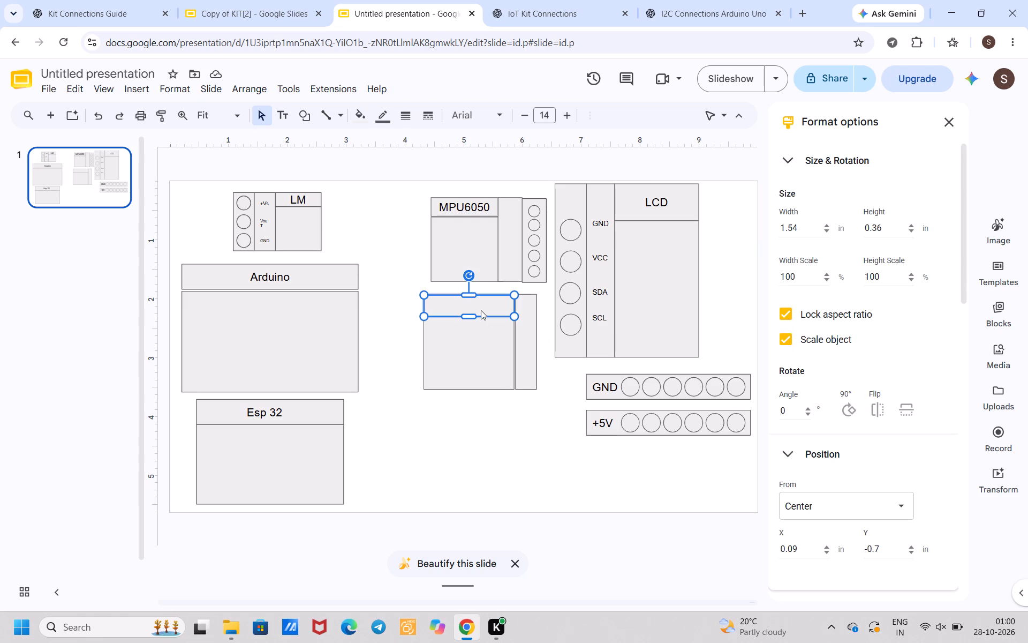
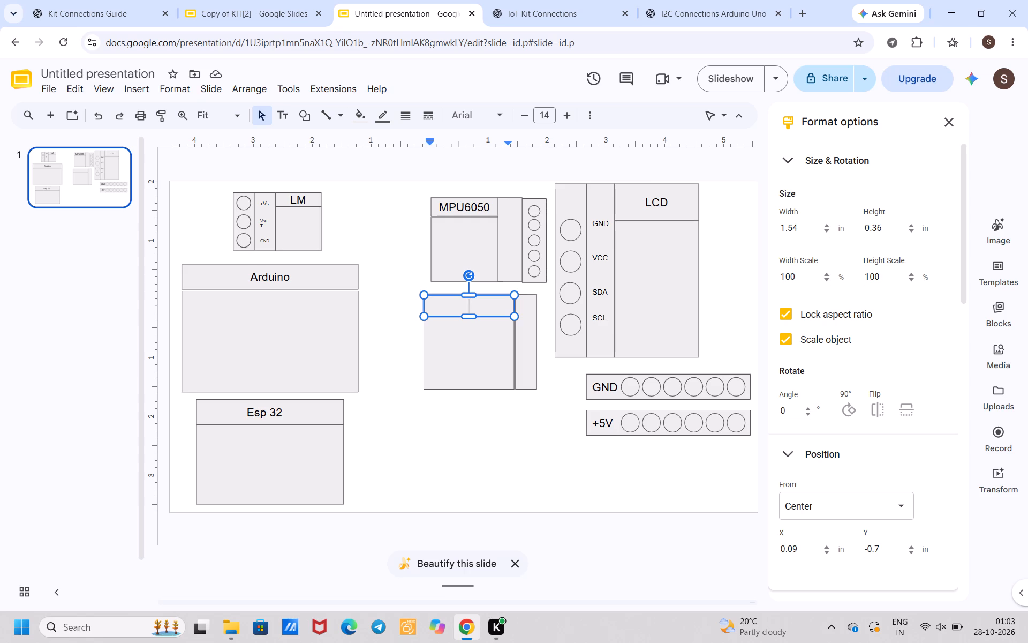
Title the new block MAX30102, checking the sensor's name in the IoT Kit Connections chat.
key(m)
text(XA)
key(BackSpace)
key(BackSpace)
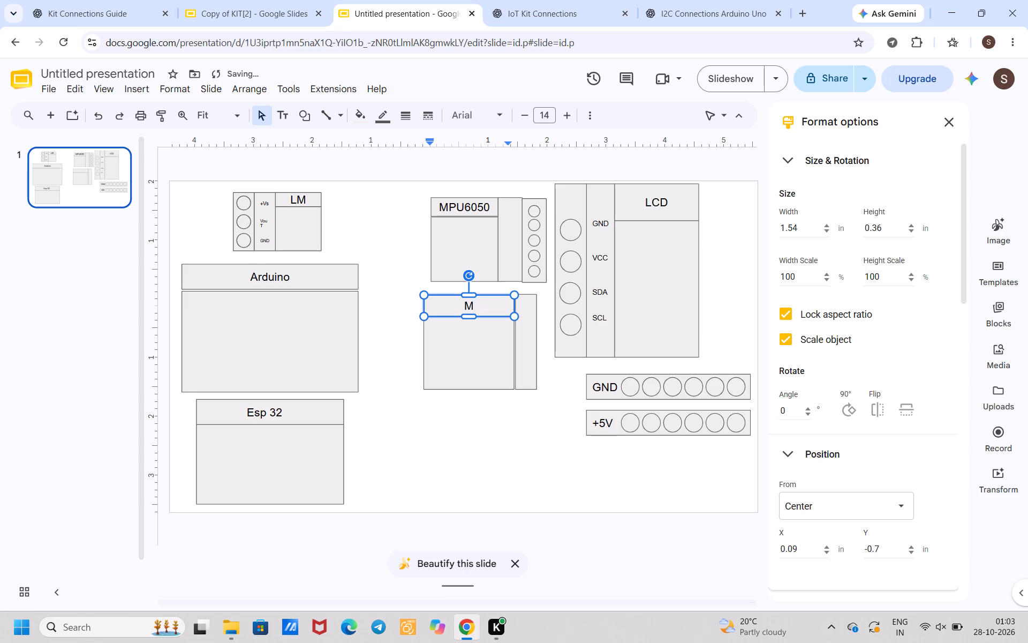
text(AX)
click(563, 0)
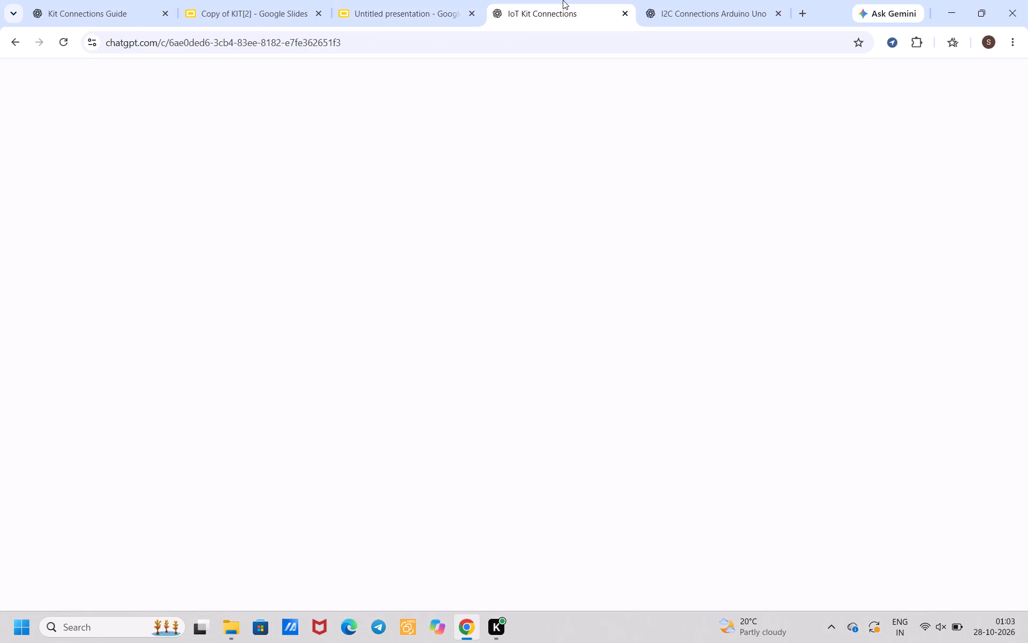
click(733, 0)
click(539, 0)
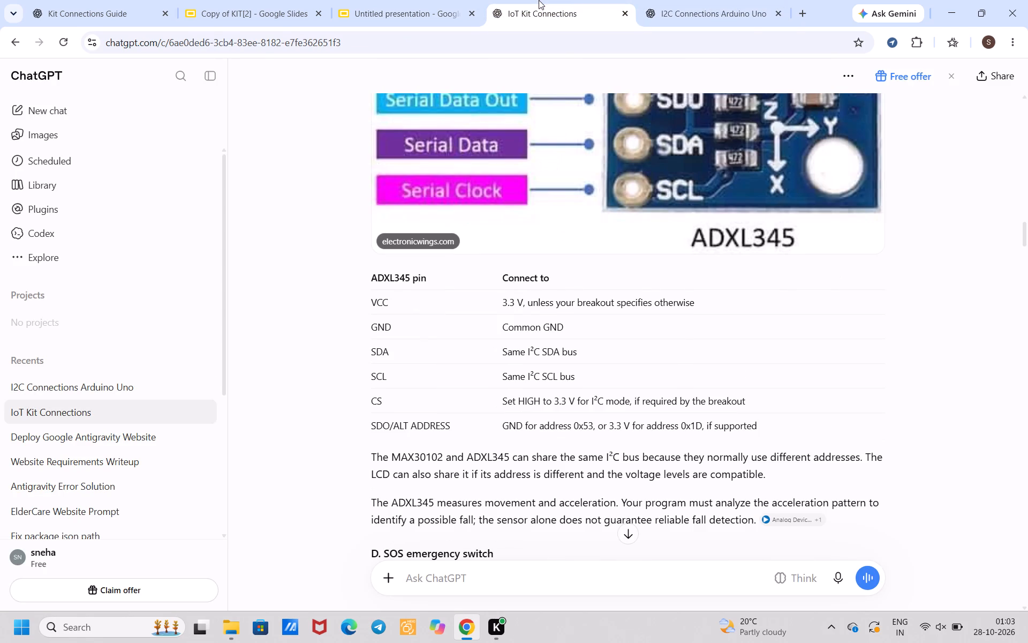
scroll(430, 338, up, 9)
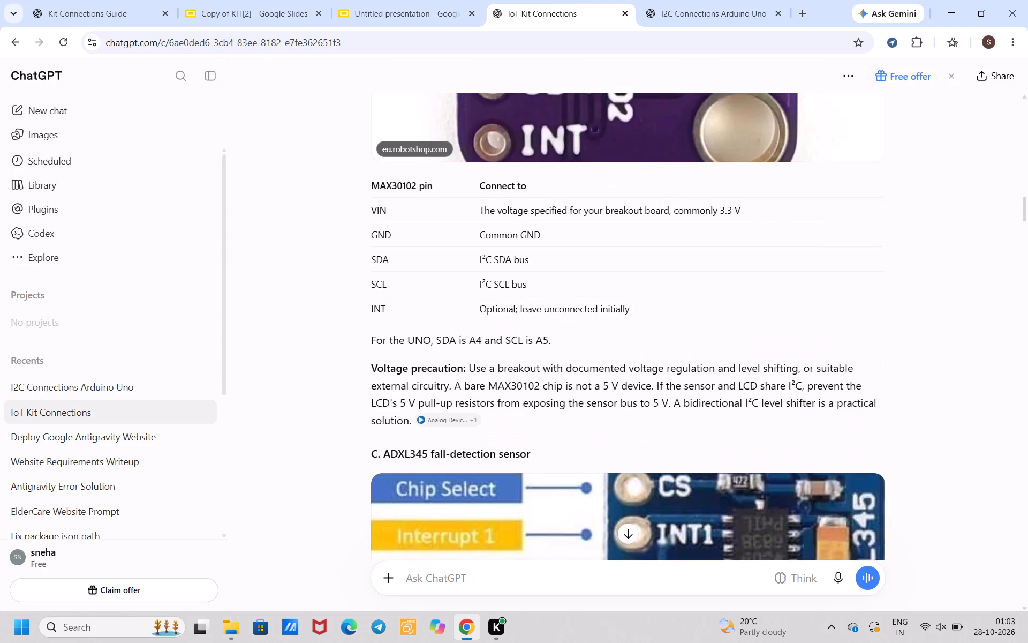
scroll(430, 338, up, 2)
click(433, 0)
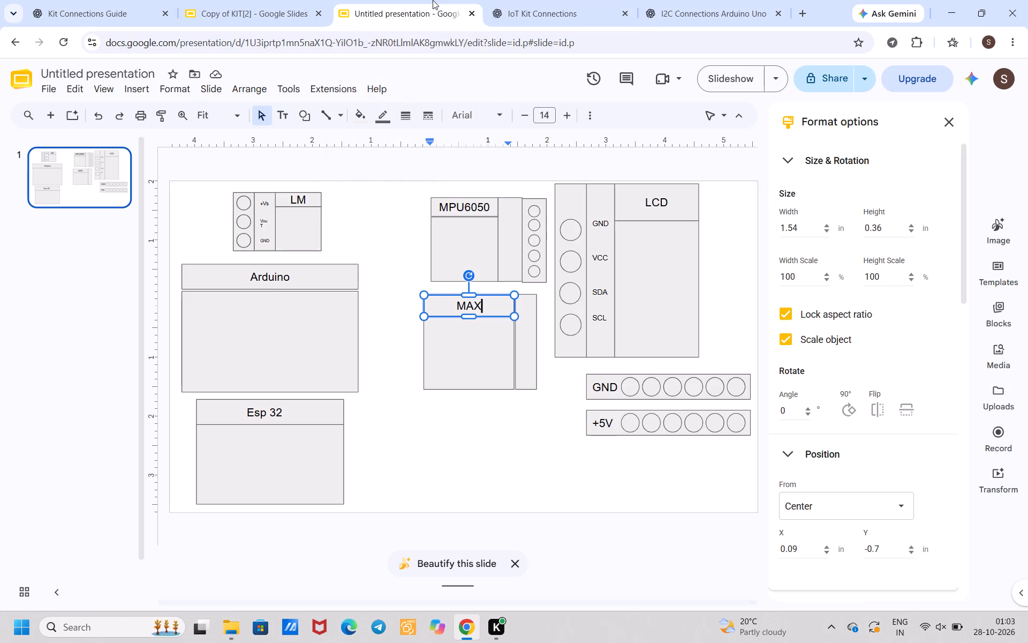
text(30)
click(591, 0)
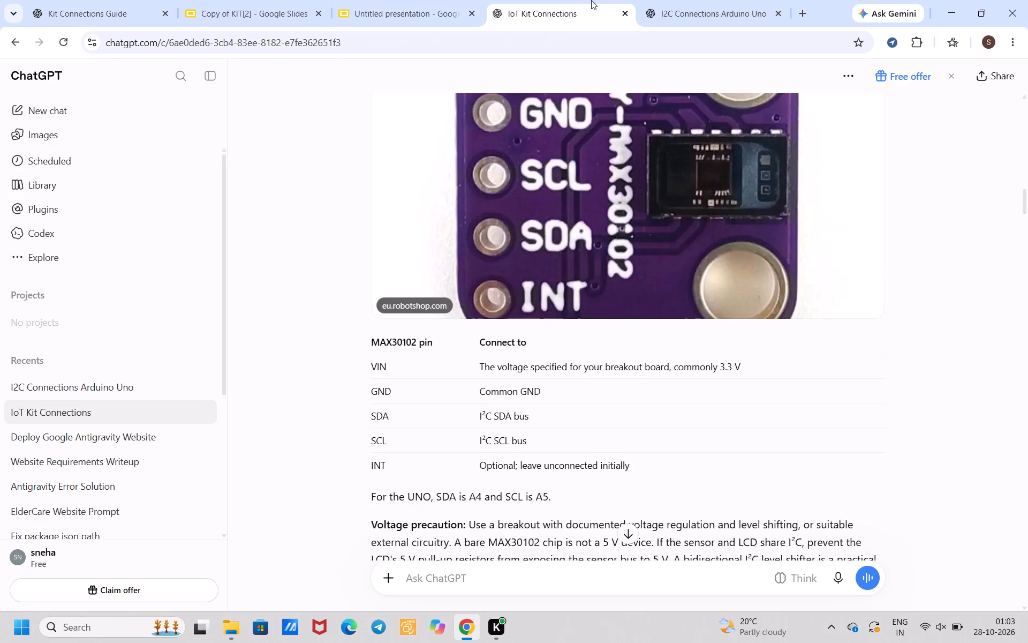
click(420, 0)
text(102)
click(460, 400)
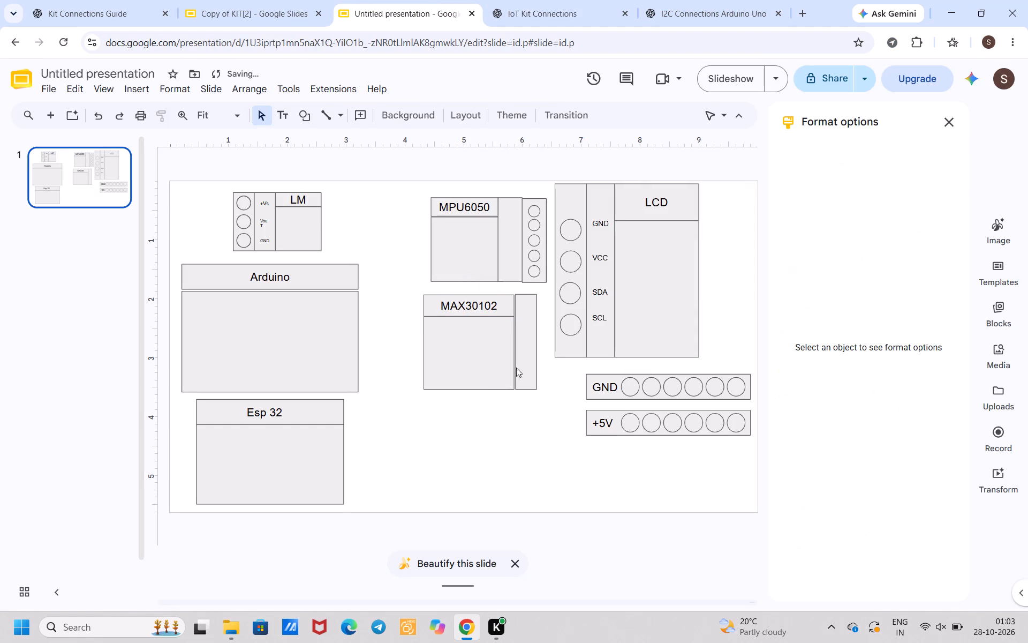
Enter the pin label VCC in the empty column beside the MPU6050 body and set its font size to 7.
double_click(509, 212)
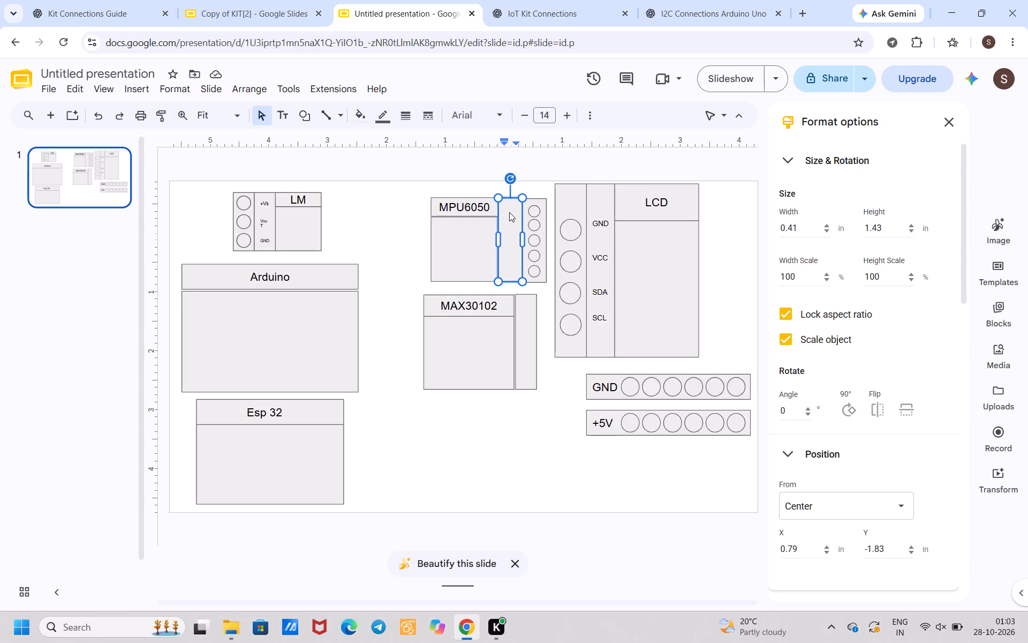
text(VCC)
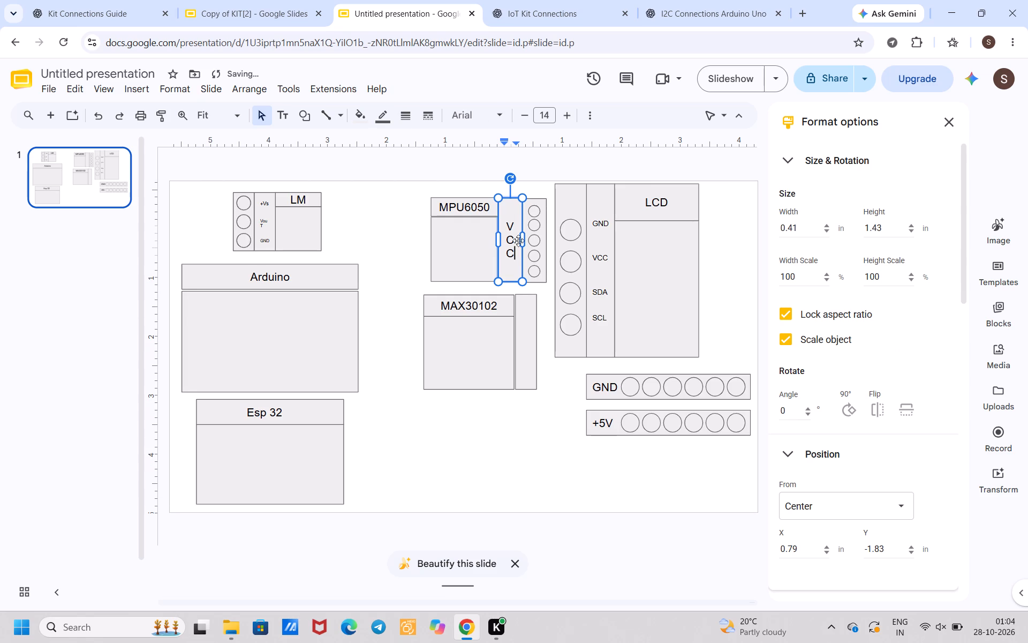
drag(505, 225, 512, 261)
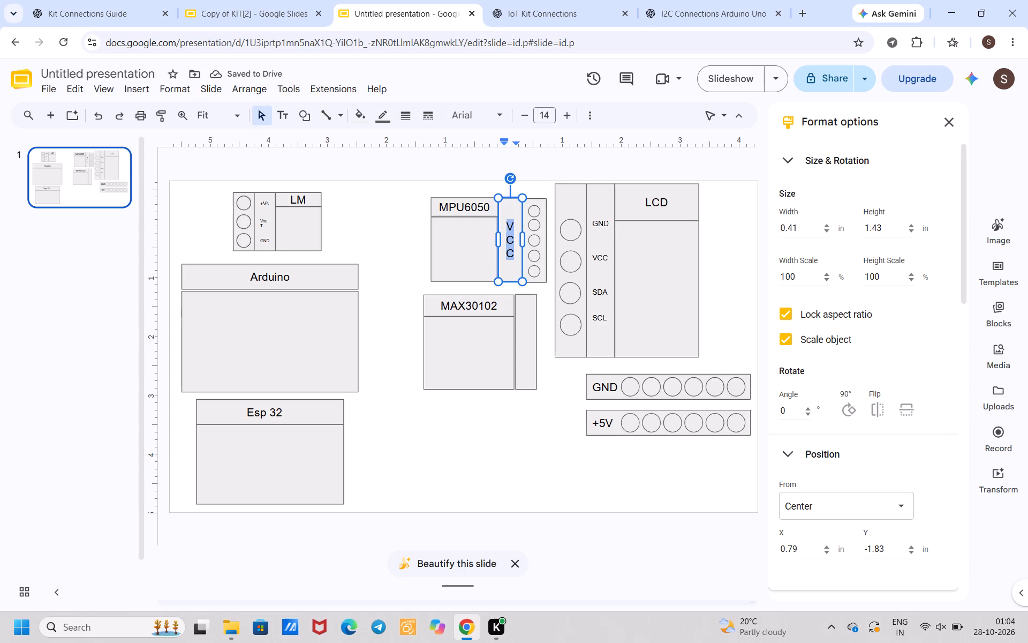
drag(512, 261, 513, 261)
triple_click(528, 111)
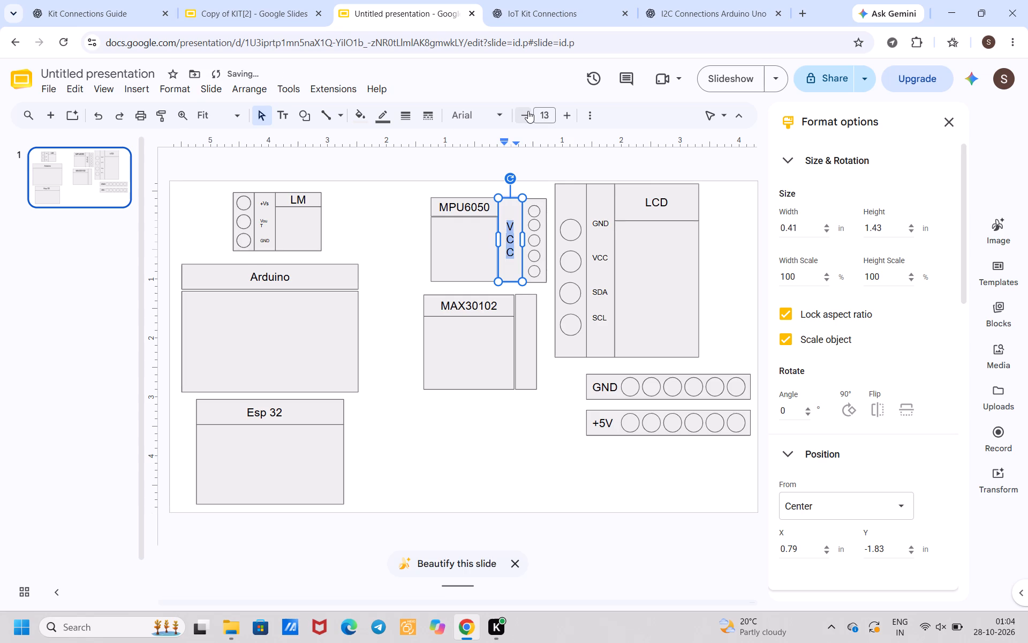
double_click(528, 111)
click(528, 111)
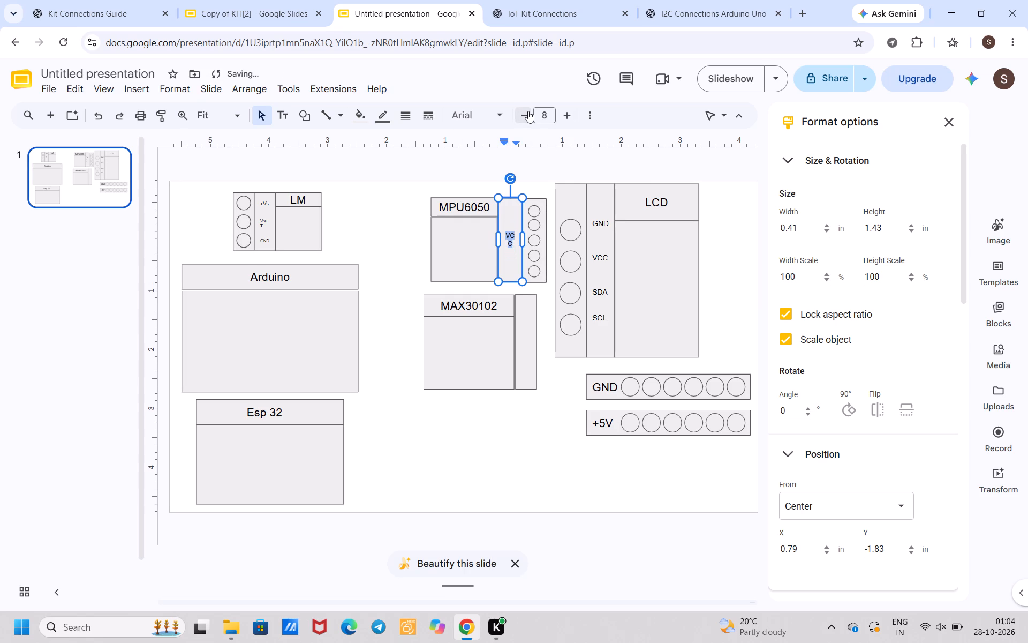
click(528, 111)
Add eight line breaks after VCC in the MPU6050 label column to make room for more pin labels.
click(505, 235)
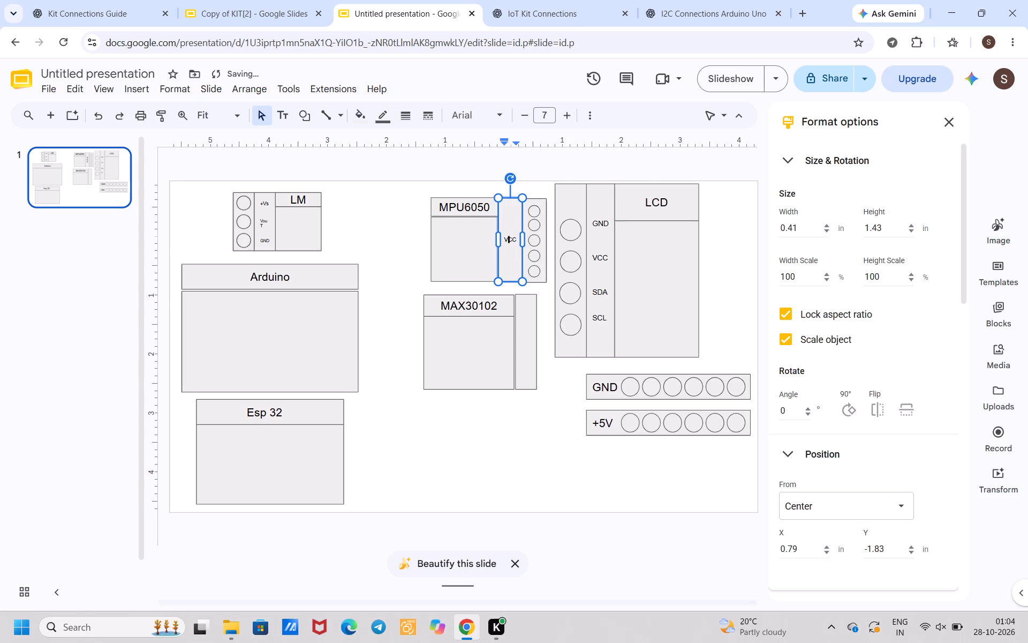
click(515, 240)
key(Return)
key(Return)
key(Return)
key(Return)
key(Return)
key(Return)
key(Return)
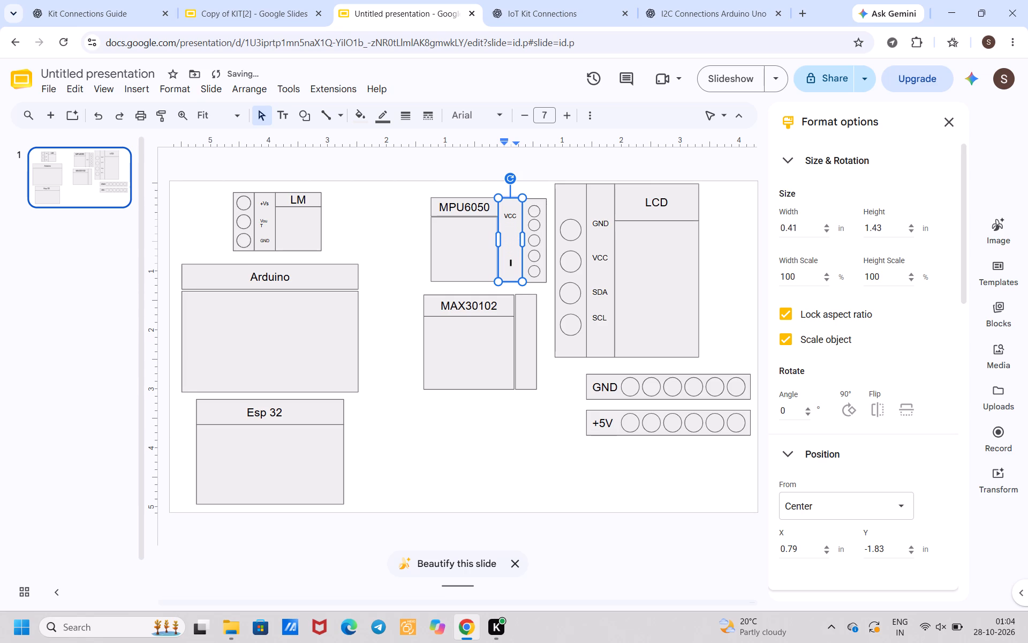
key(Return)
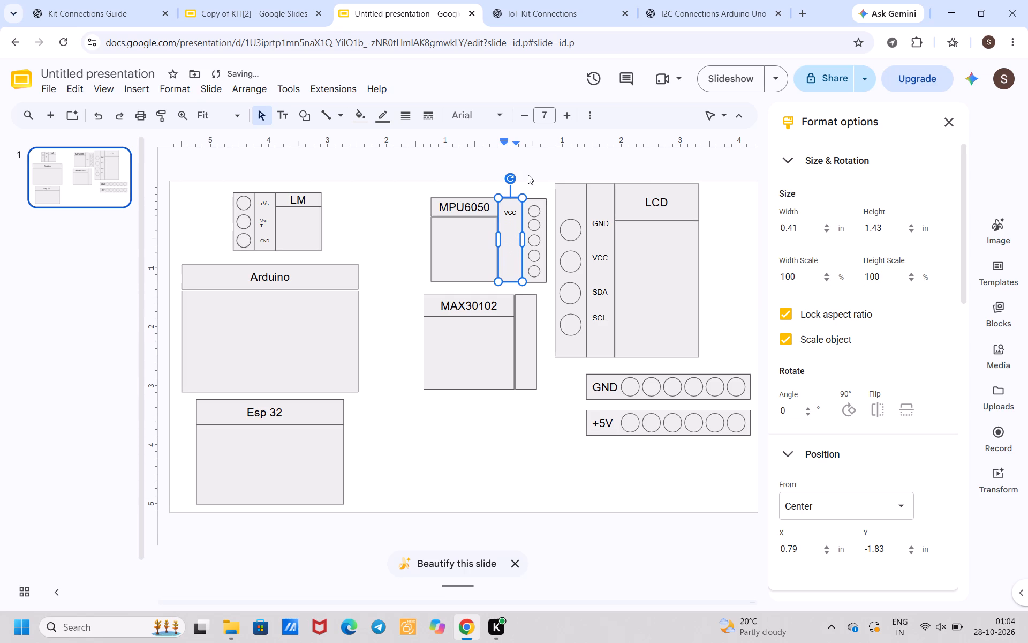
Add the label GND below VCC in the MPU6050 column and set its font size to 6.
click(511, 229)
text(GND)
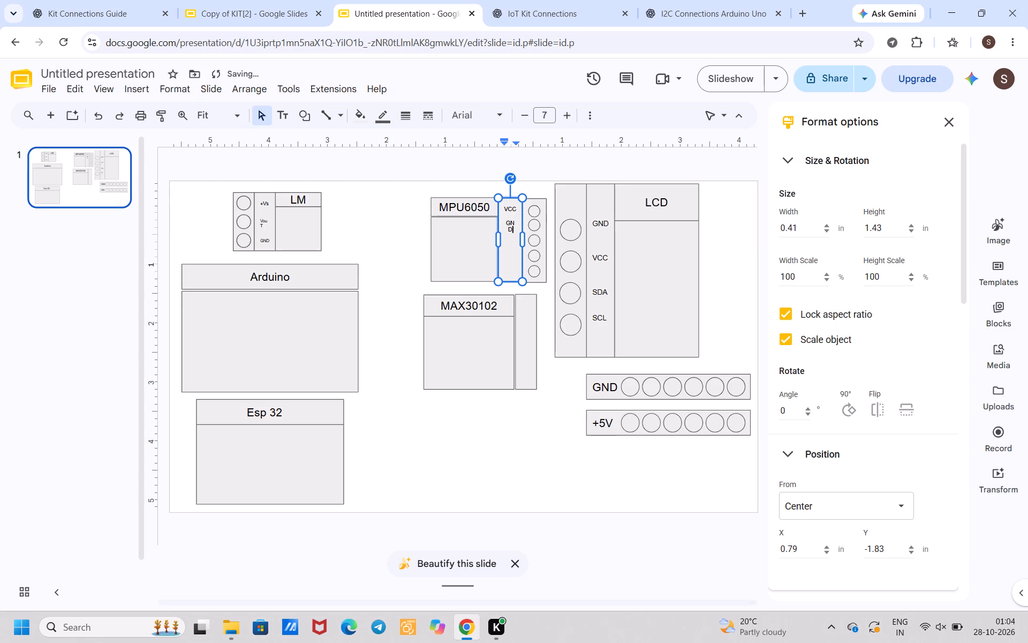
drag(506, 225, 512, 232)
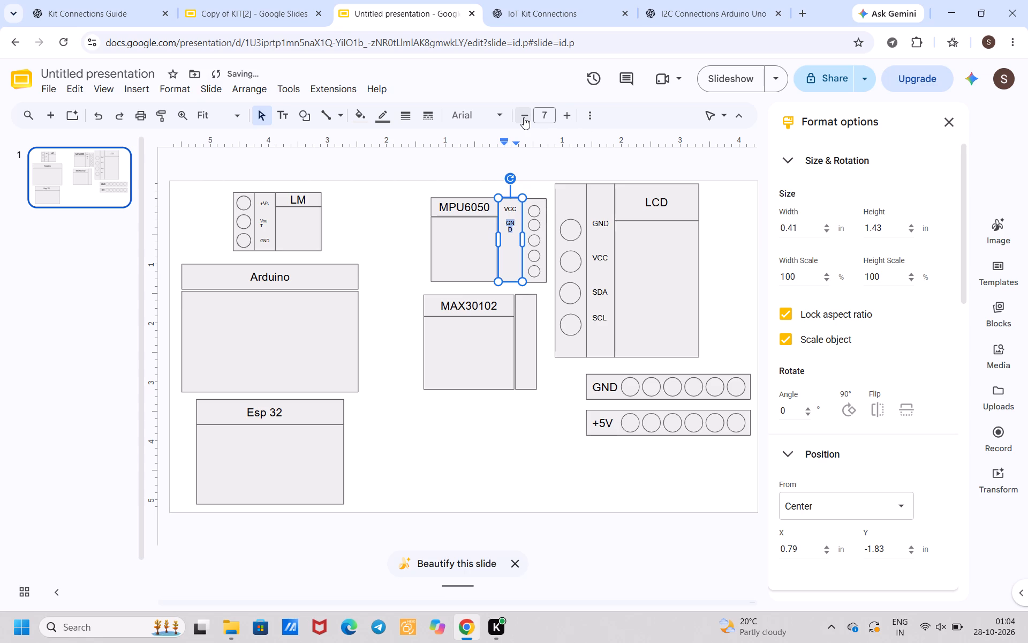
click(523, 117)
Add the pin labels SCL, SDA and ADO below GND in the MPU6050 column, aligned with the remaining circles.
click(513, 244)
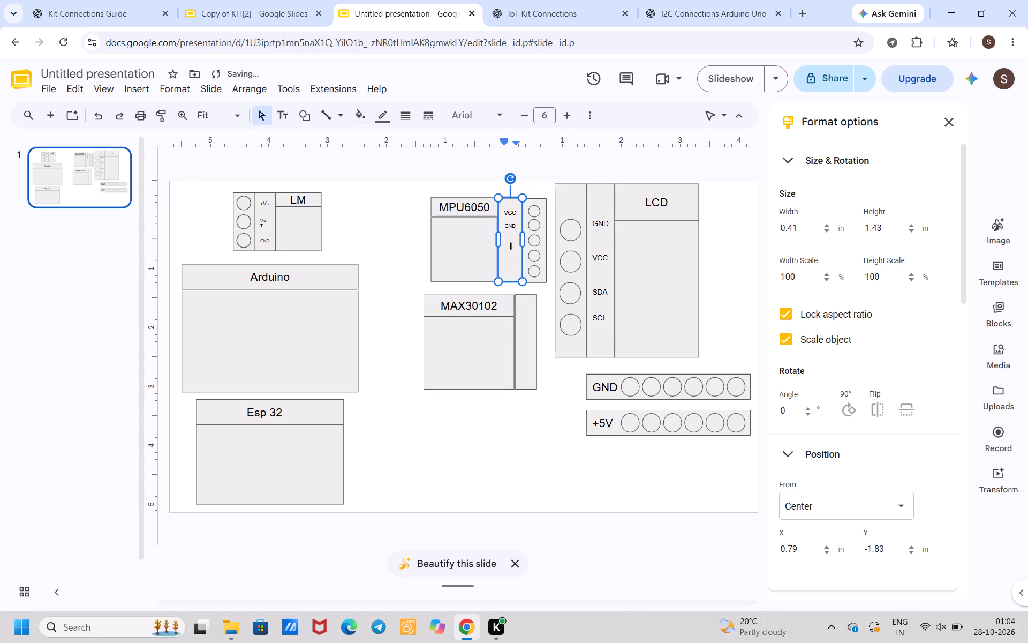
click(510, 241)
text(SCL)
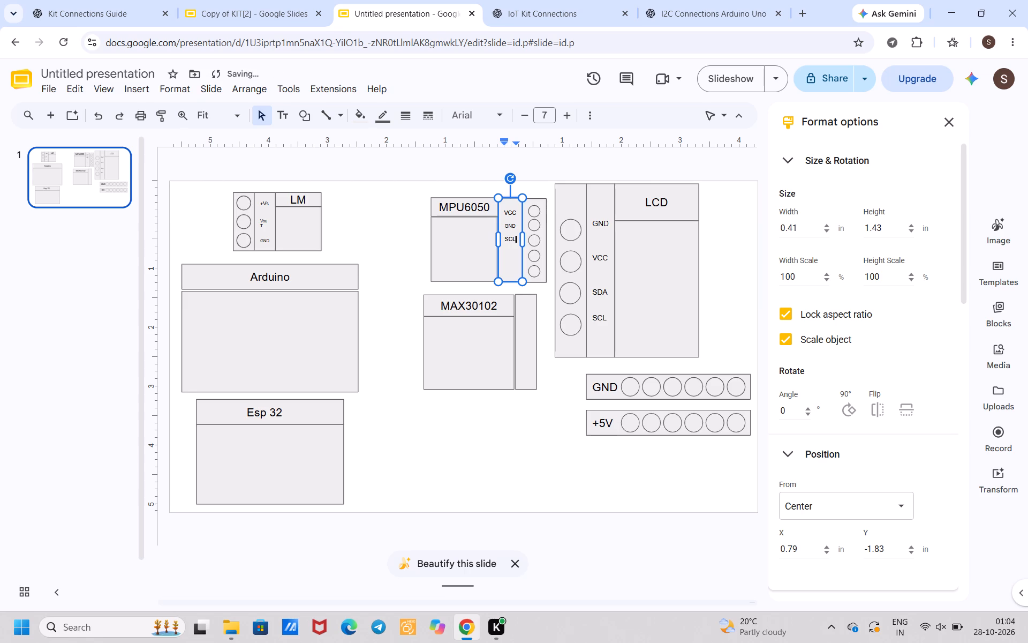
click(510, 259)
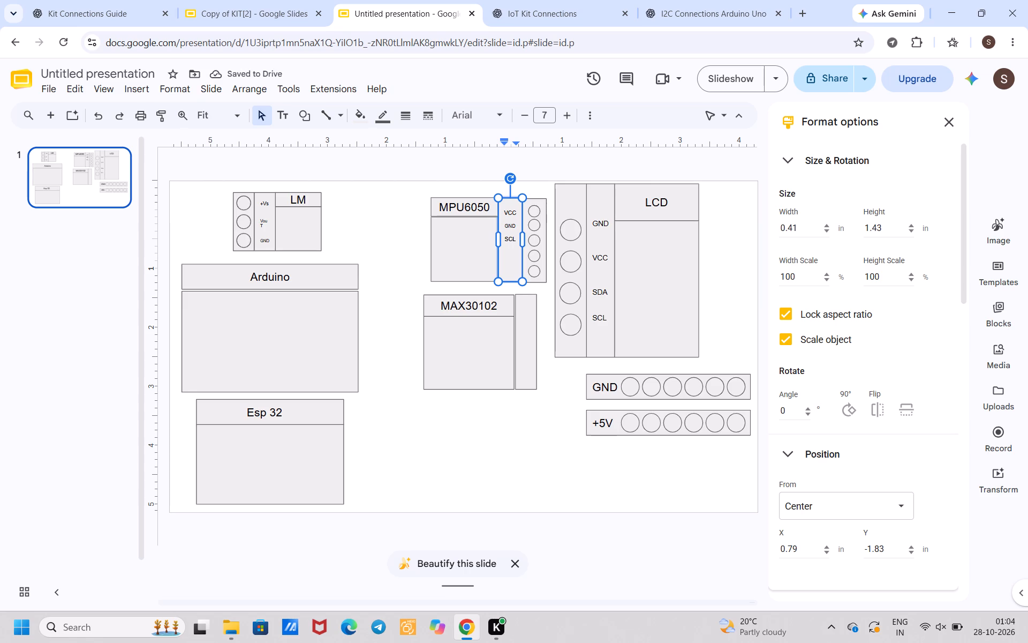
click(508, 252)
text(SDA)
click(501, 272)
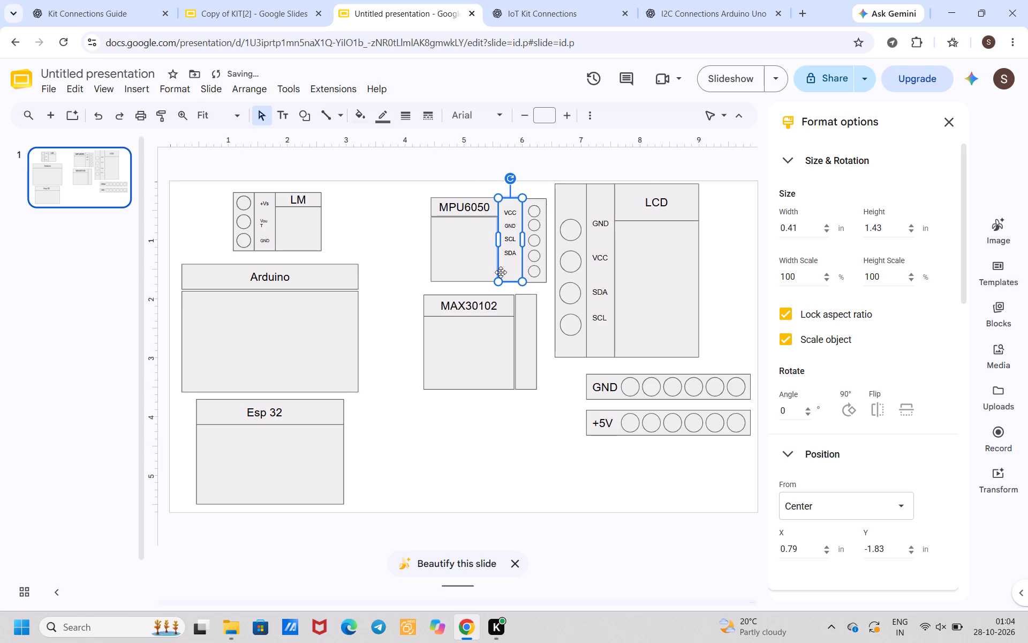
click(514, 272)
click(511, 265)
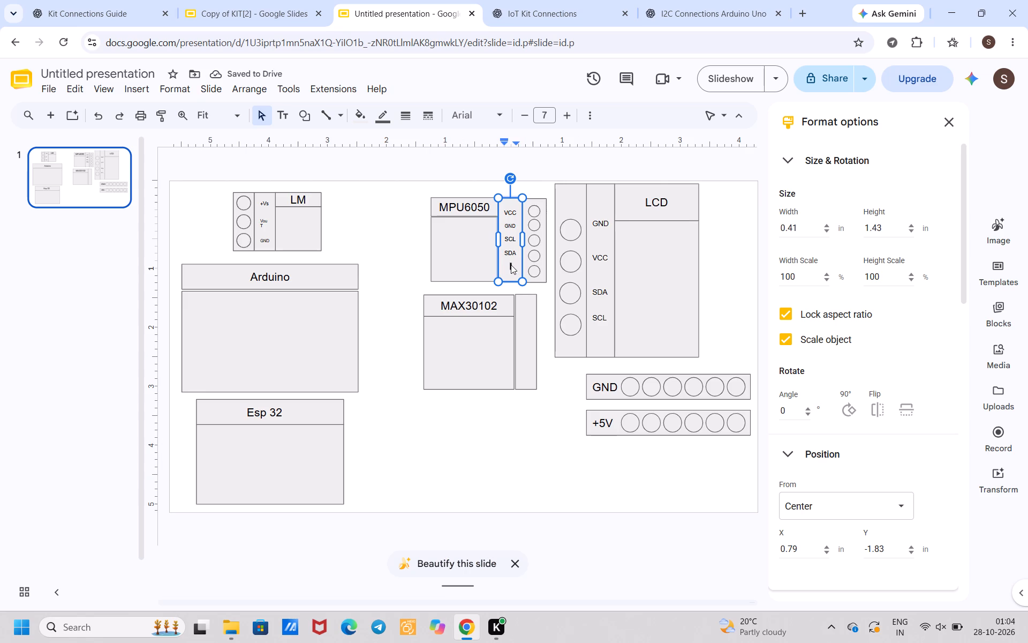
click(510, 274)
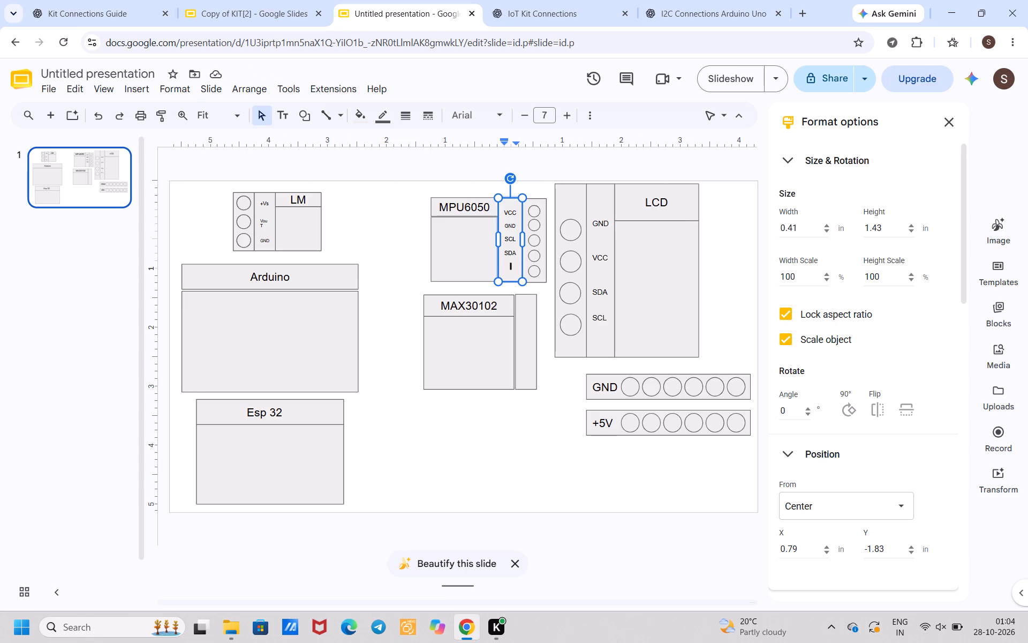
click(507, 271)
text(ADO)
click(503, 455)
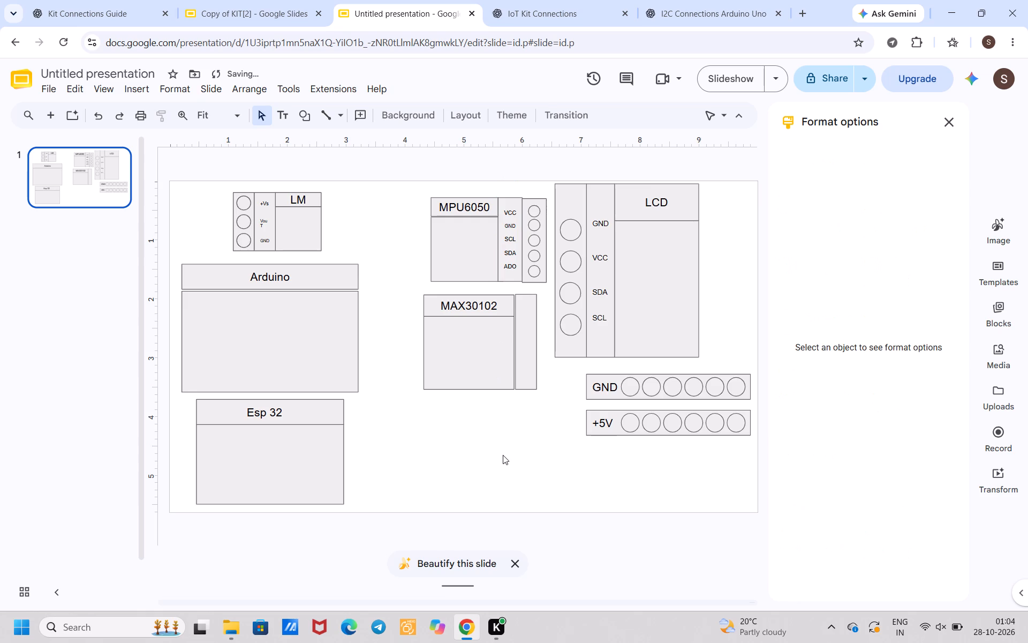
Resize the MPU6050's pin-circle column from its upper-right corner to about 0.36 by 1.43 in.
click(539, 200)
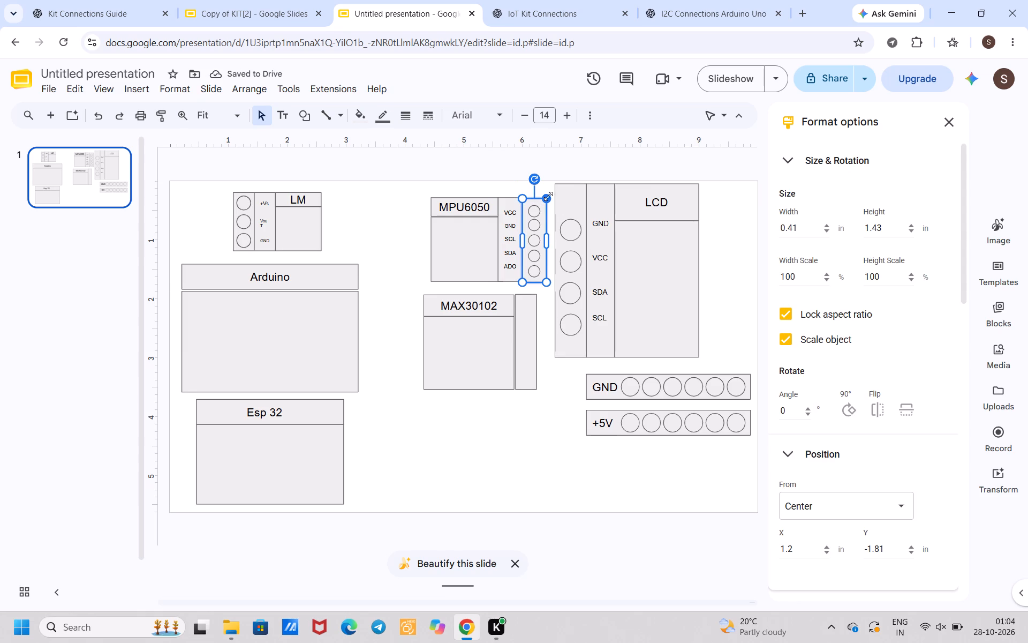
click(548, 197)
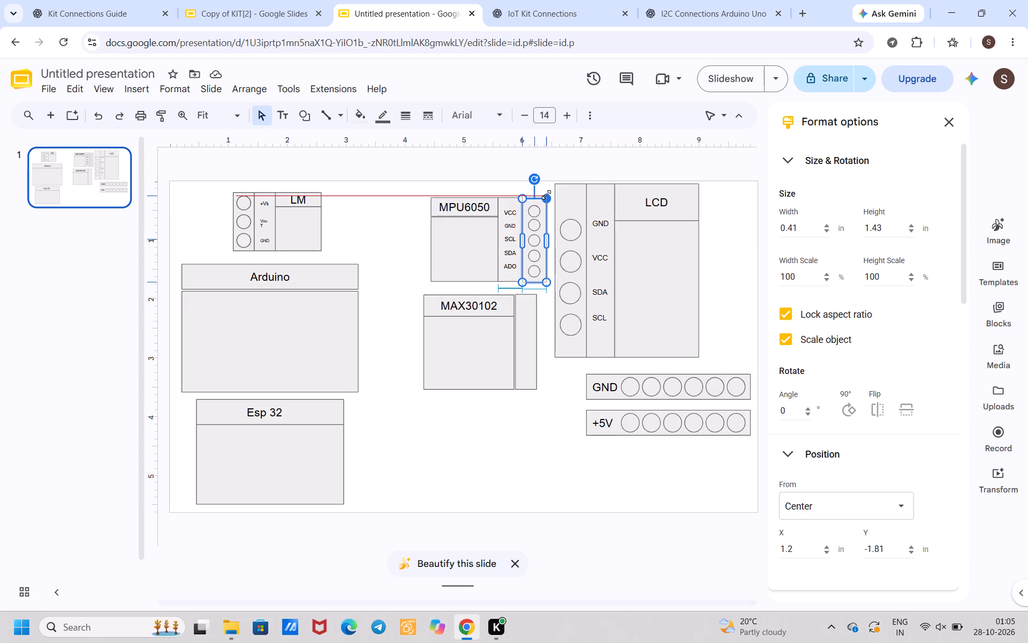
click(564, 333)
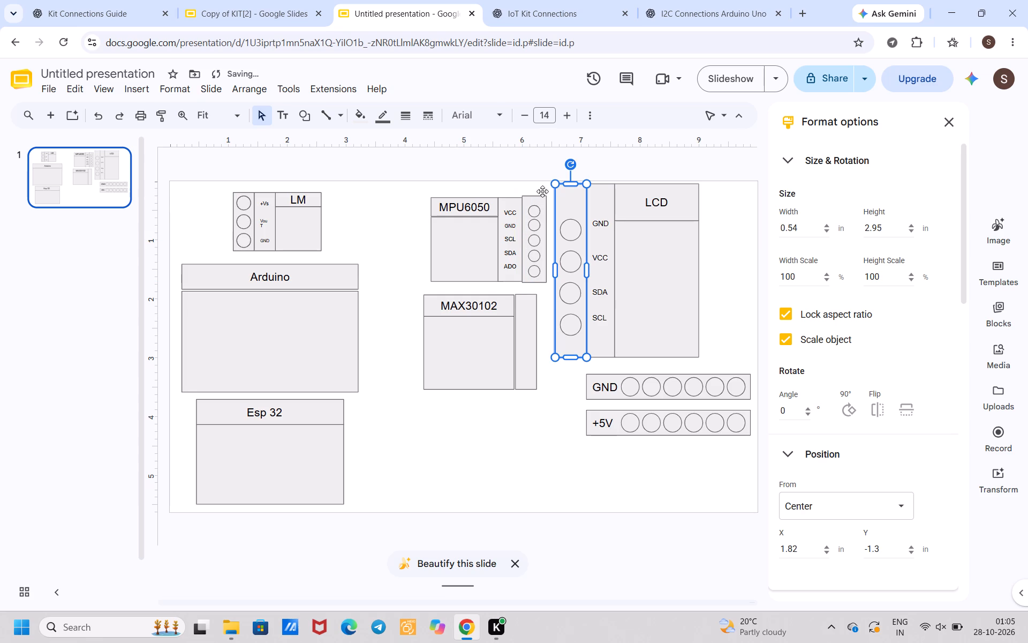
click(541, 198)
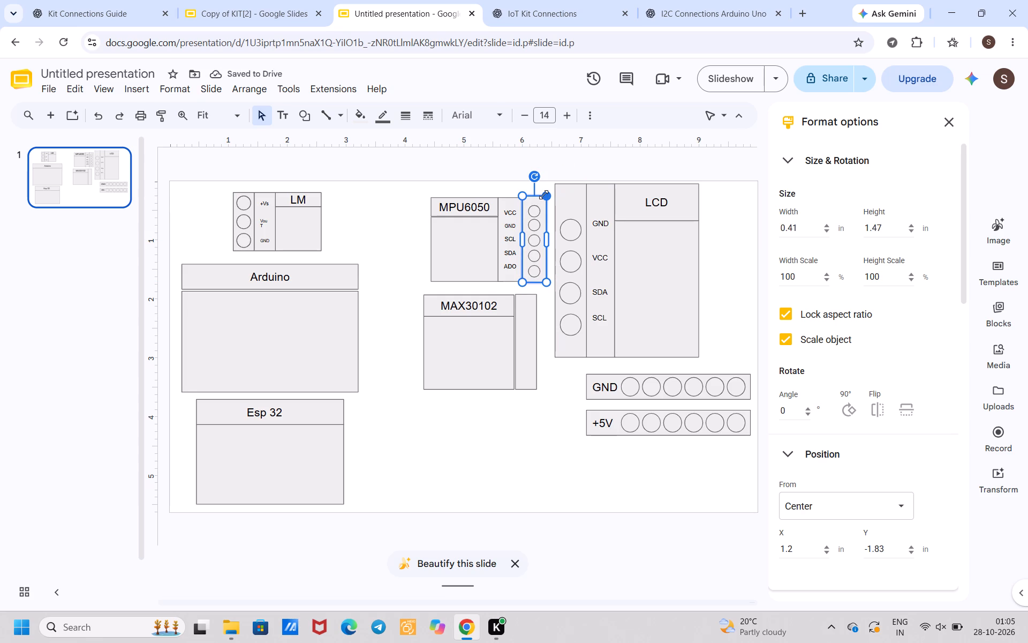
click(543, 195)
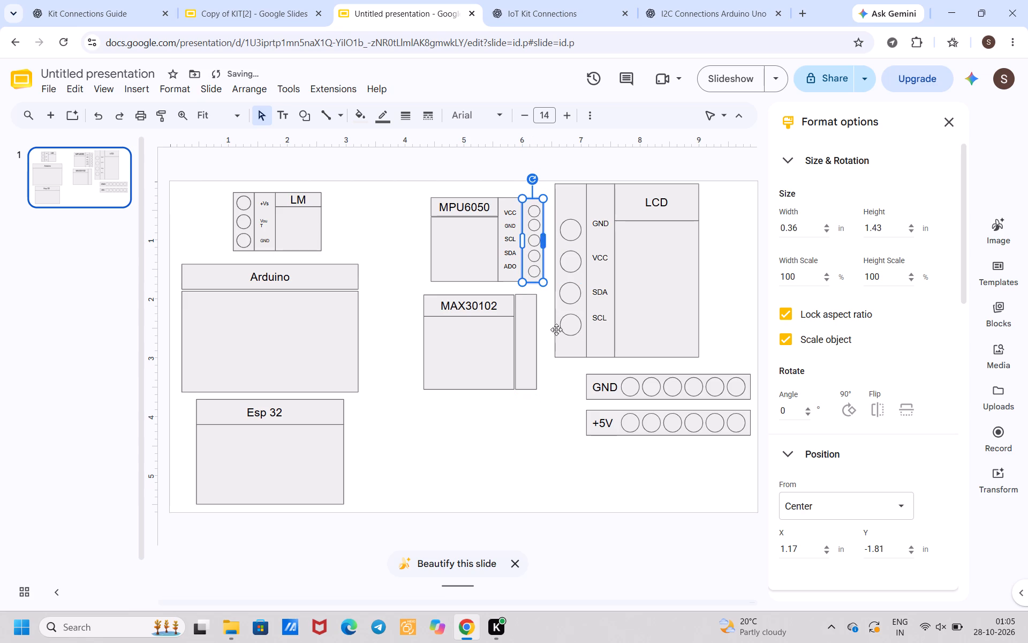
Resize the MPU6050's pin-circle column to about 0.41 by 1.43 in, with its top and bottom edges in line with the block.
click(541, 198)
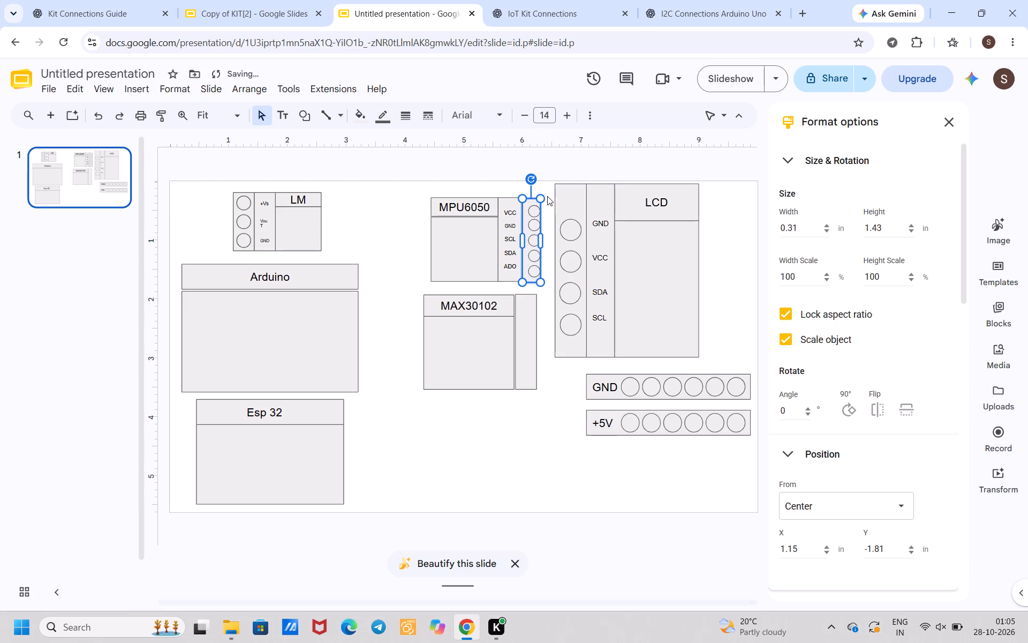
click(542, 196)
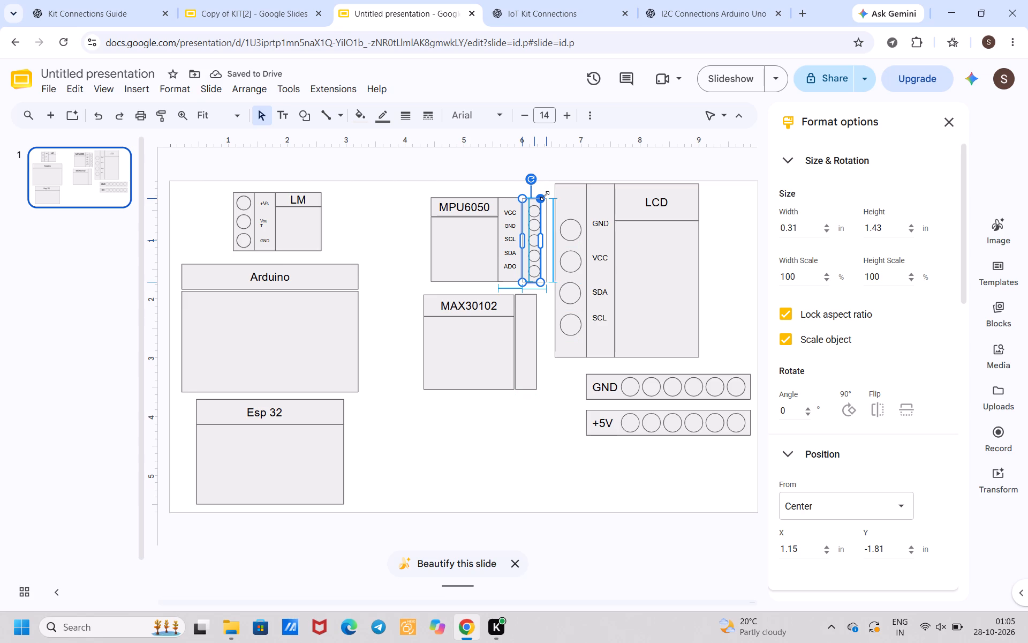
click(545, 381)
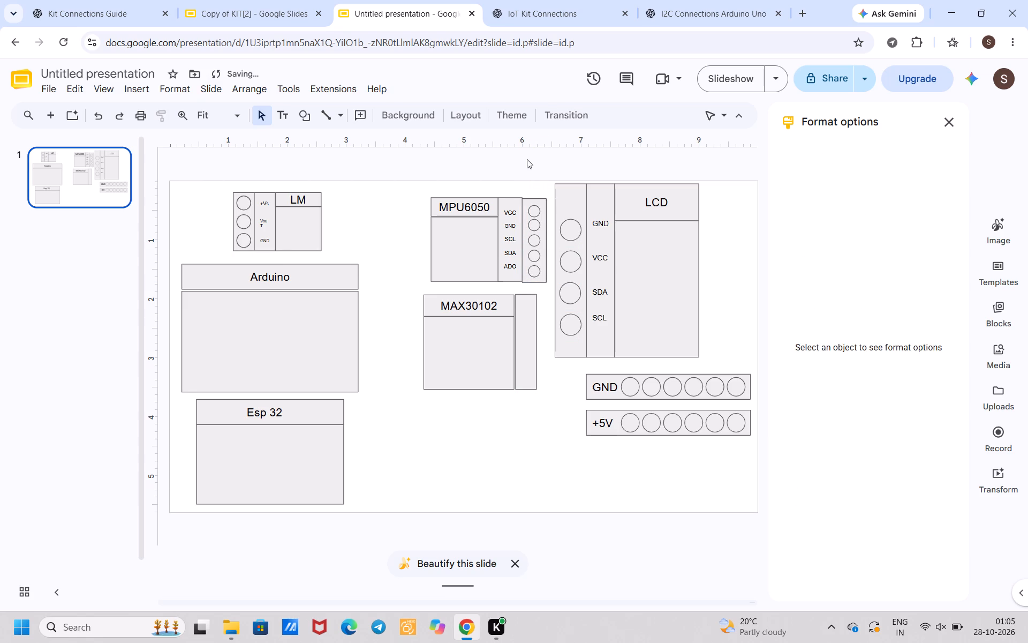
click(525, 201)
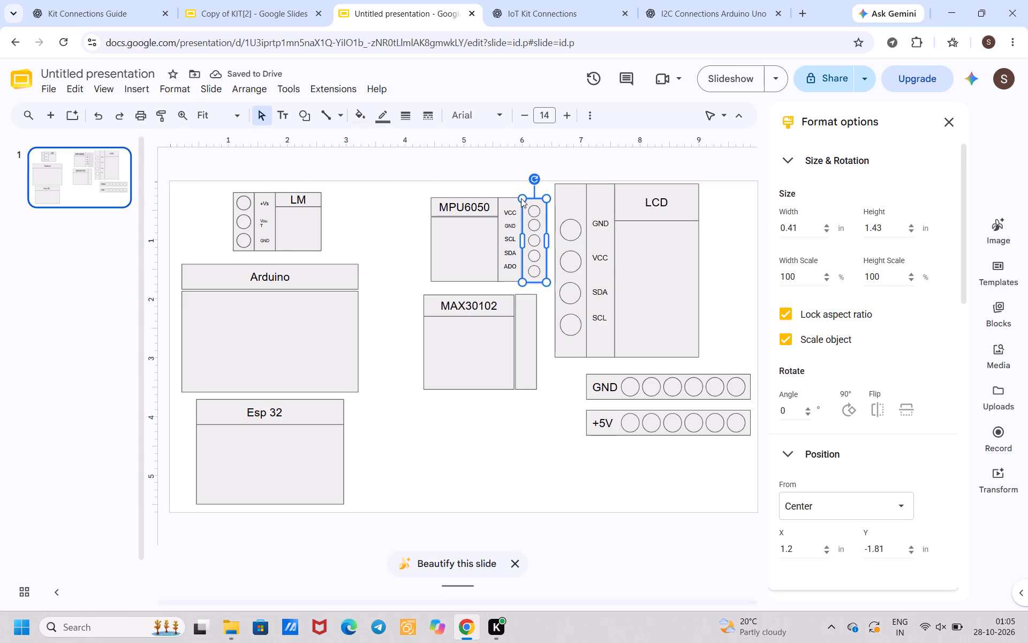
click(521, 195)
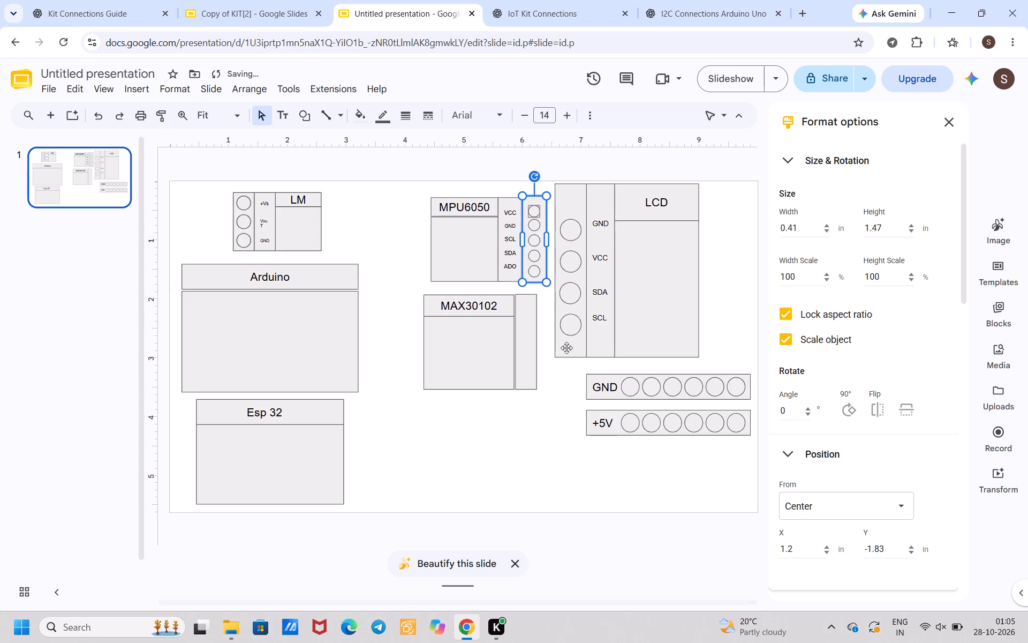
click(580, 377)
click(534, 265)
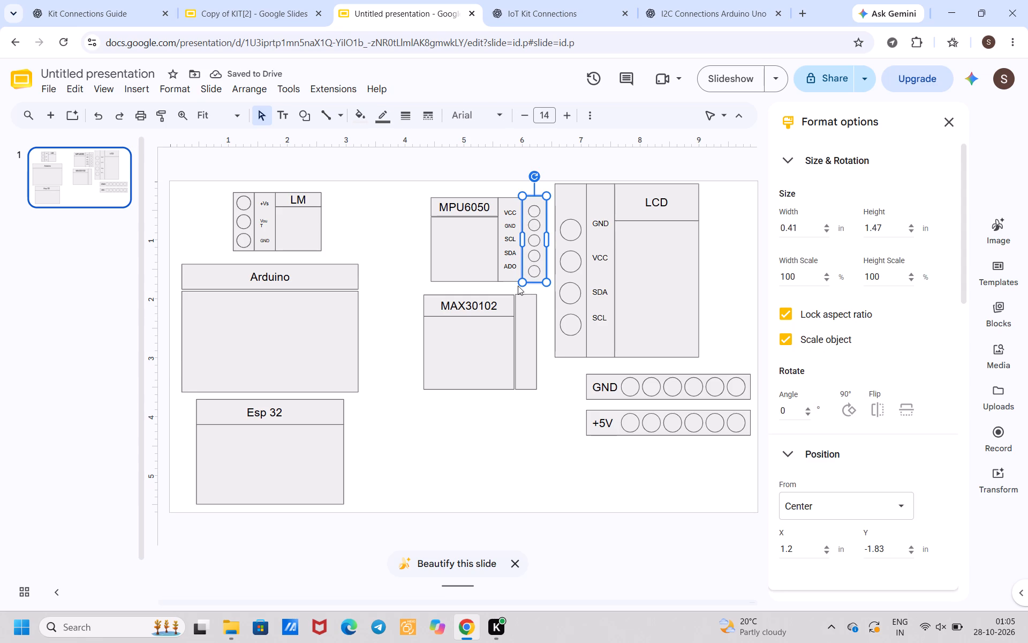
click(521, 281)
click(575, 367)
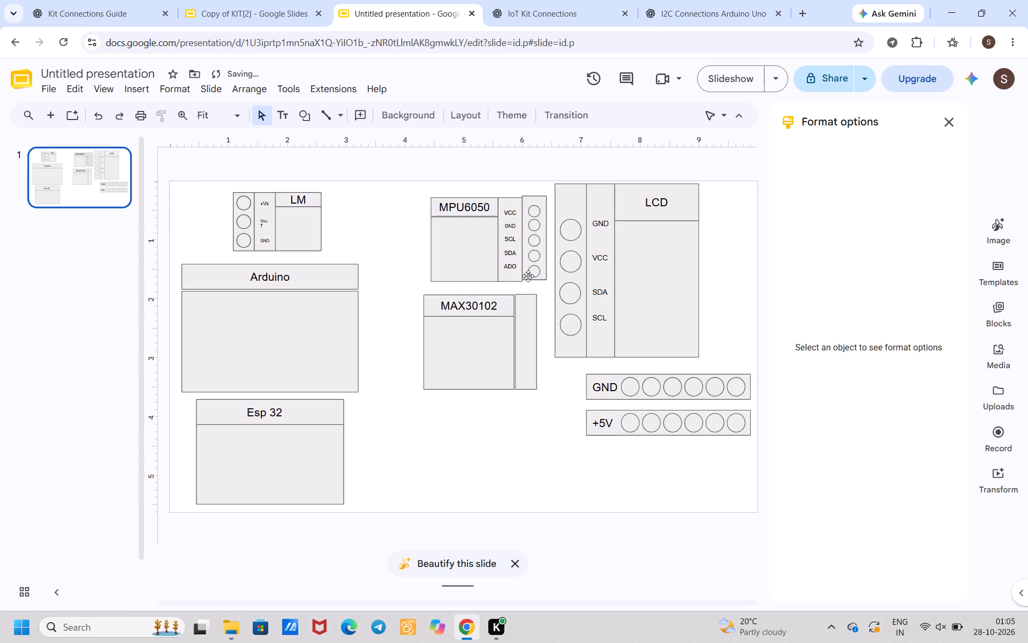
click(542, 263)
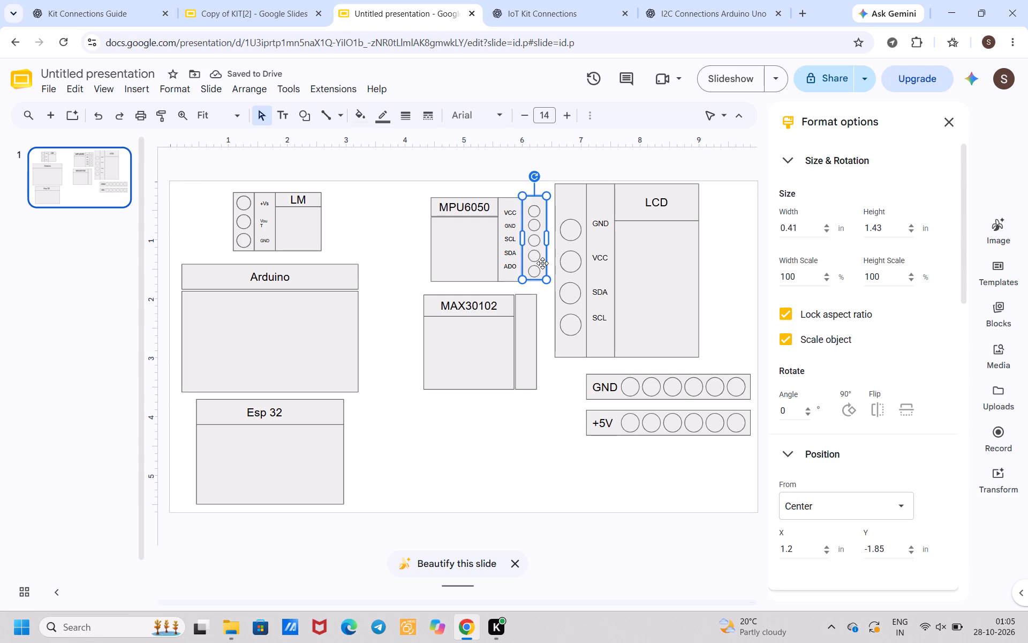
click(548, 428)
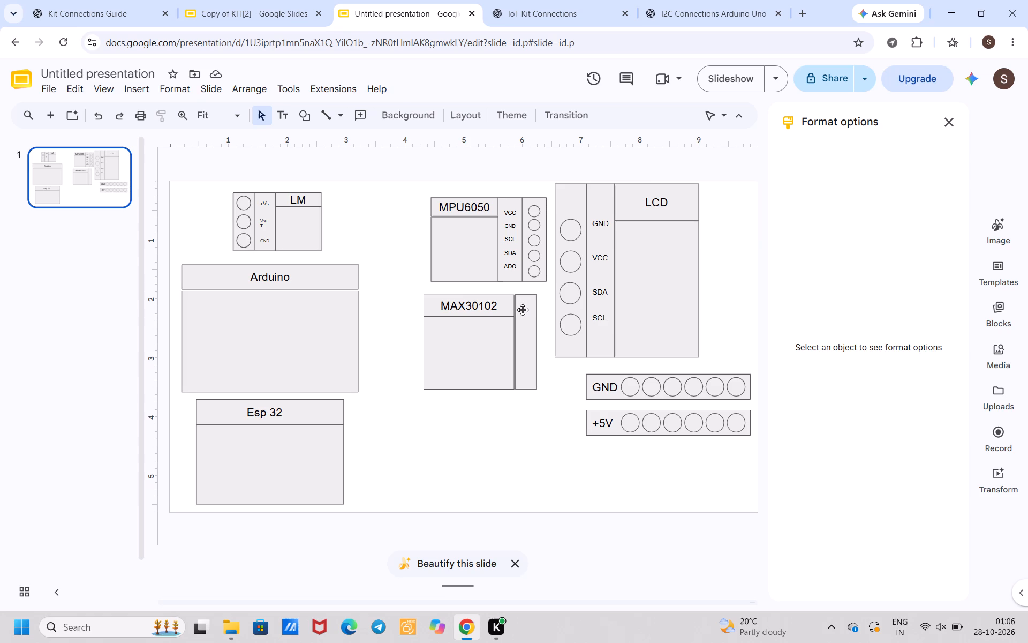
Shrink the MAX30102 title box from its lower-right corner to about 1.43 by 0.32 in.
click(509, 308)
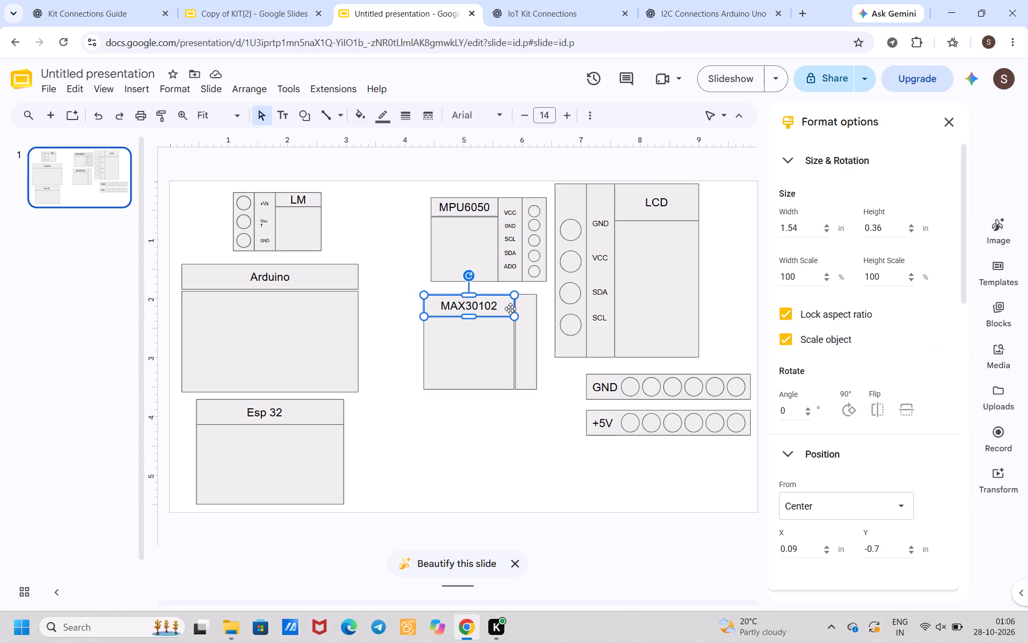
drag(515, 315, 505, 313)
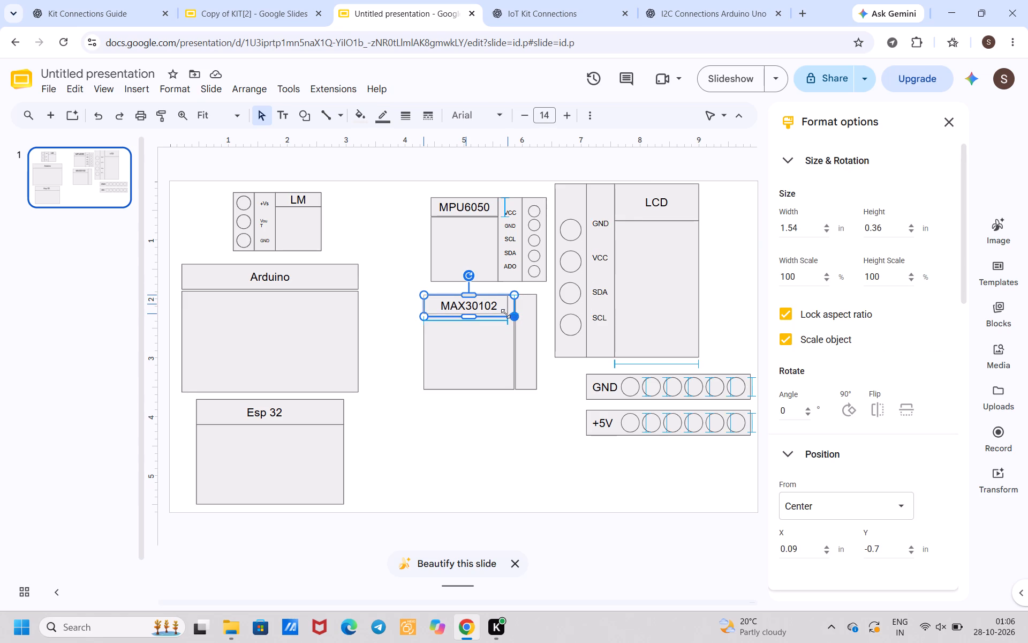
drag(505, 313, 504, 313)
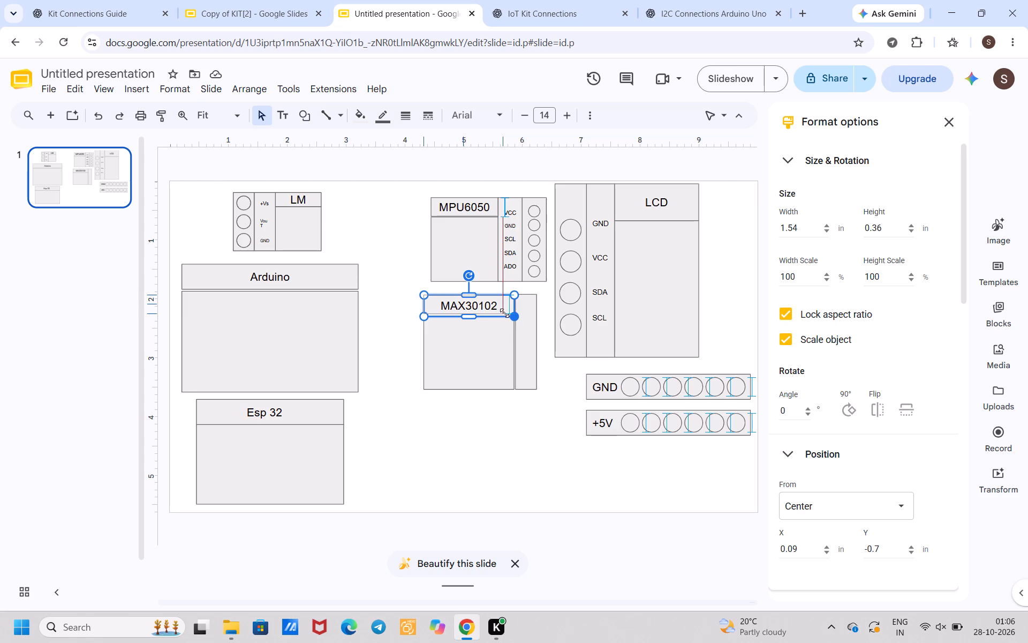
drag(504, 313, 505, 313)
click(515, 459)
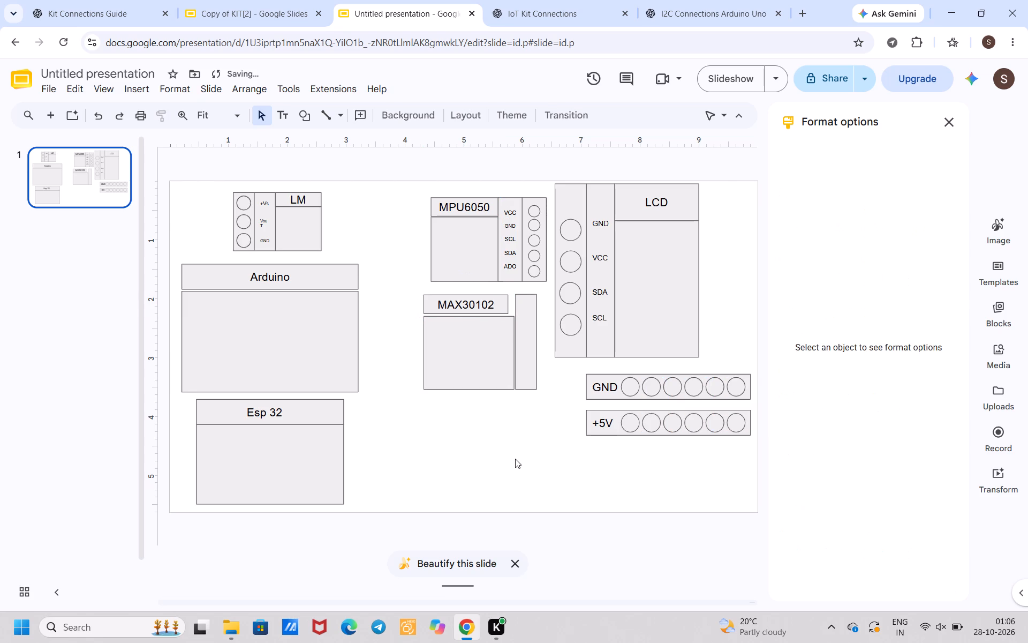
Shrink the MAX30102 body rectangle from its upper-right corner to match the title box's width.
click(501, 345)
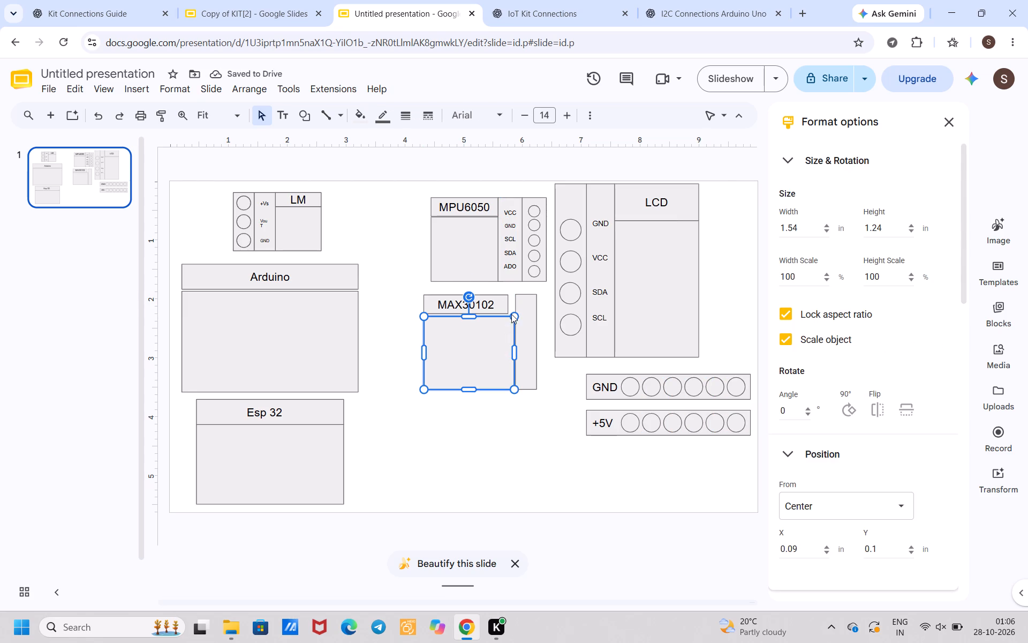
drag(511, 316, 504, 322)
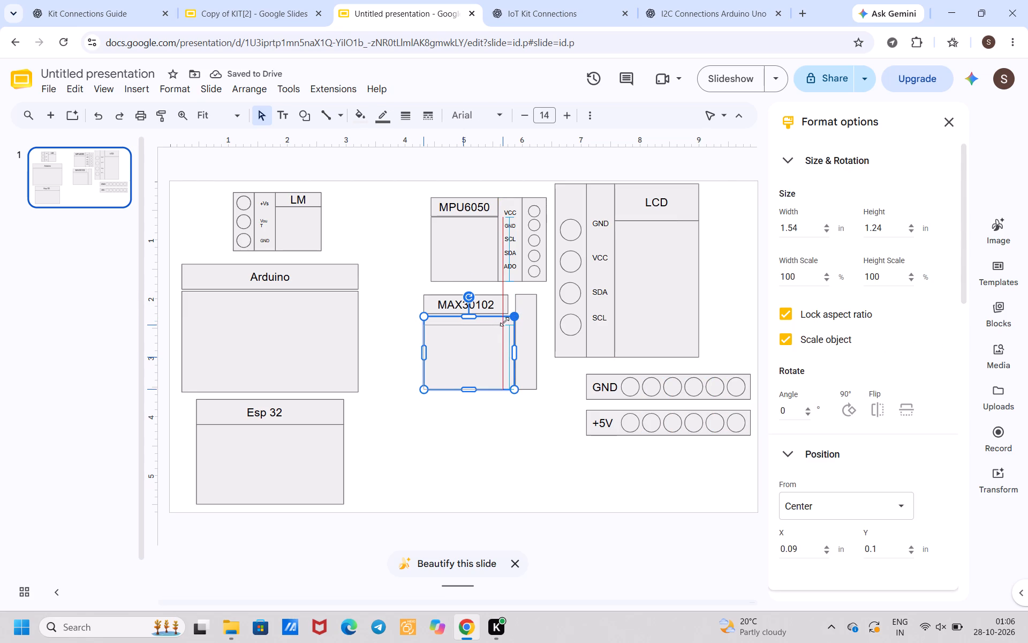
drag(504, 322, 505, 319)
click(493, 468)
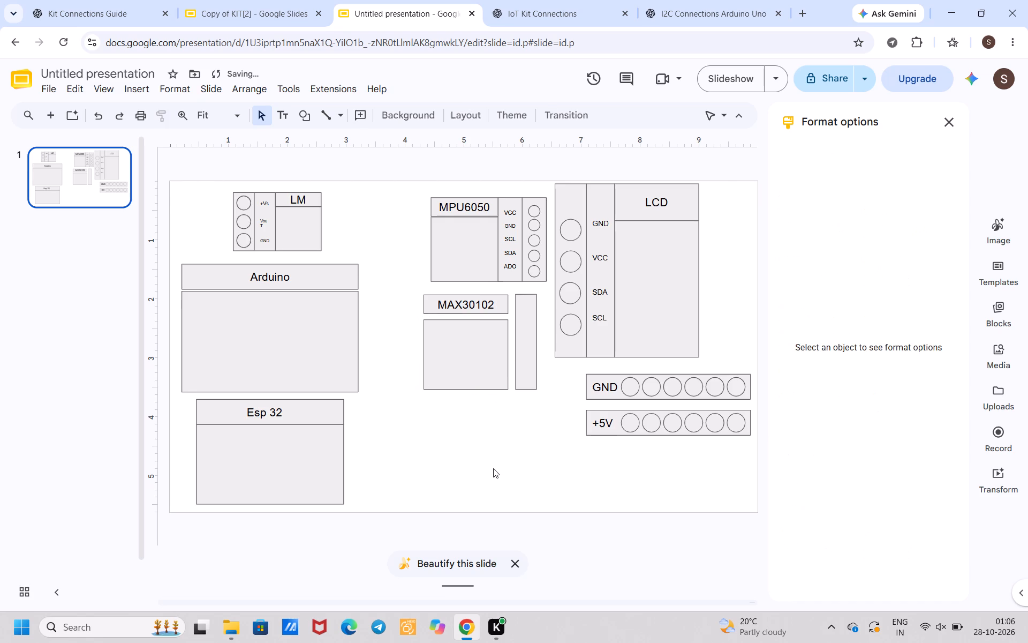
Move the MAX30102 title box down so it sits directly on the body rectangle's top edge.
click(502, 304)
drag(502, 304, 502, 305)
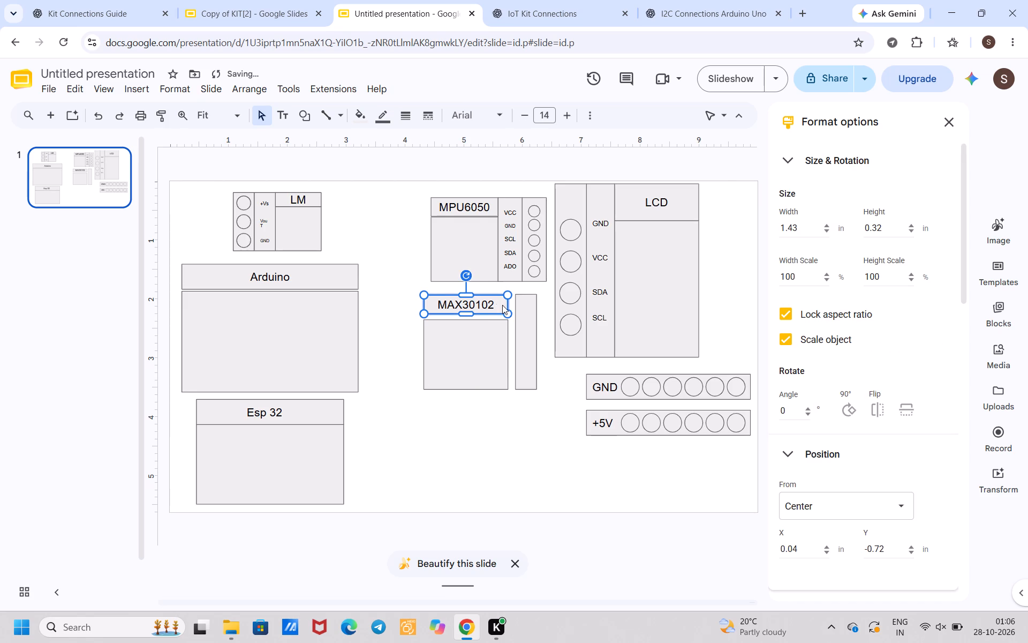
drag(502, 305, 502, 310)
click(522, 420)
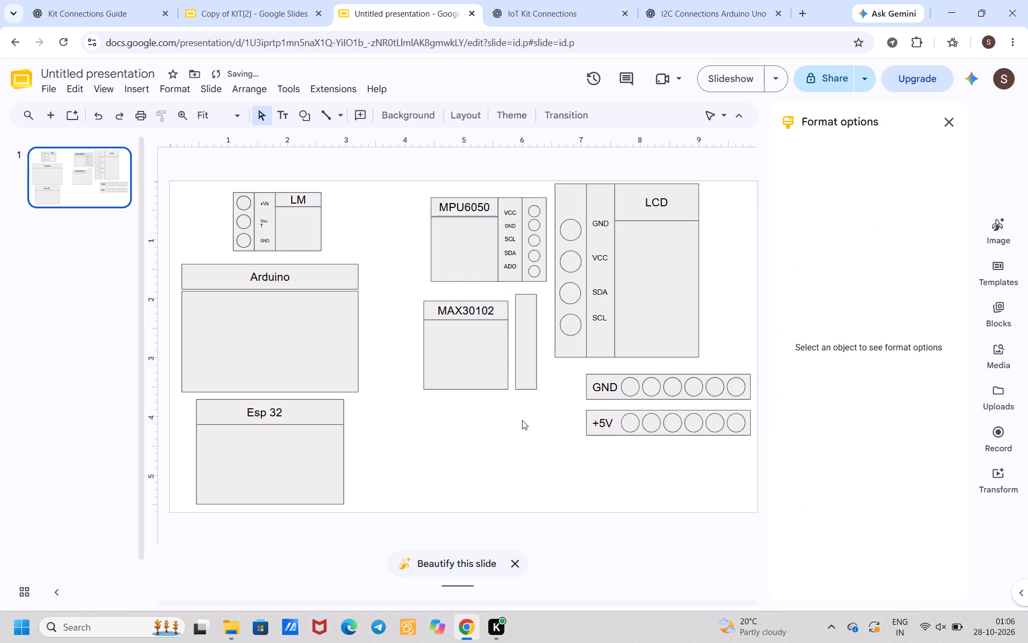
Shift the narrow MAX30102 column away from the body and resize it to about 0.36 by 1.54 in, its top level with the title box.
click(523, 360)
click(528, 324)
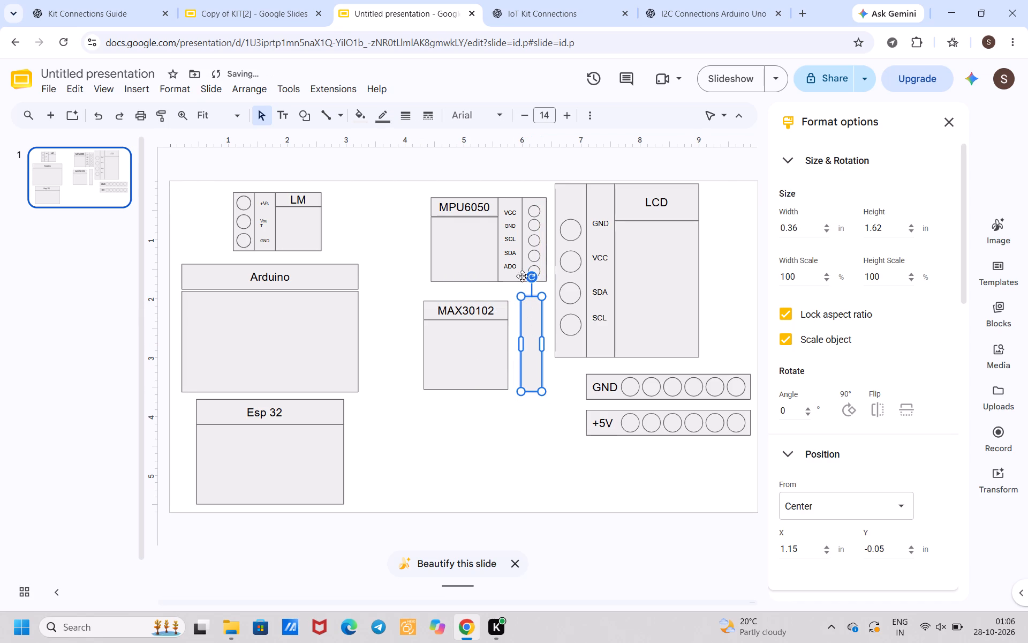
drag(524, 294, 525, 298)
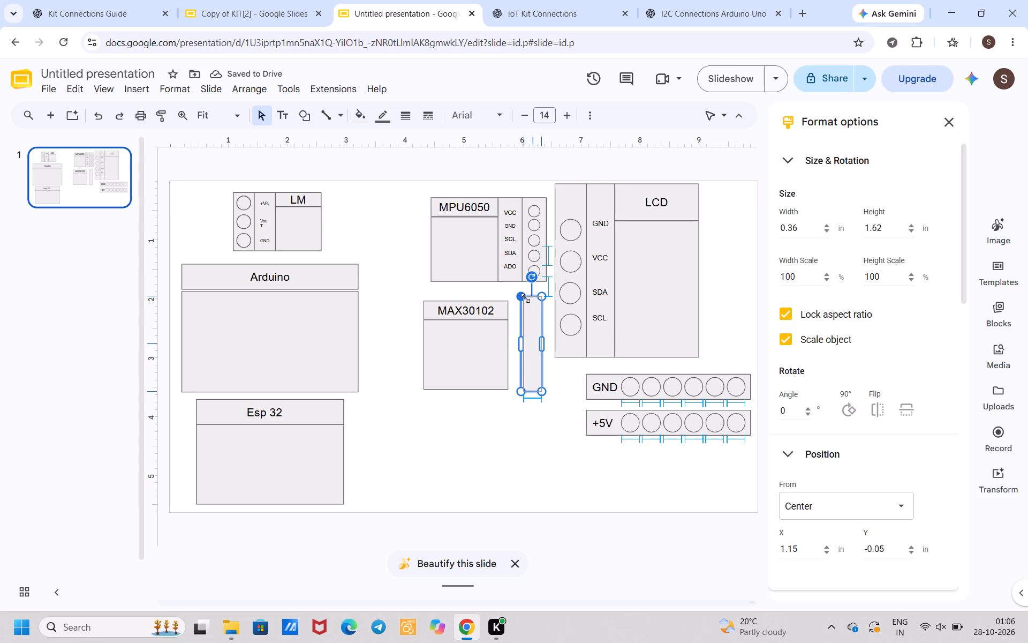
drag(525, 298, 525, 300)
click(526, 399)
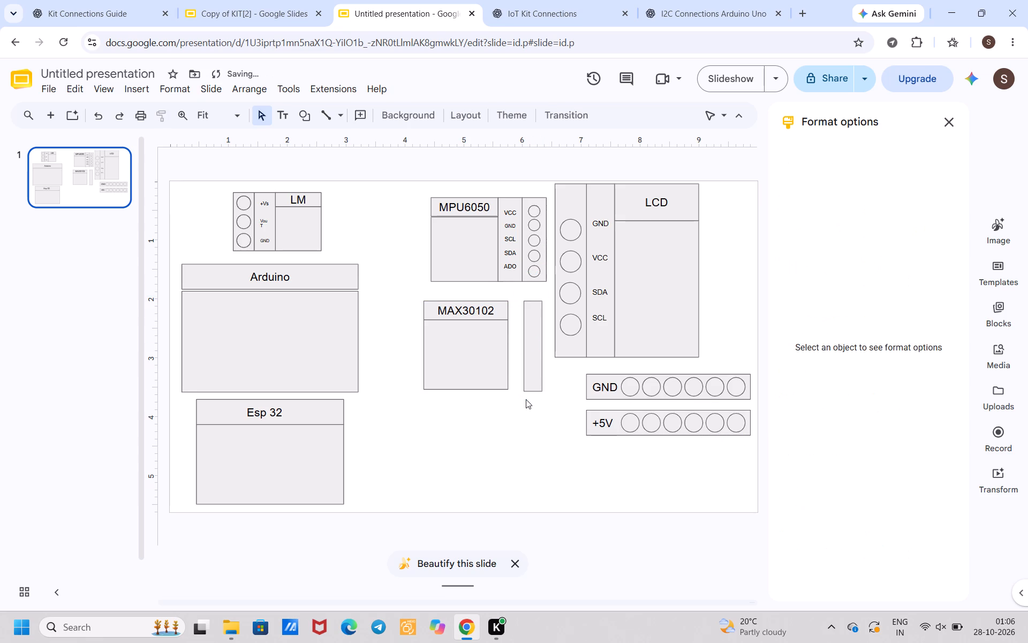
click(528, 335)
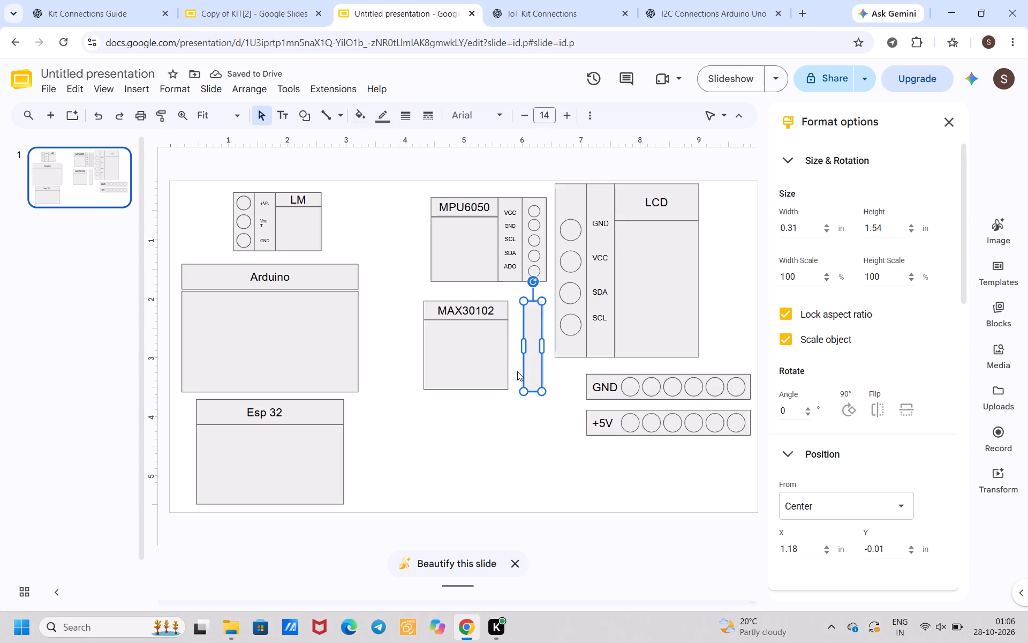
click(510, 412)
click(531, 347)
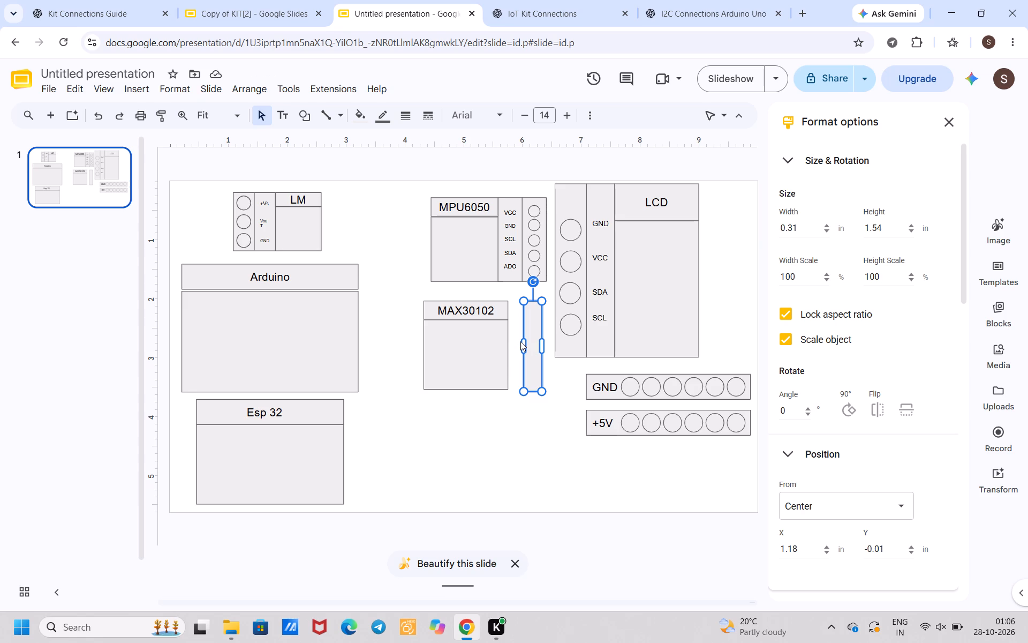
click(525, 343)
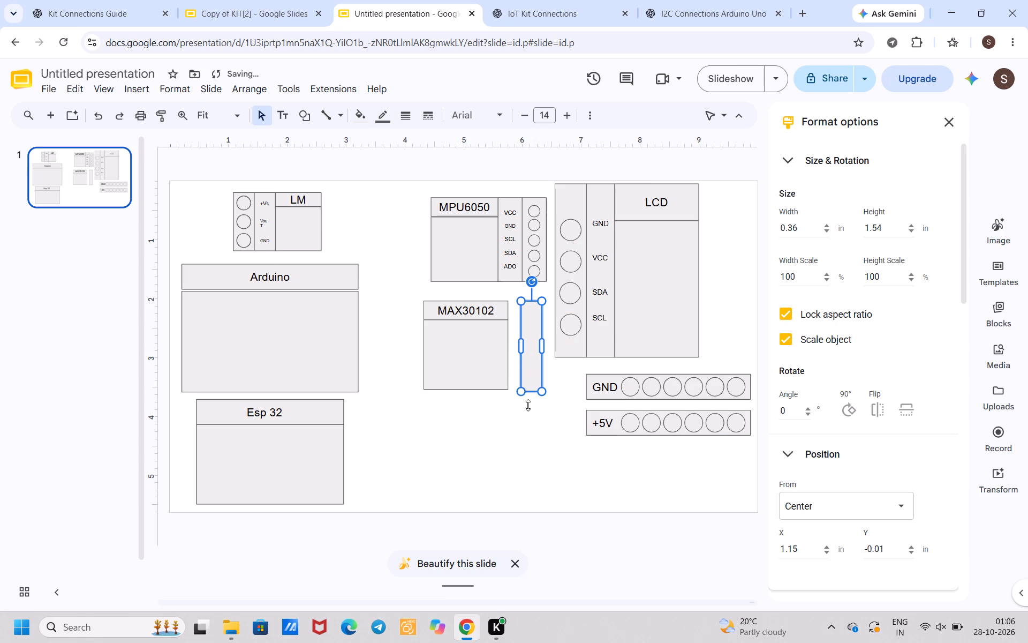
click(530, 409)
Move the narrow column back beside the MAX30102 body, centred at about X 0.98 in, Y 0 in.
click(530, 353)
drag(530, 353, 521, 353)
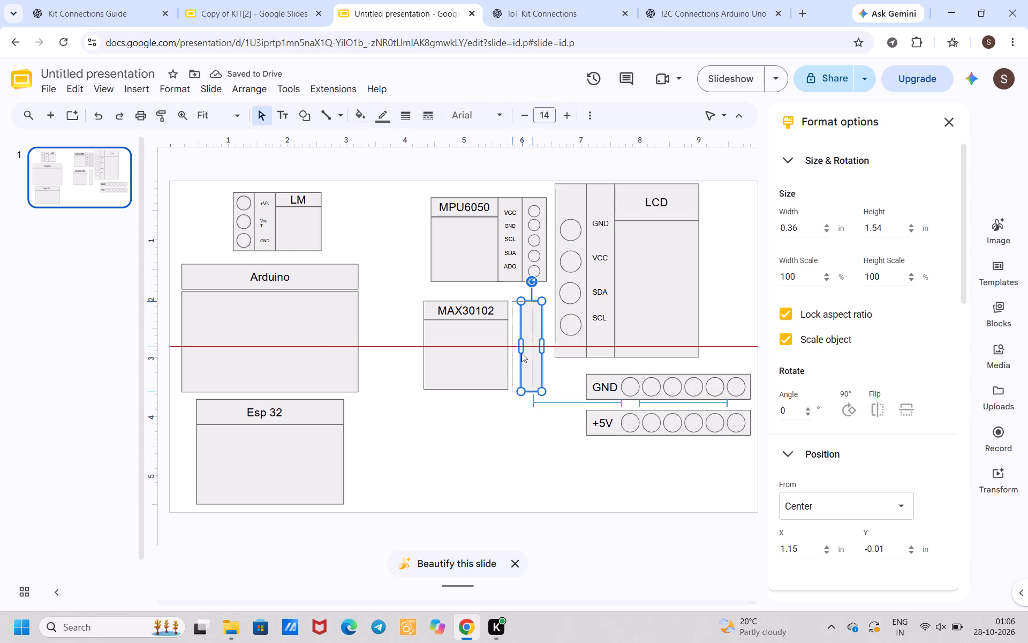
drag(521, 353, 512, 354)
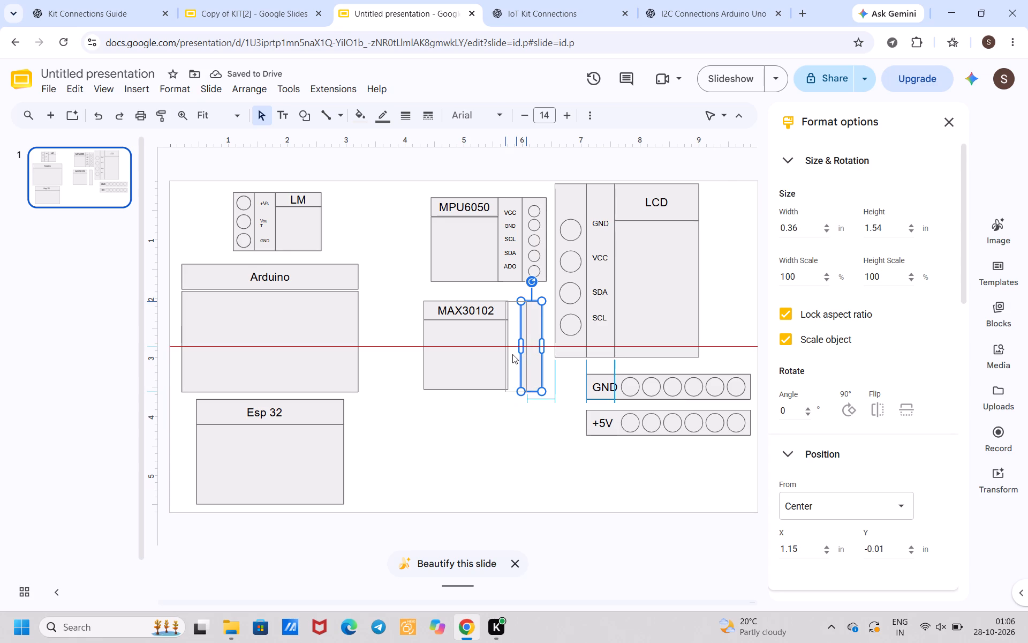
drag(512, 354, 516, 352)
drag(516, 352, 518, 353)
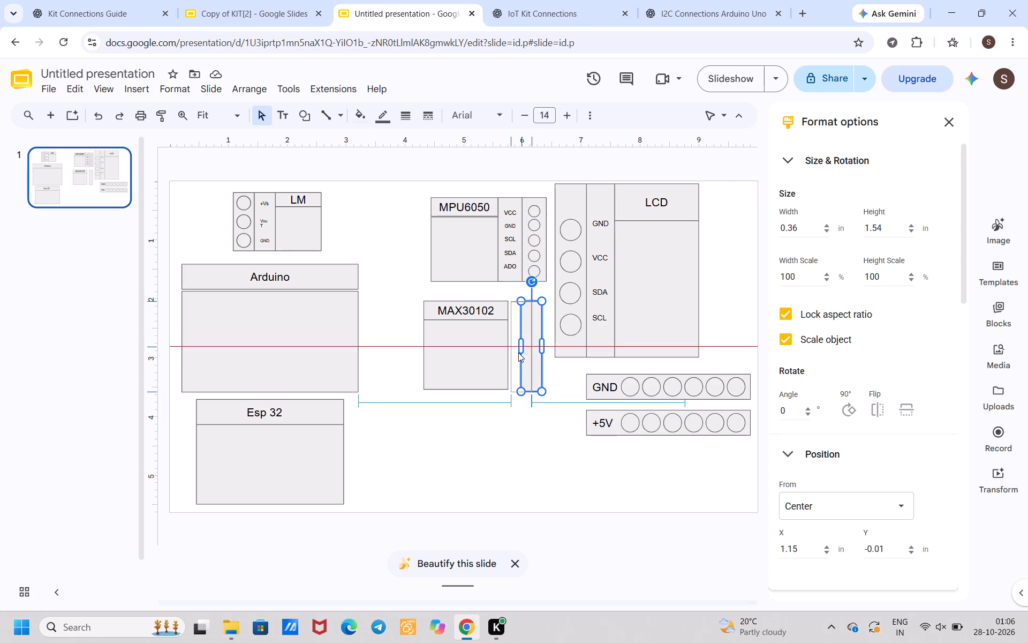
drag(518, 353, 518, 352)
click(524, 432)
Shorten the MAX30102's narrow column to about 1.49 in so its bottom edge lines up with the body.
click(521, 338)
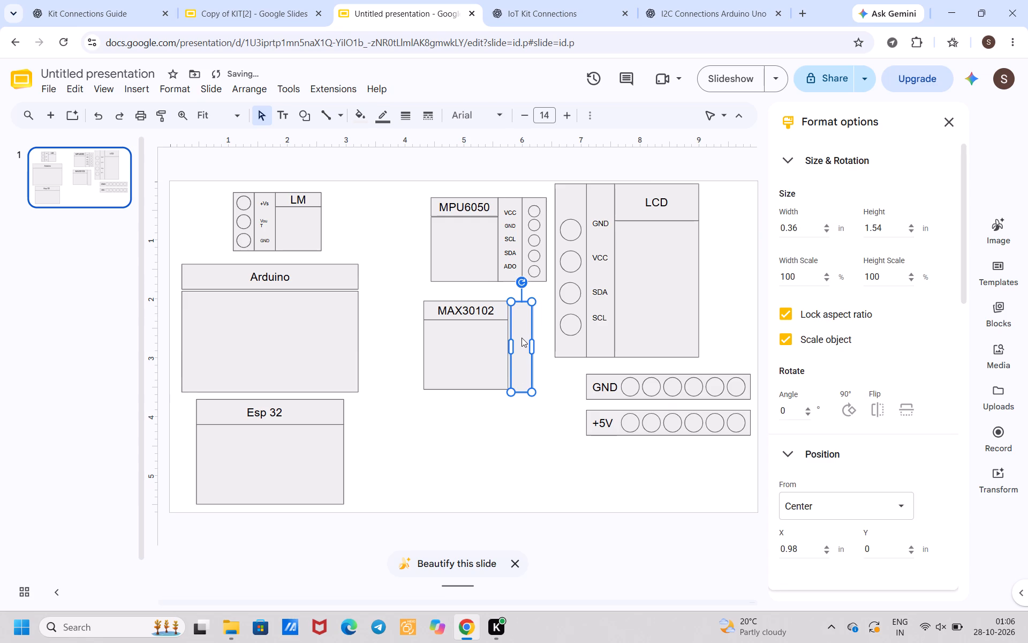
click(521, 338)
click(532, 443)
click(522, 376)
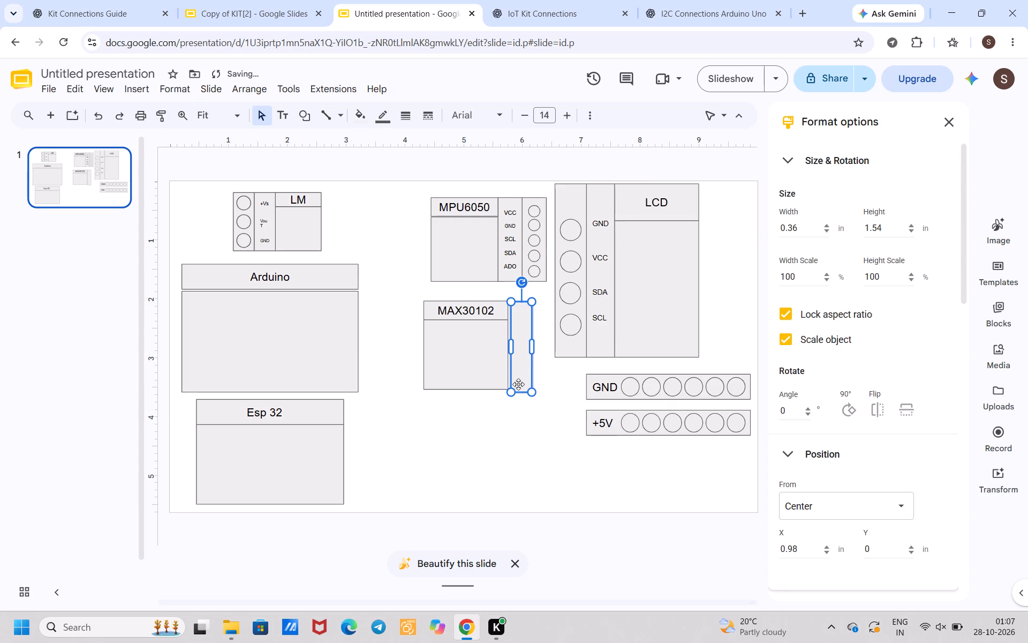
click(510, 391)
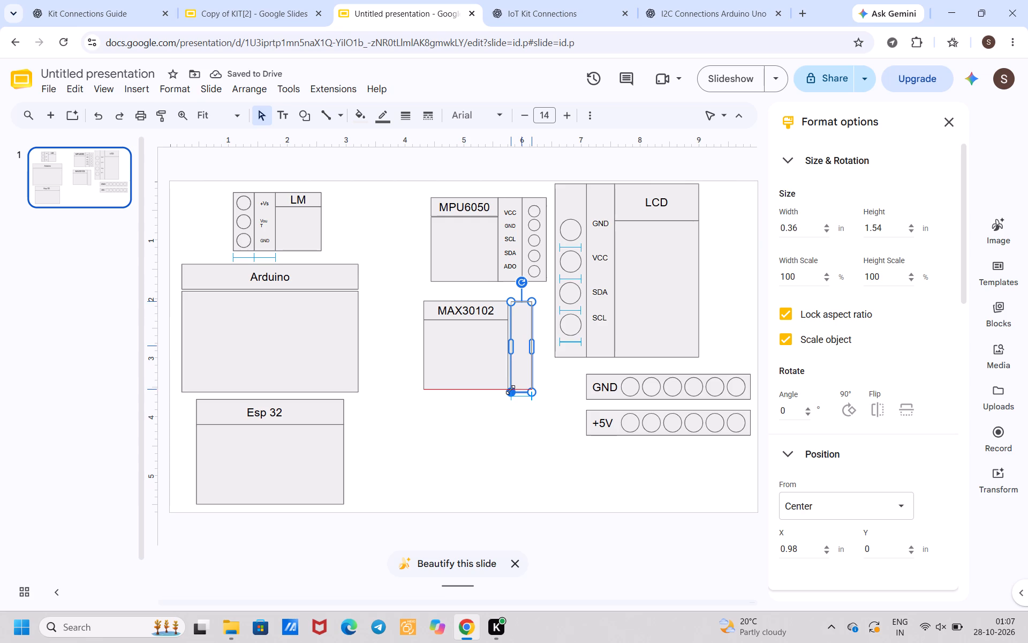
Widen the narrow MAX30102 column to about 0.41 in by extending its inner edge toward the body.
click(511, 345)
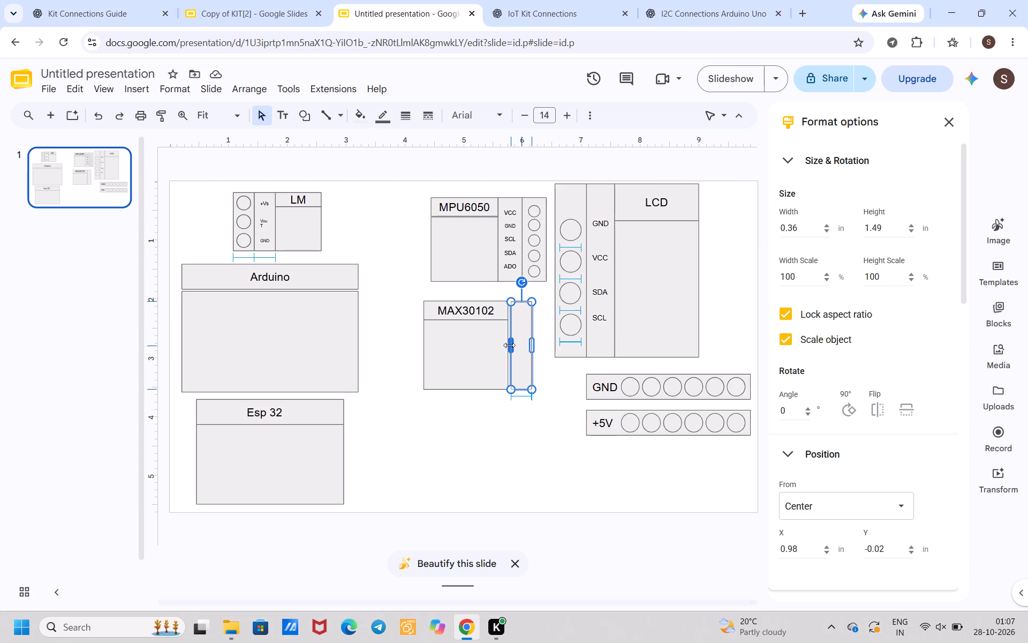
click(509, 415)
click(515, 322)
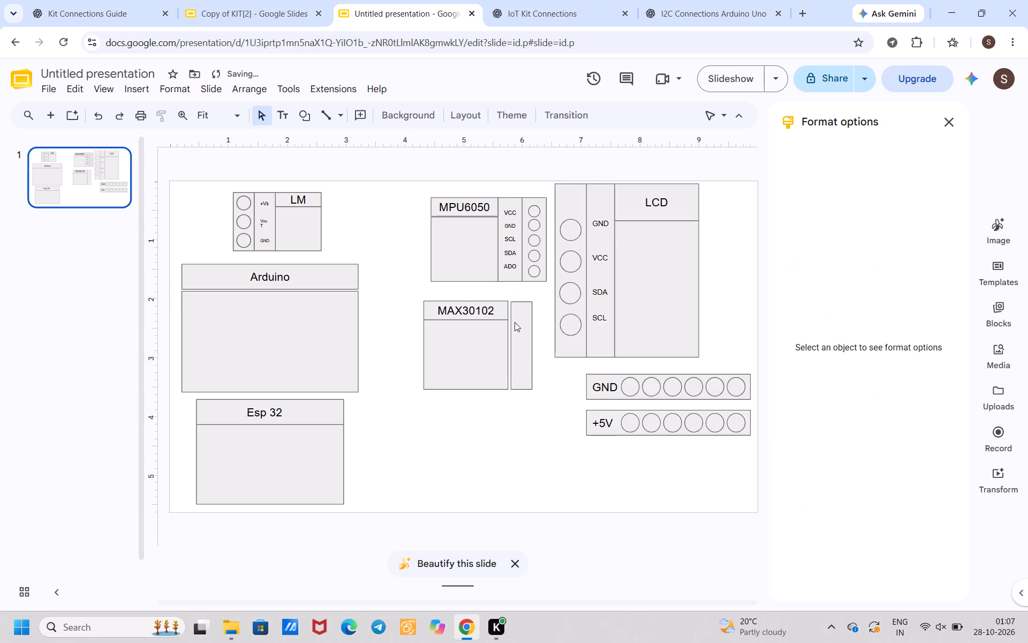
click(509, 349)
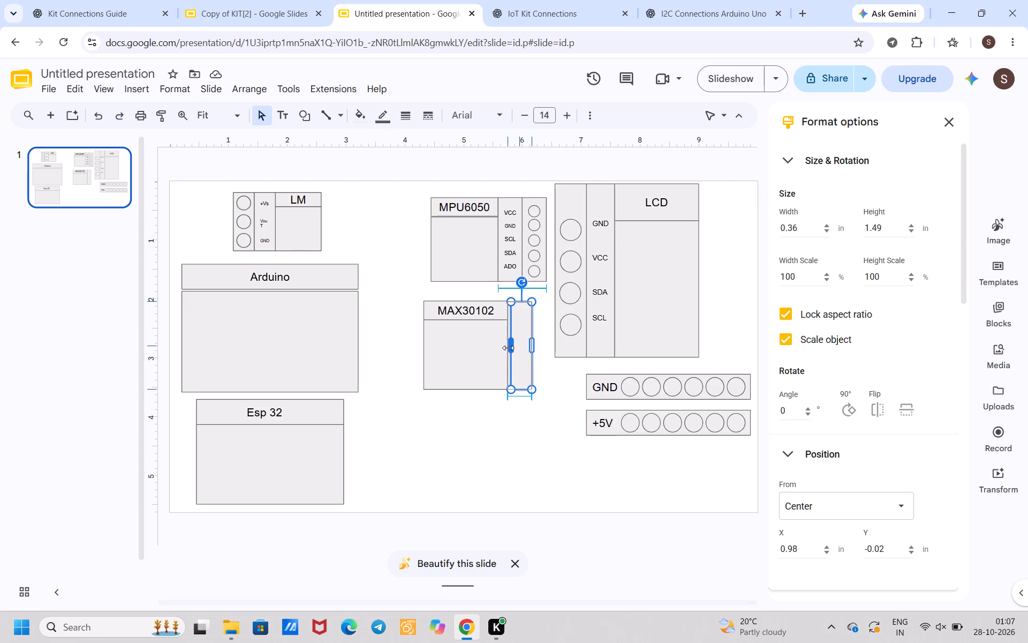
click(526, 415)
Reposition the narrow MAX30102 column just beside the body, centred at about X 0.98 in, Y 0 in.
click(527, 348)
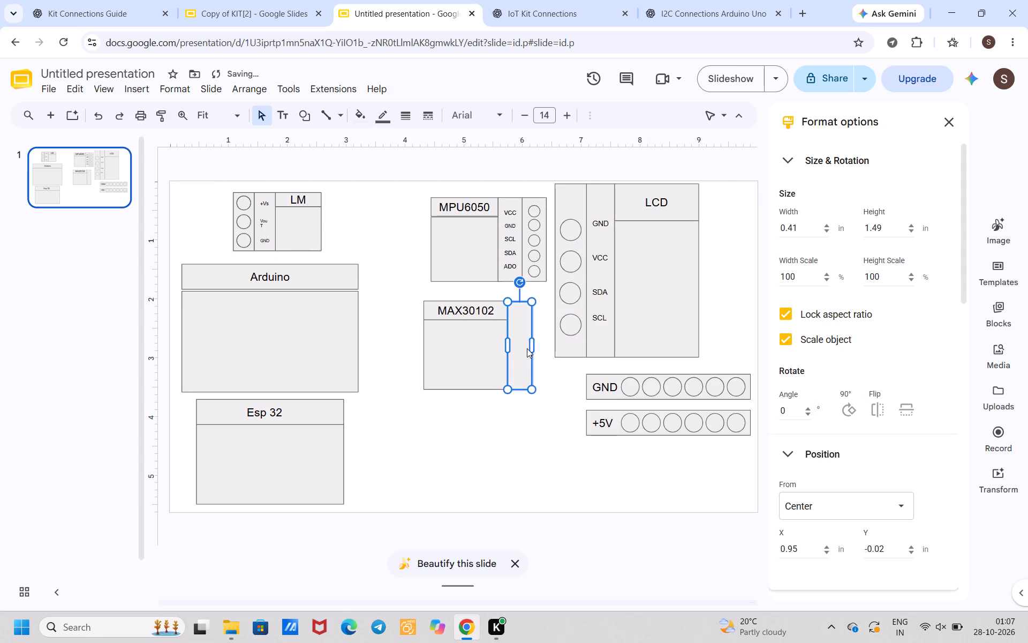
click(528, 342)
click(526, 461)
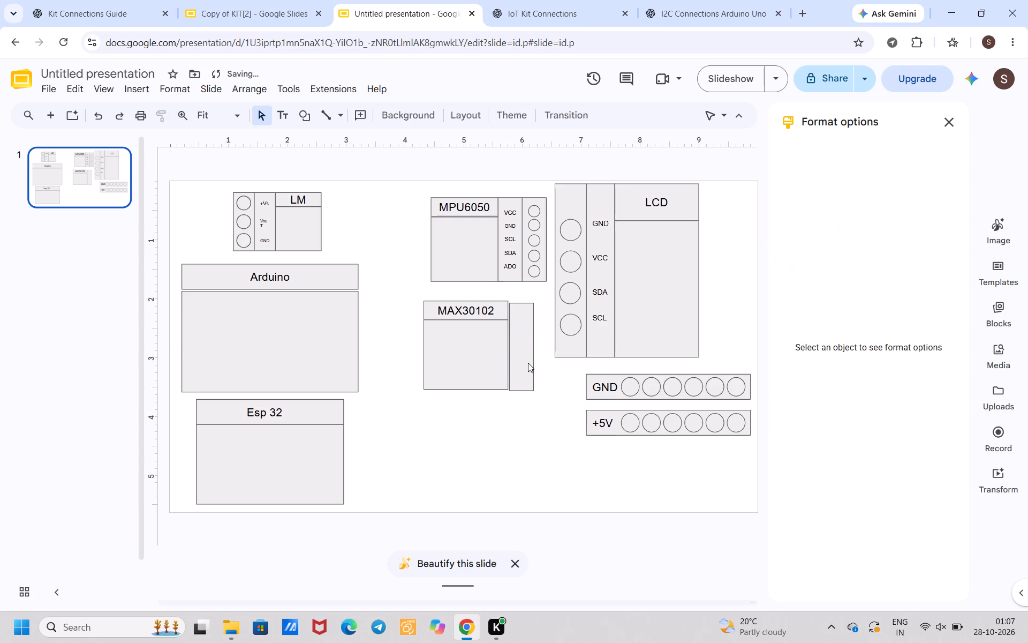
click(528, 363)
click(528, 363)
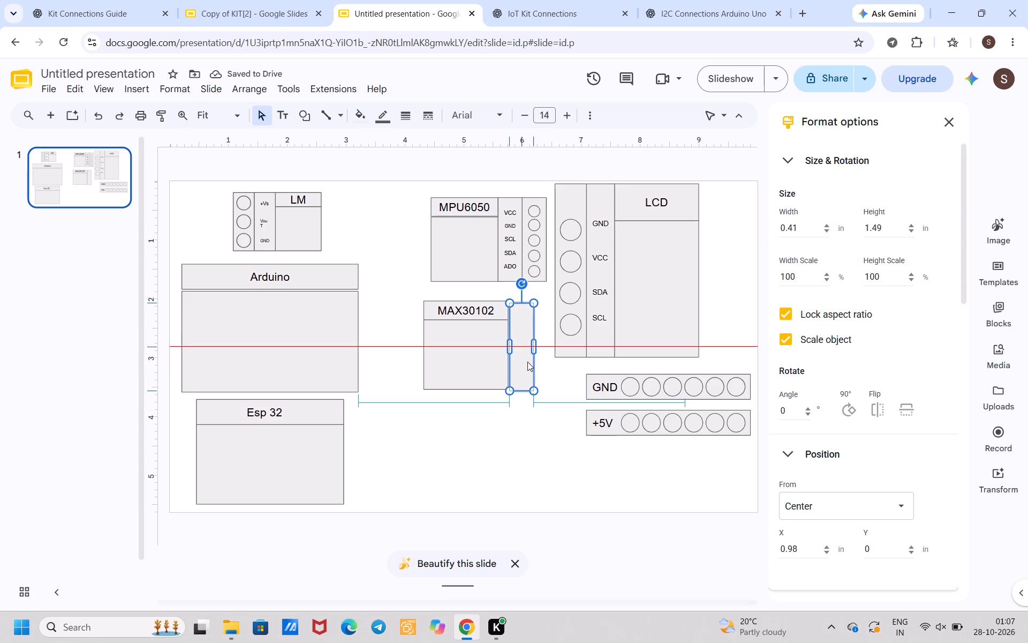
click(527, 414)
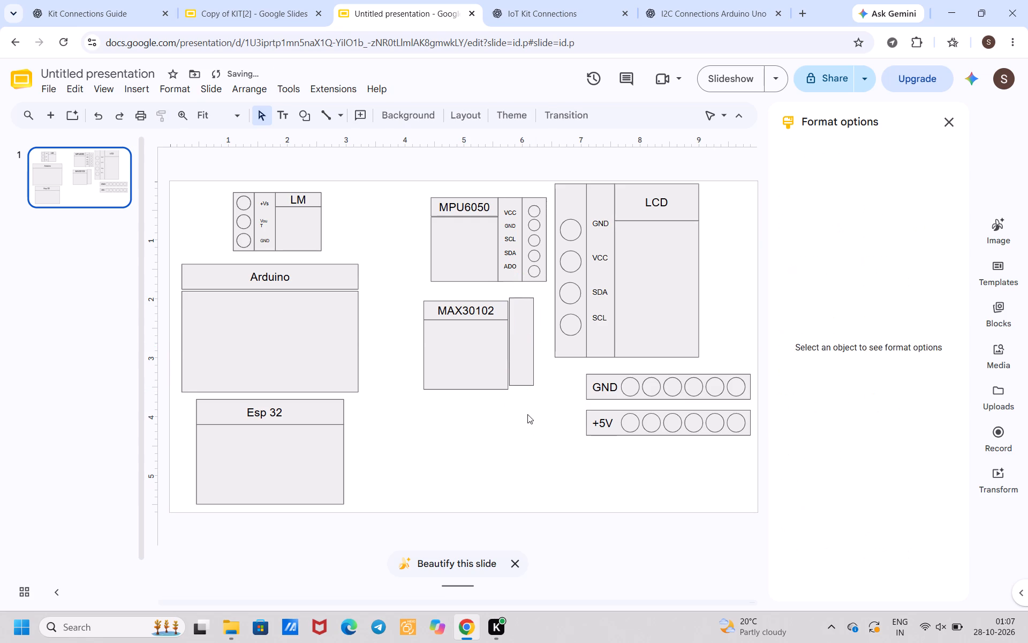
click(524, 364)
click(524, 364)
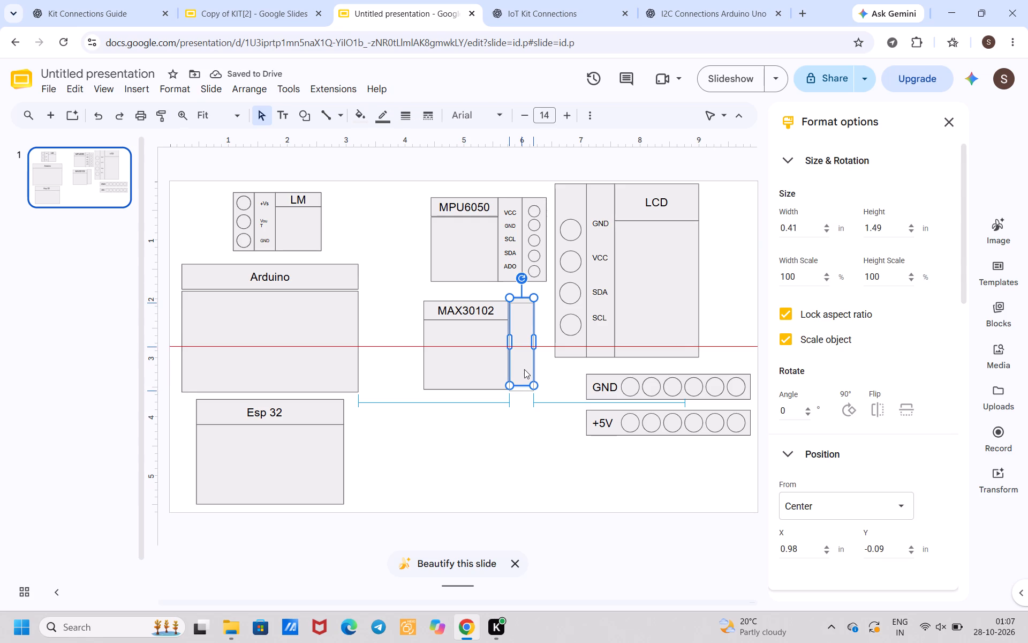
click(518, 428)
click(524, 316)
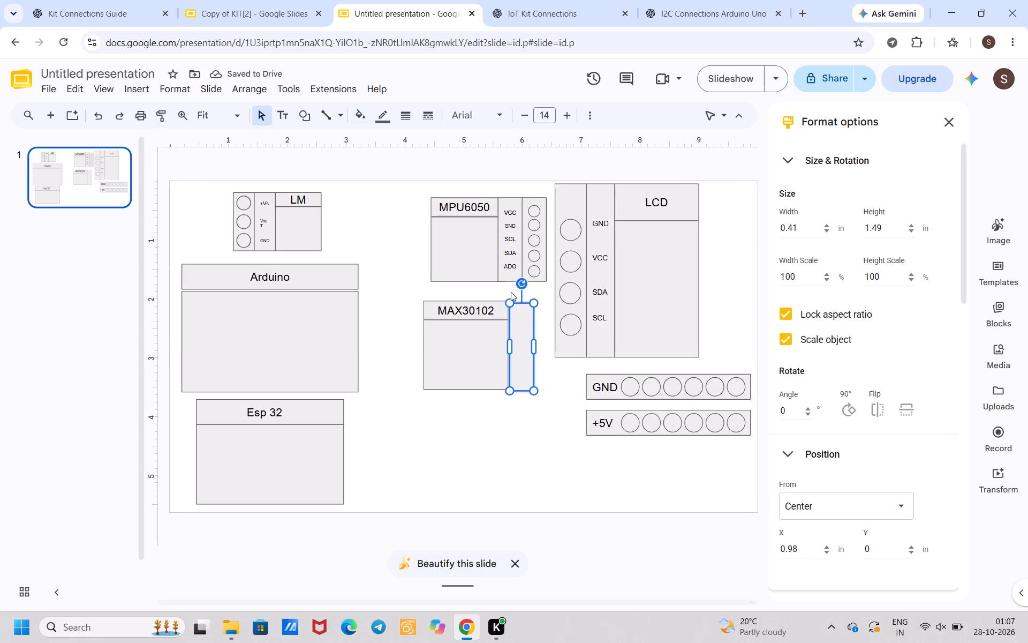
Resize the narrow column to about 0.31 by 1.5 in, its ends level with the MAX30102 title top and body bottom.
click(509, 299)
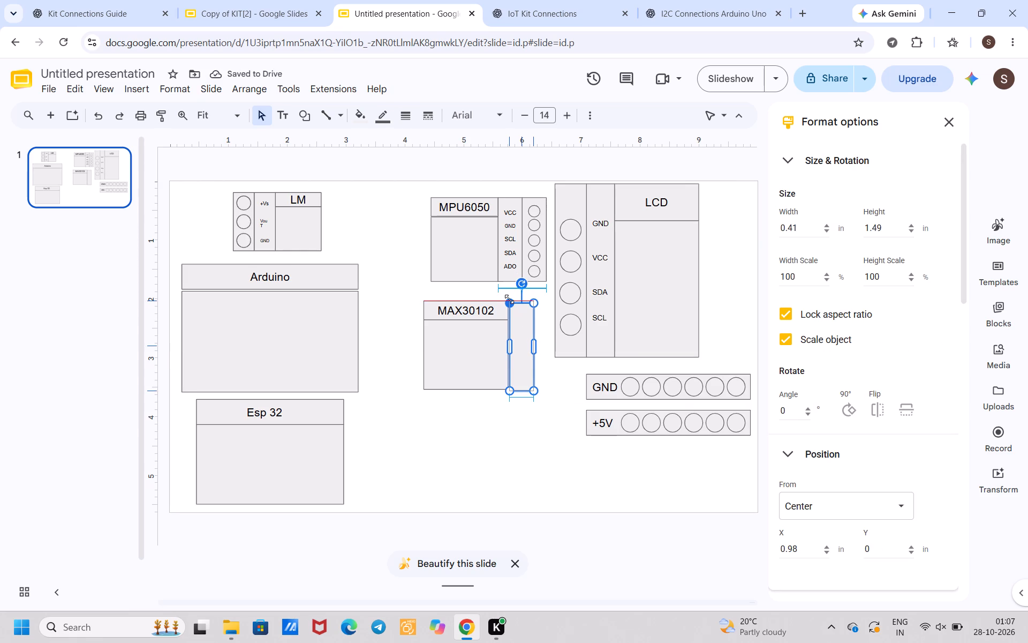
click(511, 391)
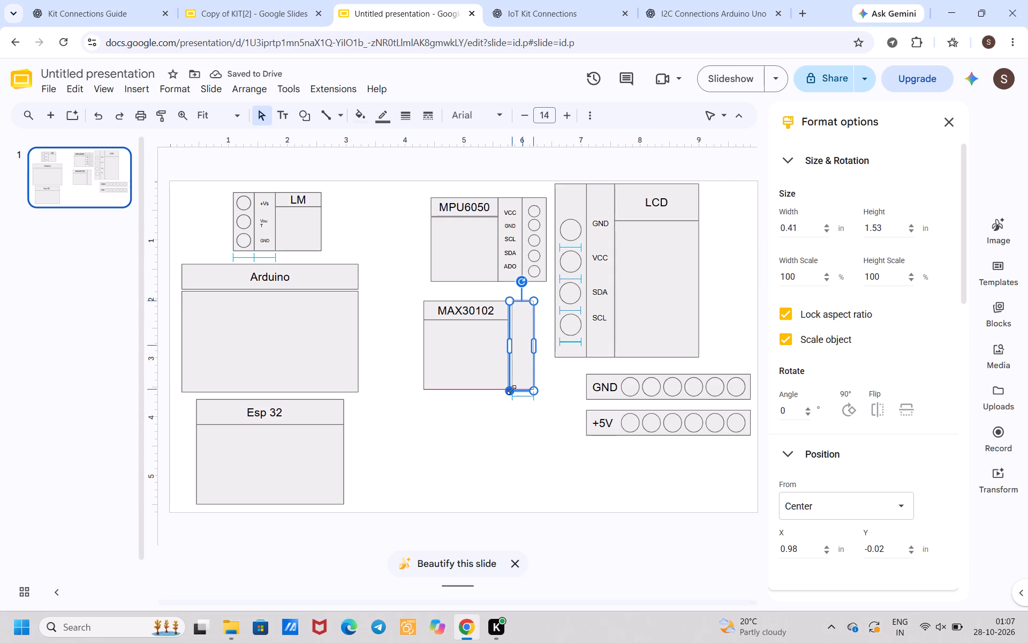
click(513, 345)
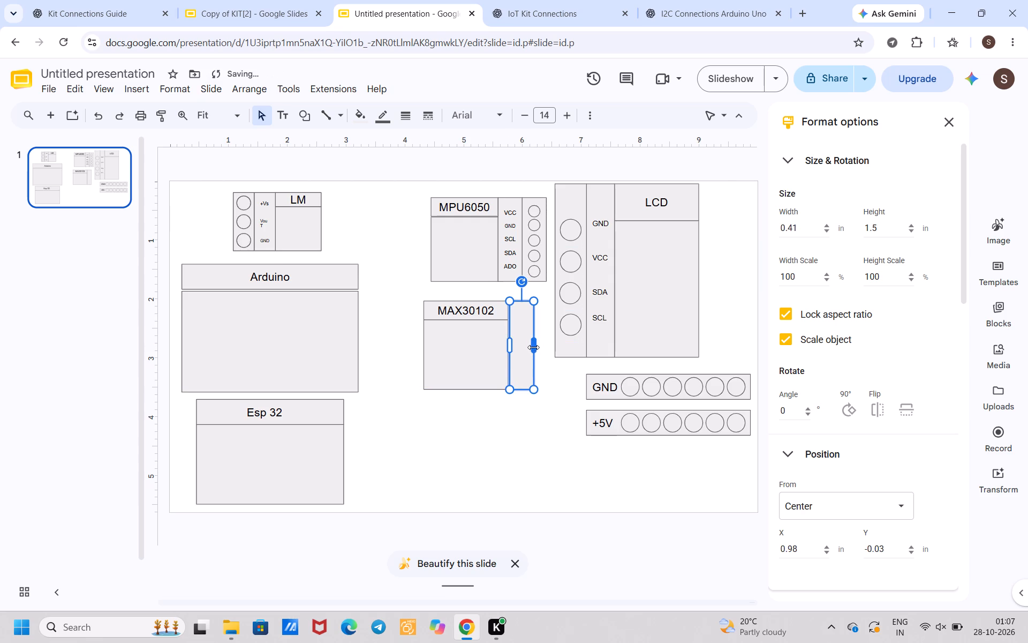
drag(532, 346, 527, 344)
click(535, 422)
Duplicate the narrow MAX30102 column and place the copy directly alongside its outer edge, level with it.
click(516, 371)
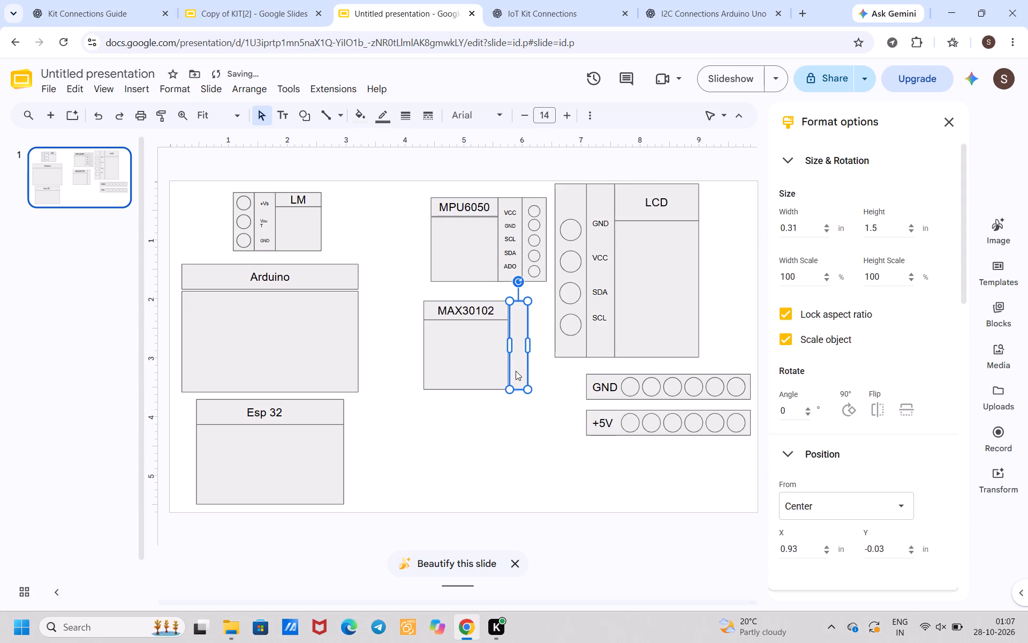
key(ctrl+c)
click(553, 373)
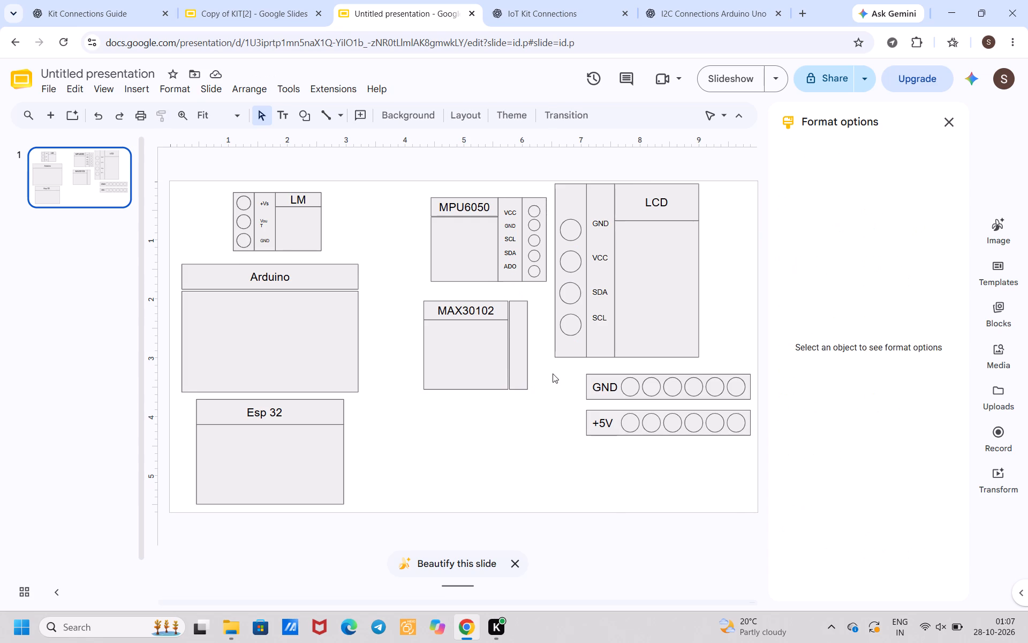
key(ctrl+v)
drag(527, 363, 533, 354)
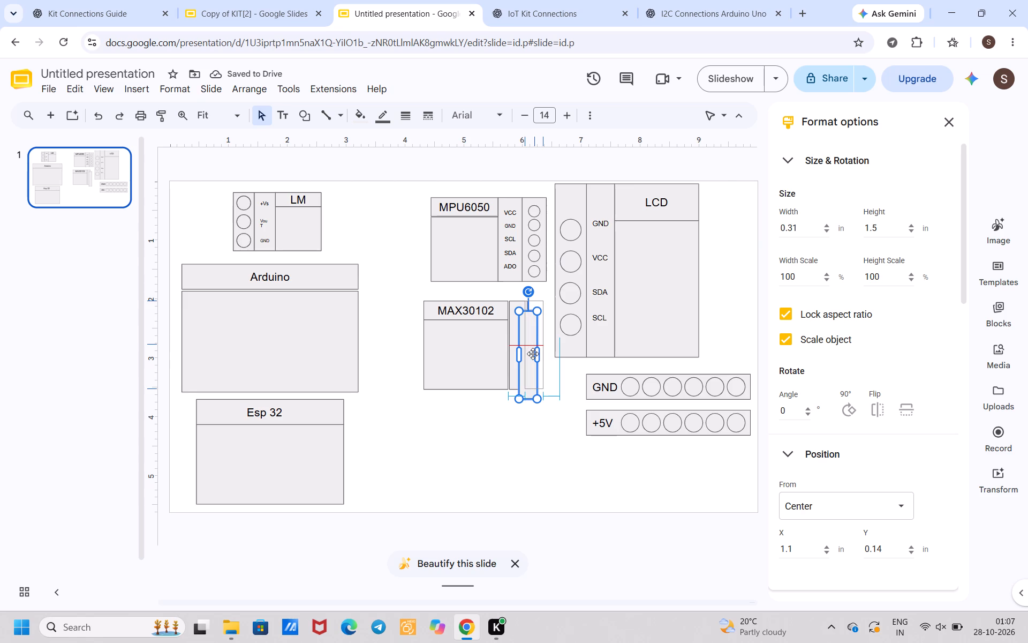
drag(533, 354, 536, 354)
click(545, 455)
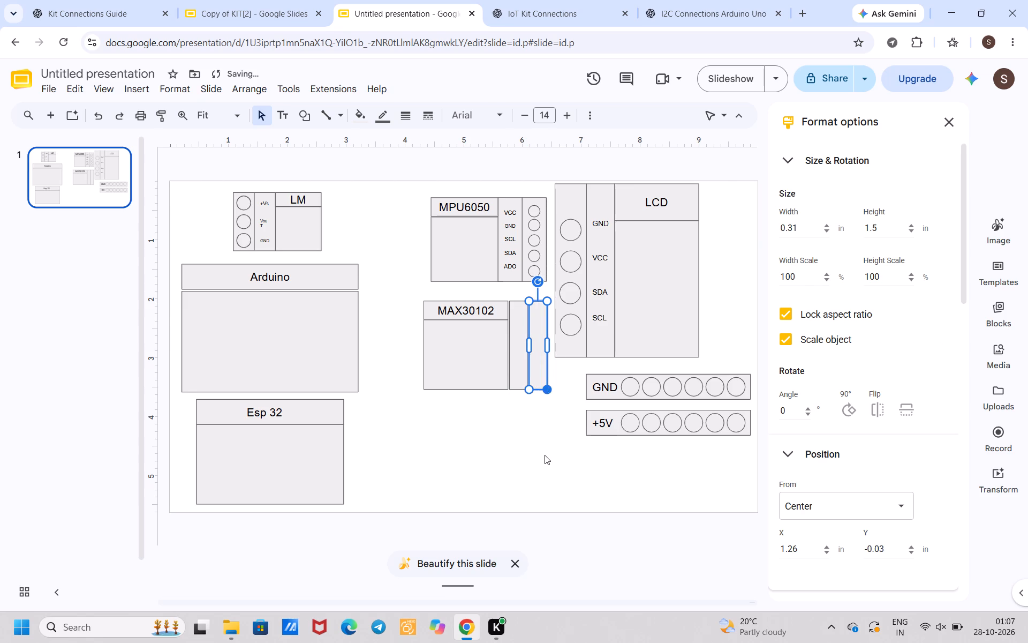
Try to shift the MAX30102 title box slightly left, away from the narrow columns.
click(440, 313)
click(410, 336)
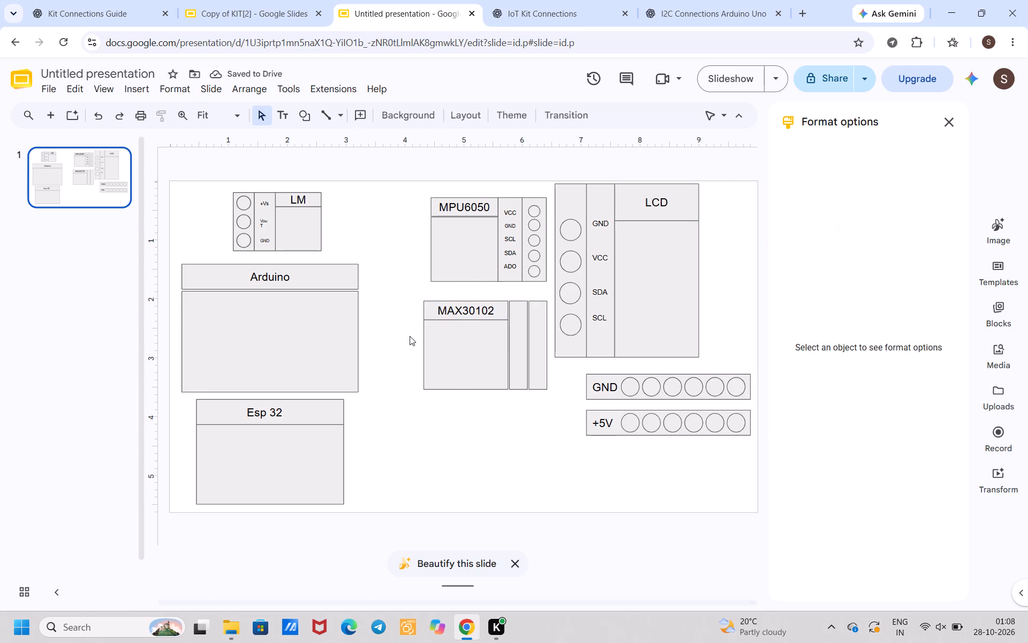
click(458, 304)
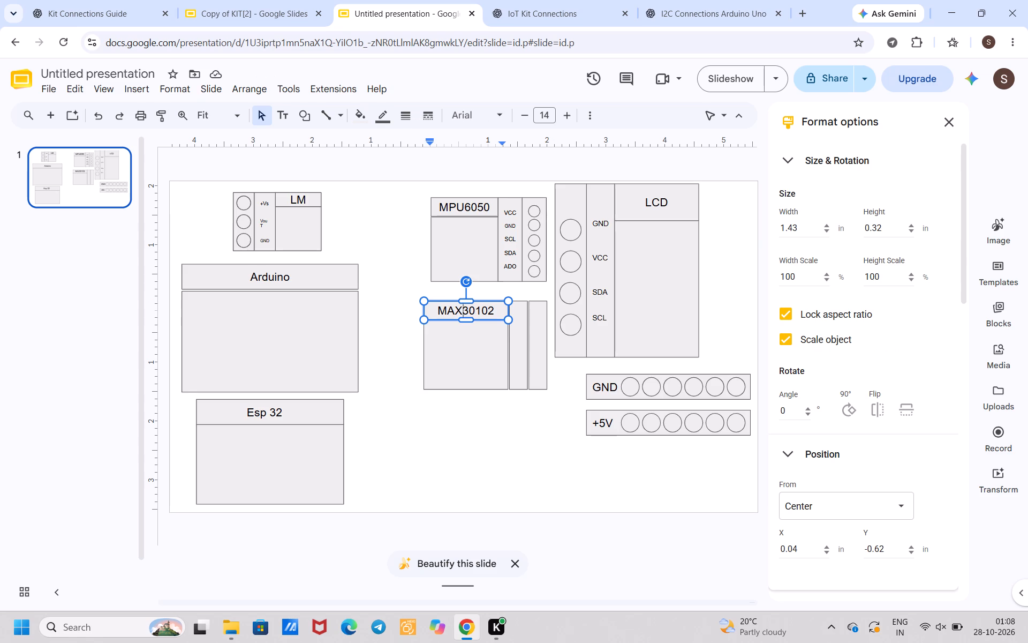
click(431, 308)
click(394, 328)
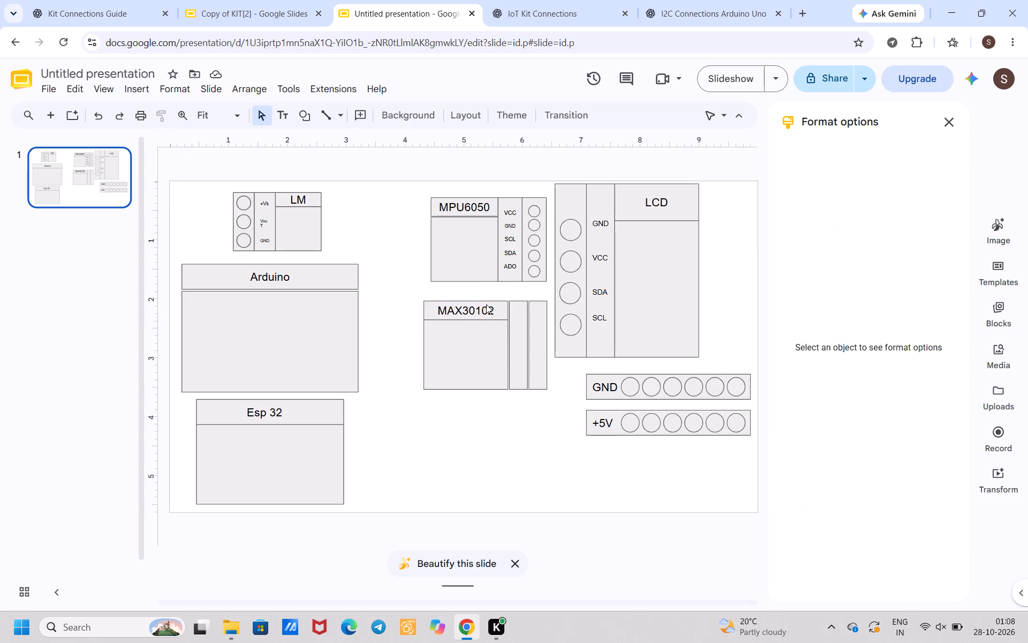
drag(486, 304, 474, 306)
Move the MAX30102 body rectangle slightly left, away from the narrow columns, keeping its top edge against the title box.
click(433, 356)
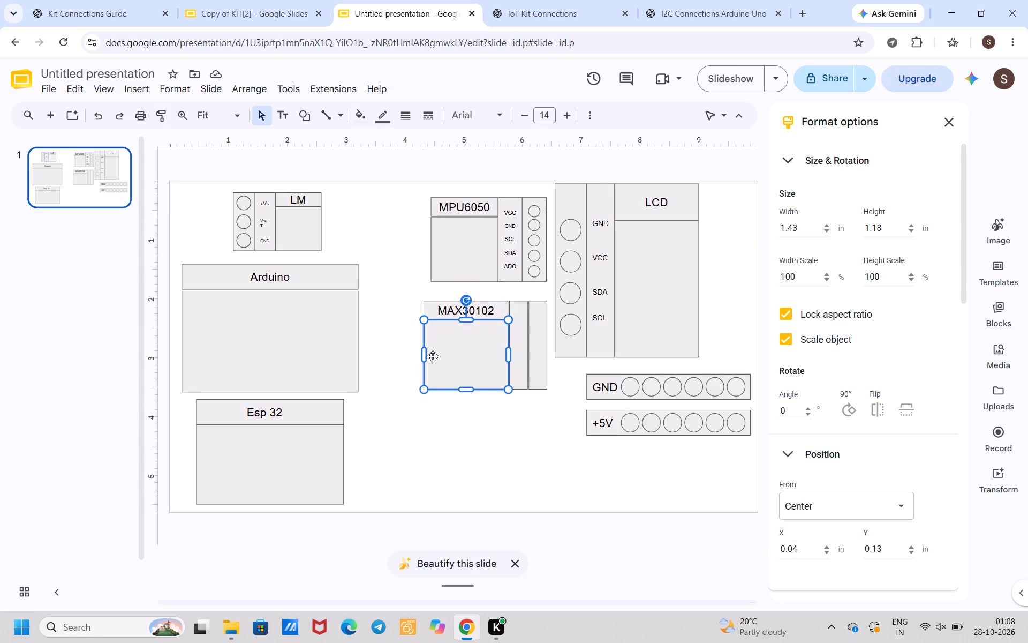
click(443, 355)
click(425, 469)
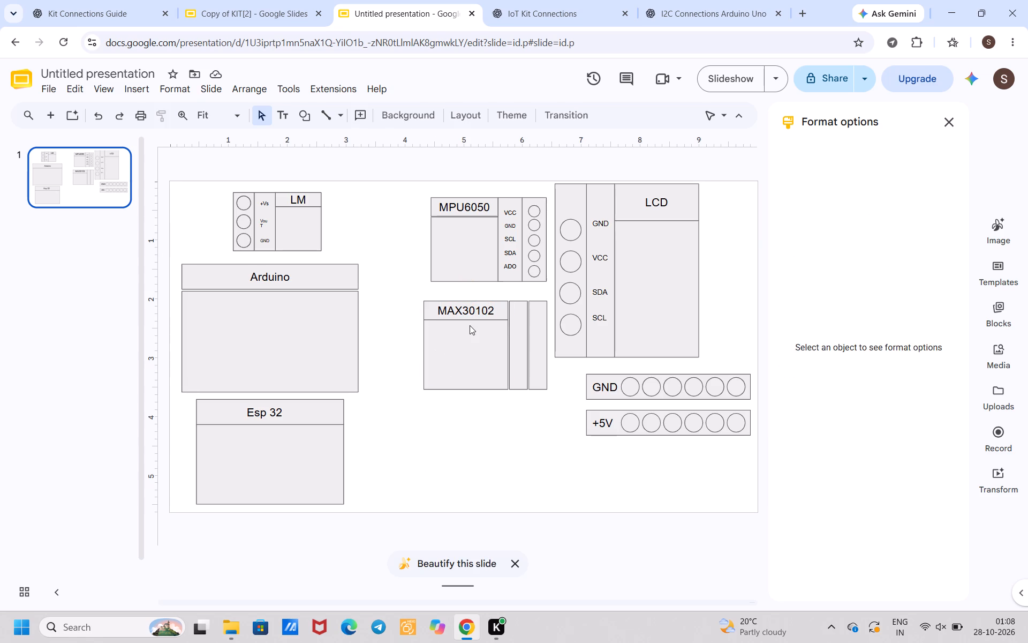
click(470, 325)
drag(470, 325, 462, 328)
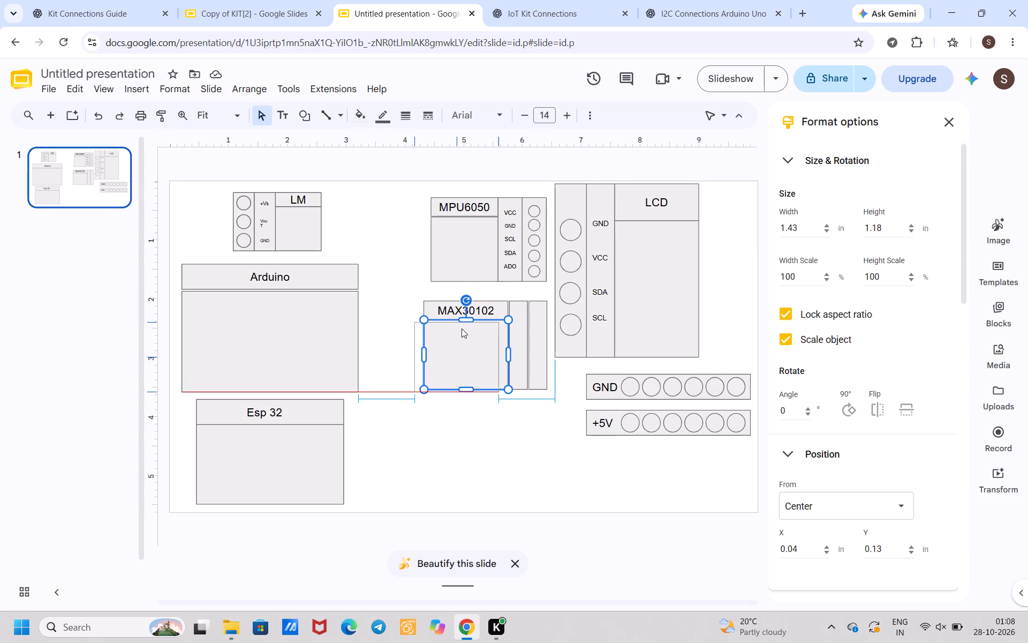
drag(462, 328, 462, 327)
click(467, 426)
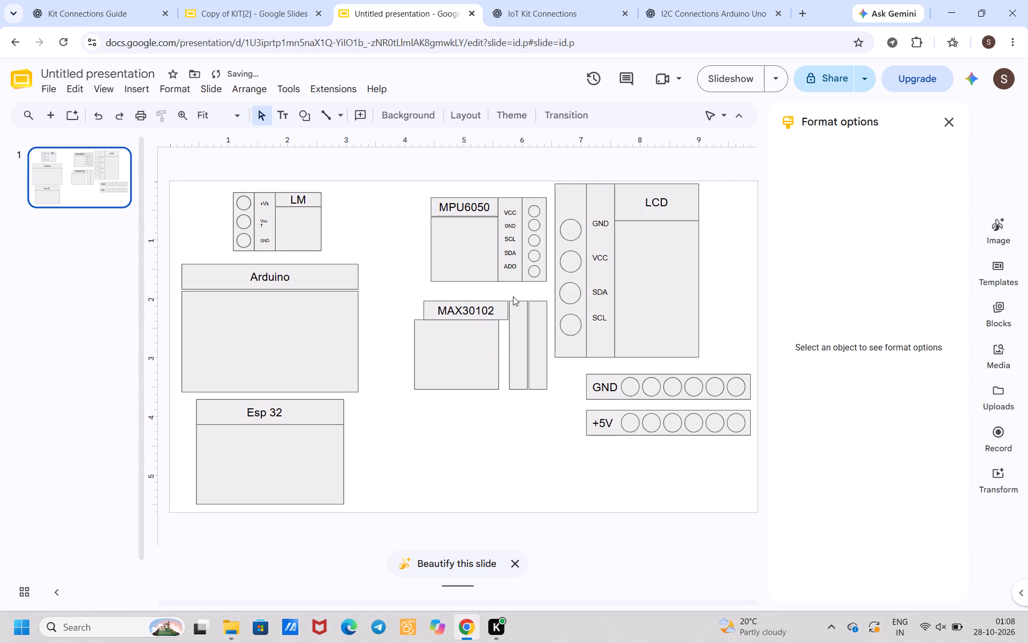
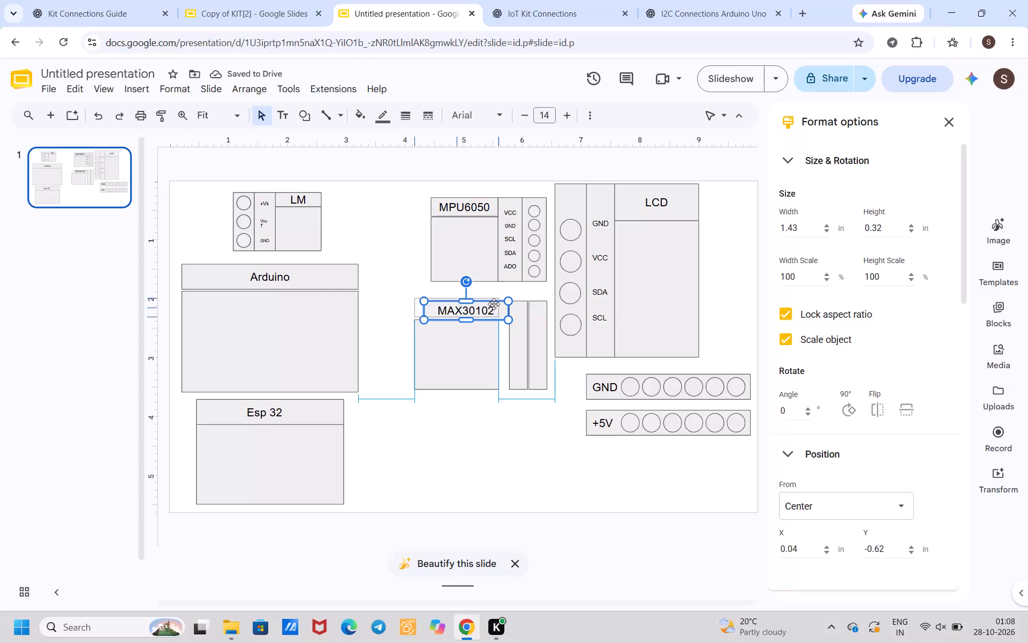
Move the inner narrow column flush against the MAX30102 title and body, and widen it to about 0.41 in.
click(522, 439)
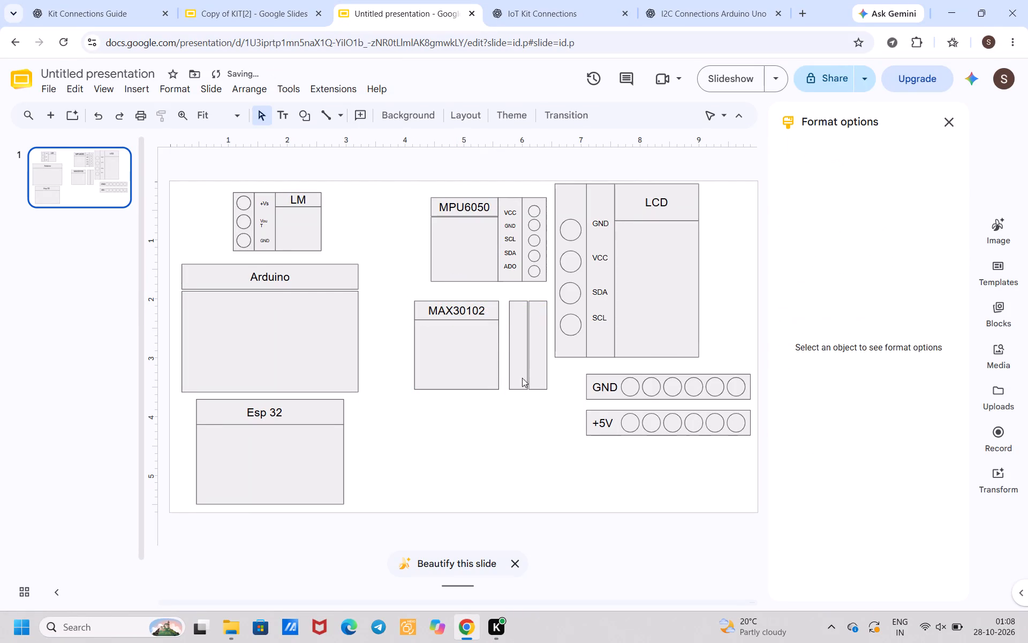
click(520, 367)
drag(520, 367, 515, 367)
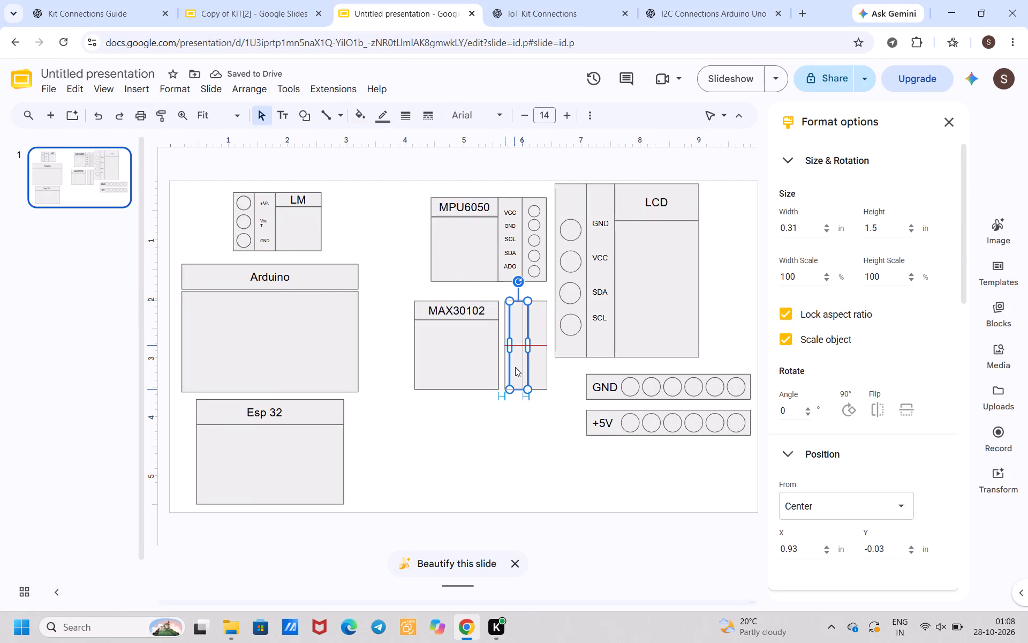
drag(515, 367, 504, 369)
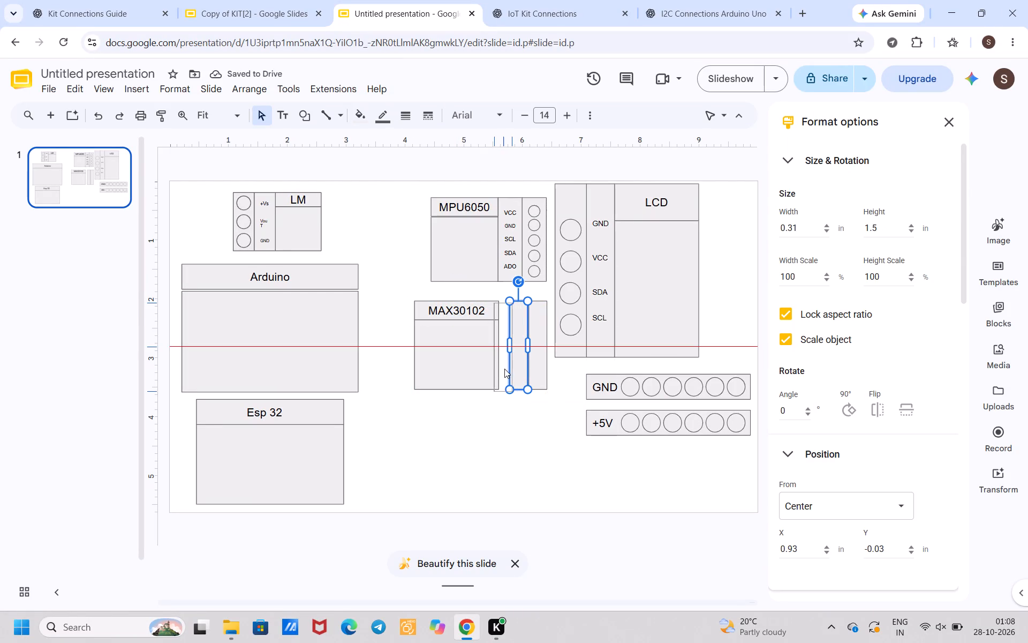
drag(504, 369, 506, 368)
click(516, 433)
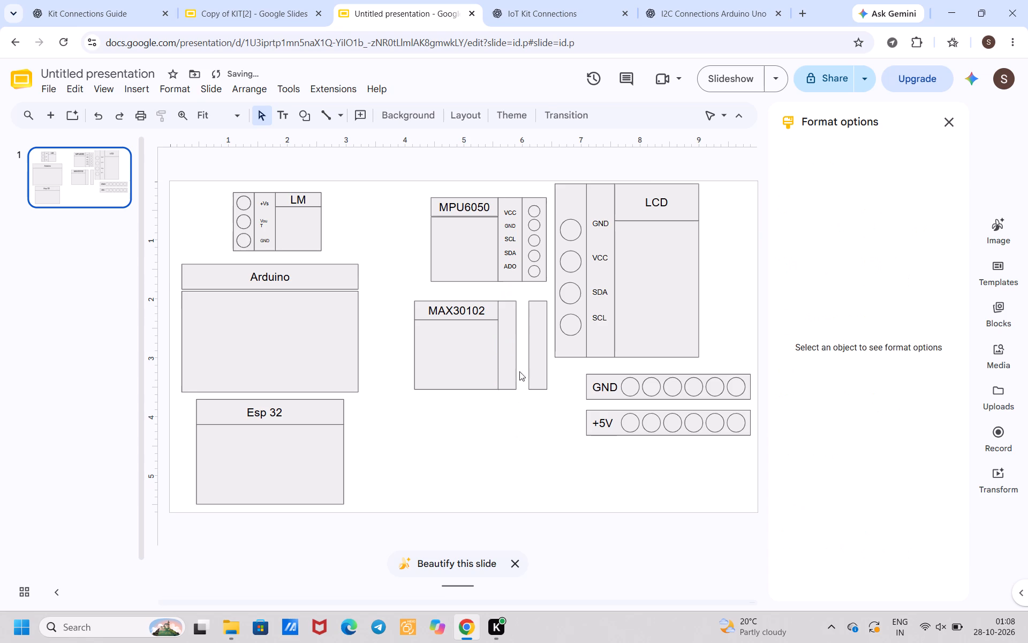
click(502, 360)
click(518, 342)
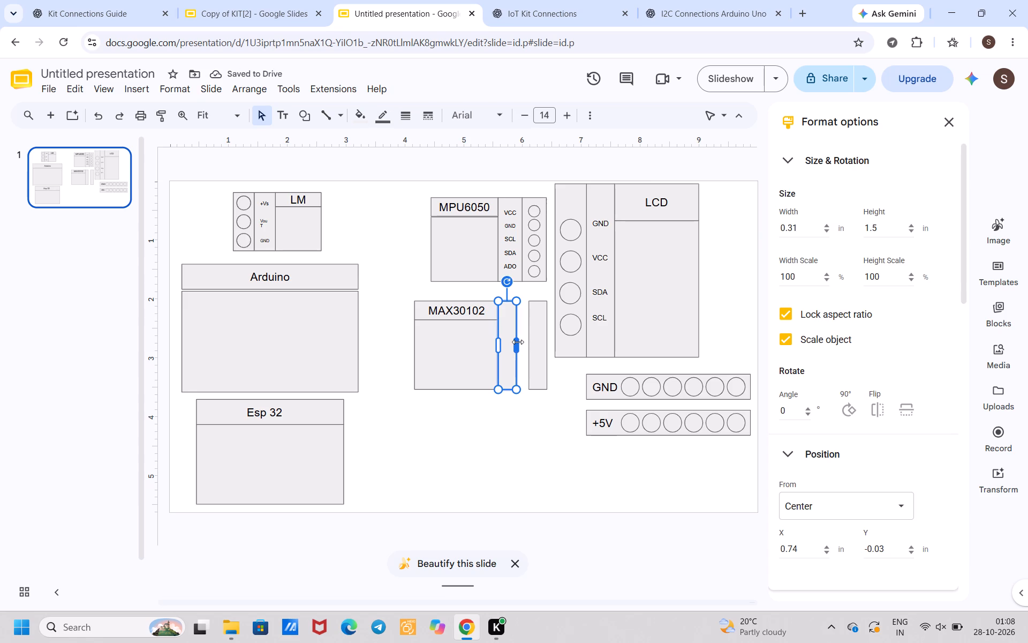
click(531, 450)
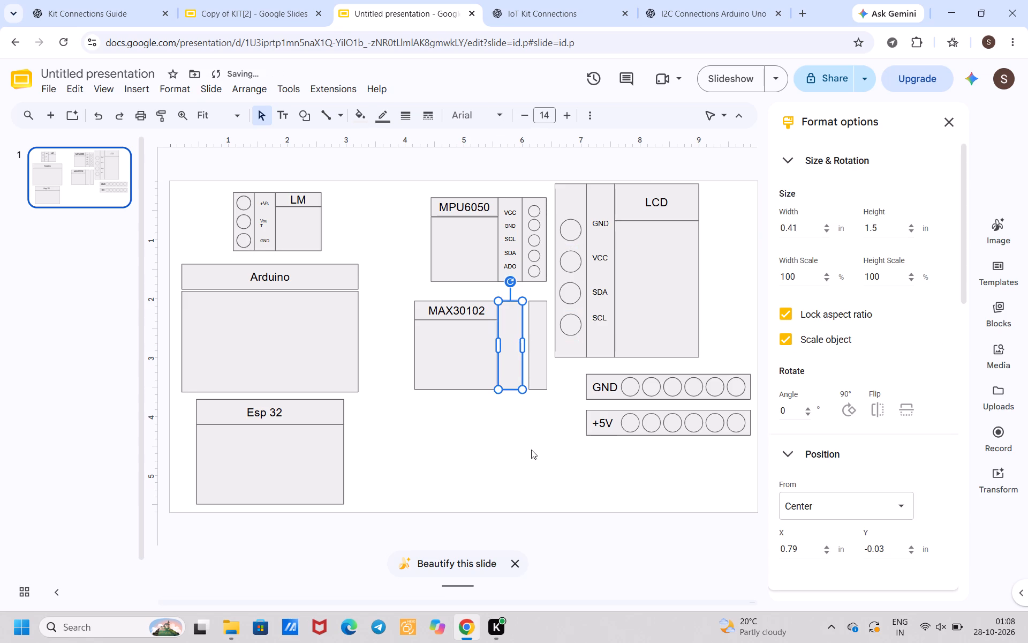
Place the outer narrow column flush against the inner MAX30102 column and widen it to about 0.41 in.
click(539, 380)
drag(537, 356, 532, 357)
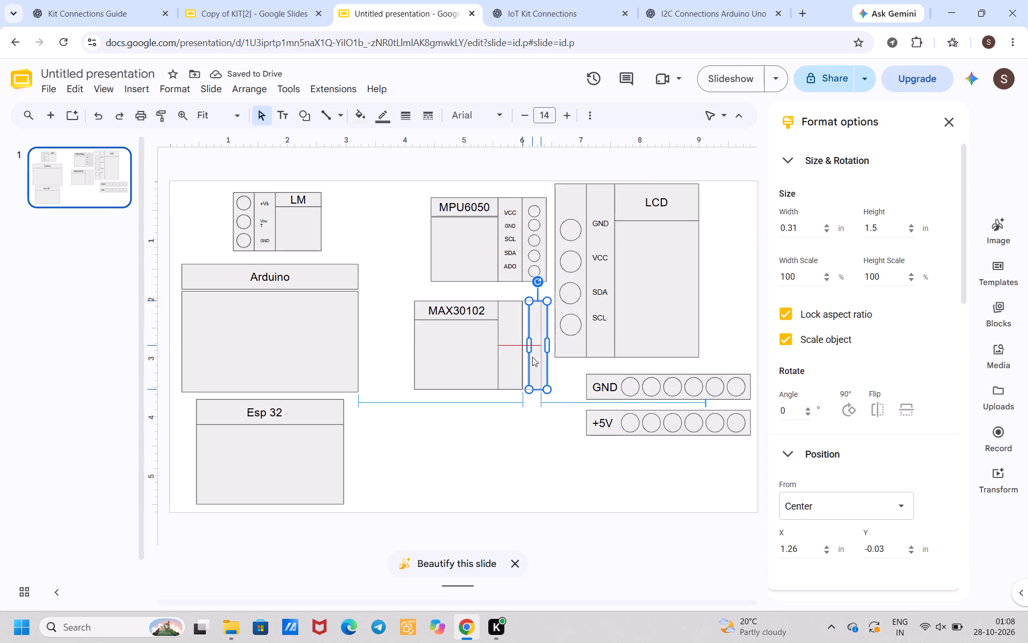
drag(532, 357, 532, 356)
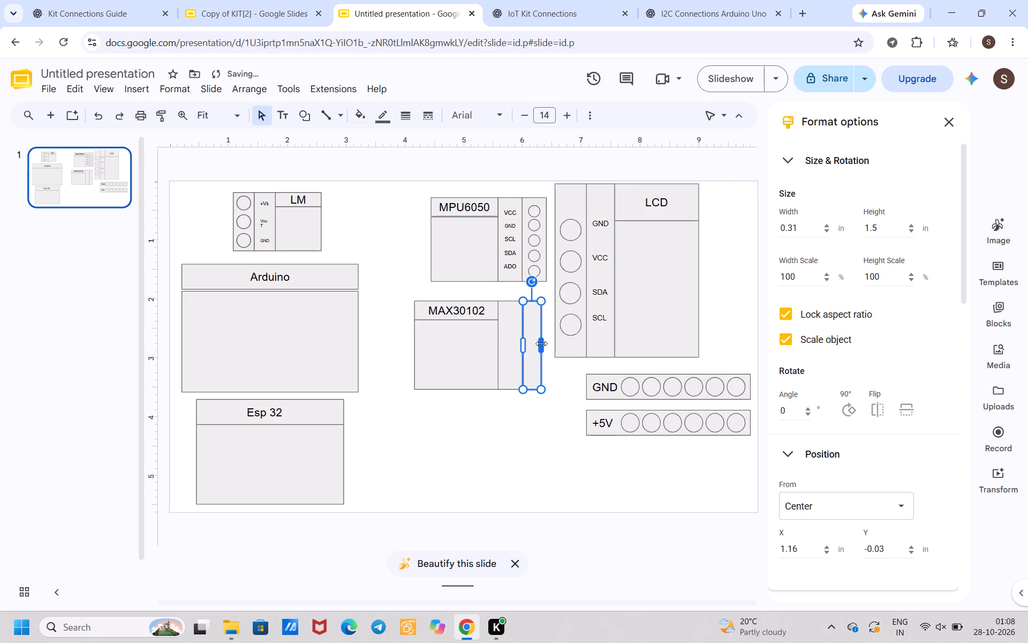
click(543, 343)
click(553, 456)
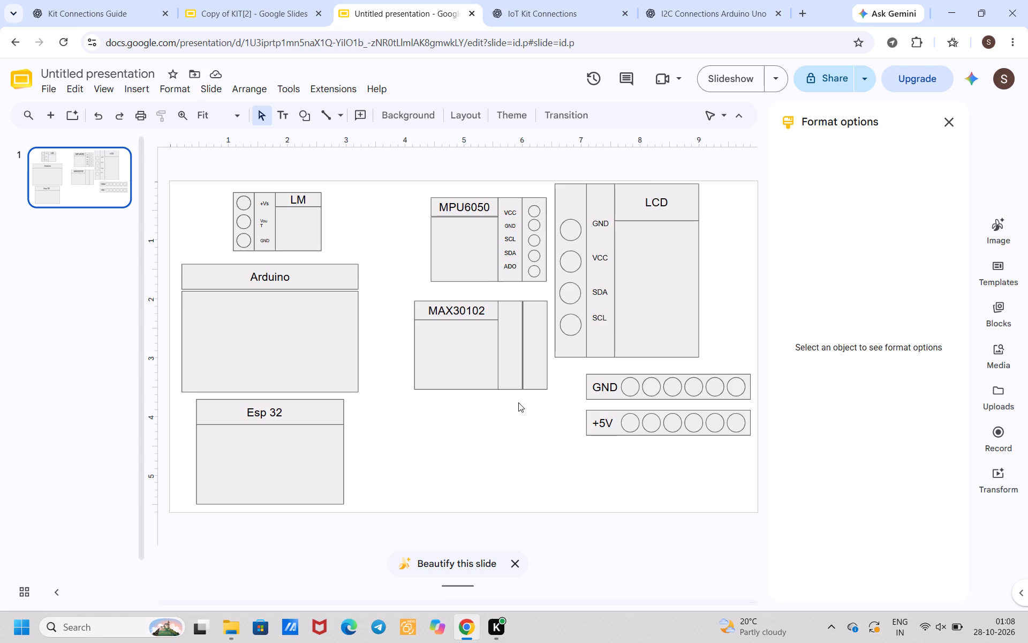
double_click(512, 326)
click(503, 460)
Draw a pin circle about 0.24 in across, centred near the top of the outer MAX30102 column.
click(126, 95)
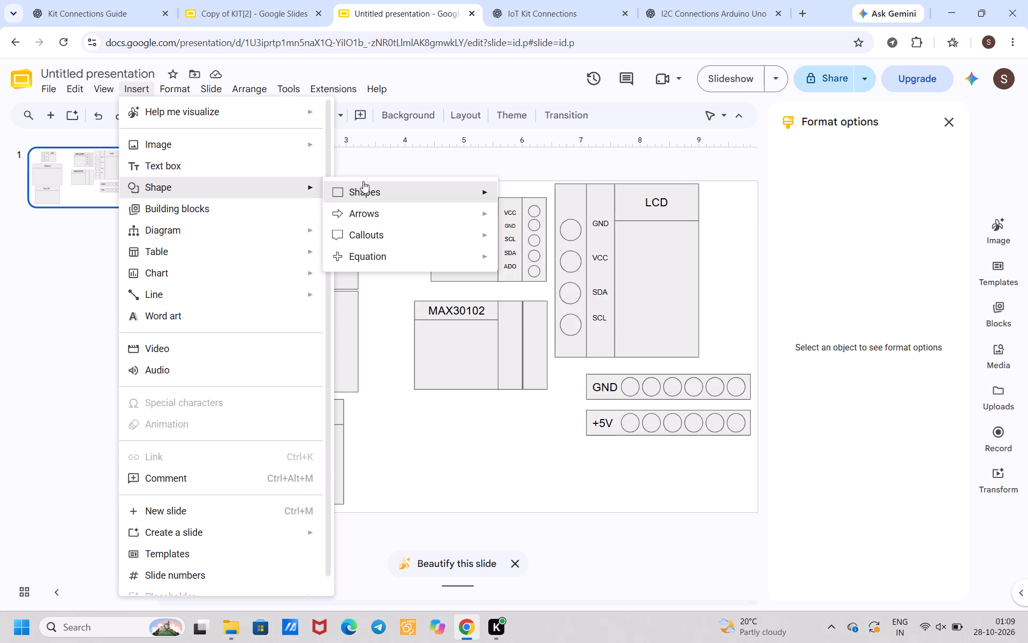
click(509, 218)
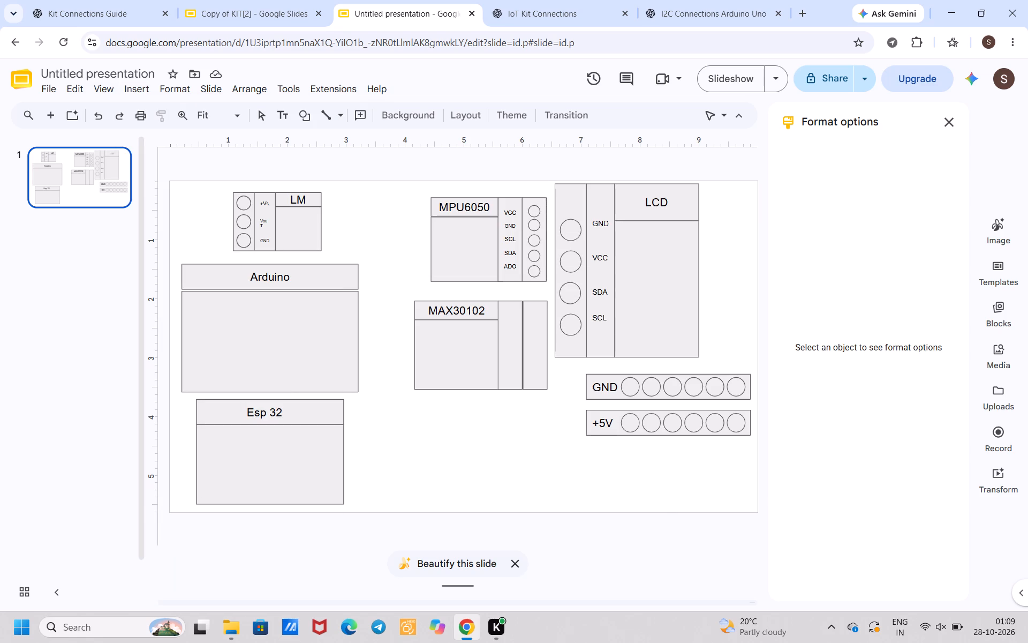
drag(526, 312, 530, 315)
drag(530, 315, 543, 327)
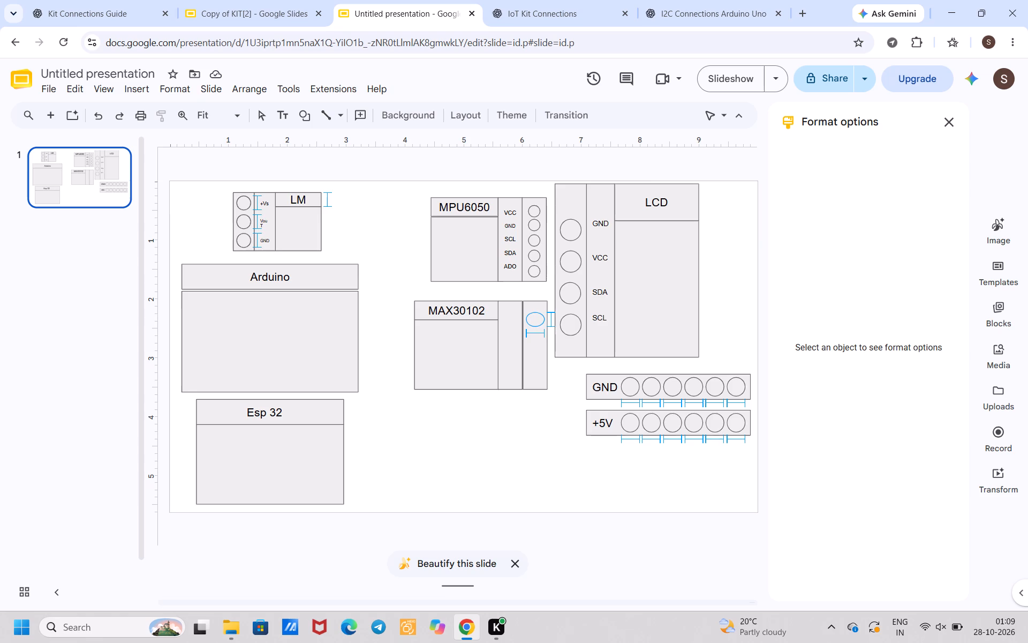
drag(543, 327, 541, 326)
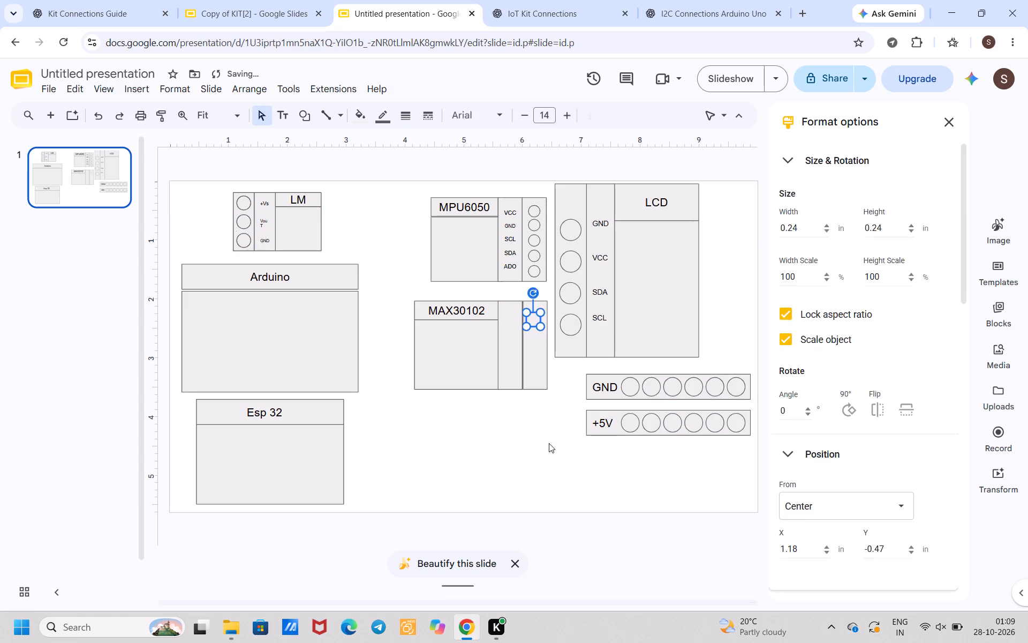
click(549, 443)
click(532, 317)
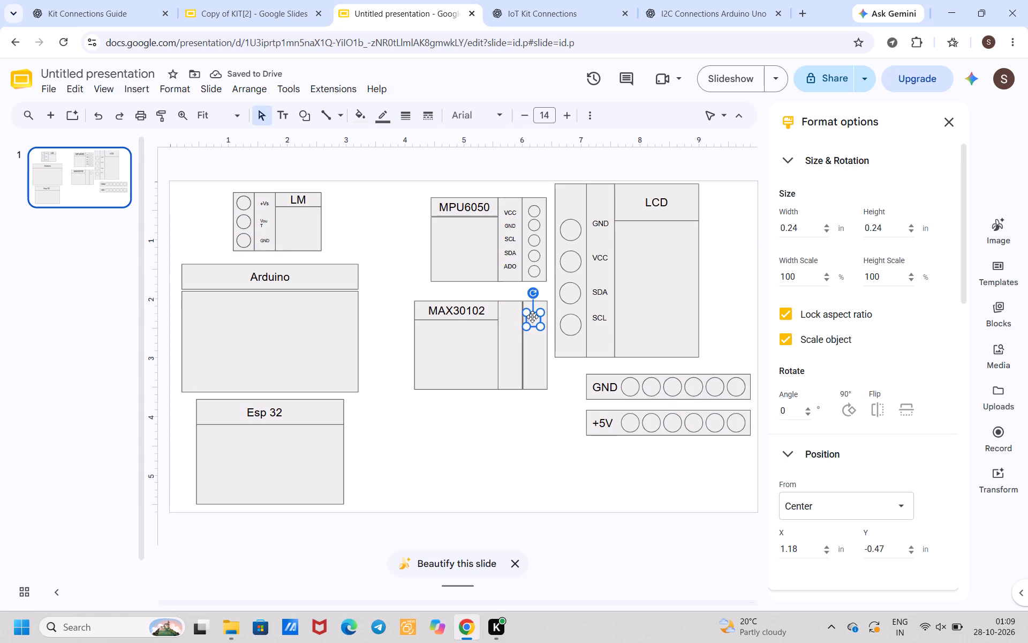
click(545, 491)
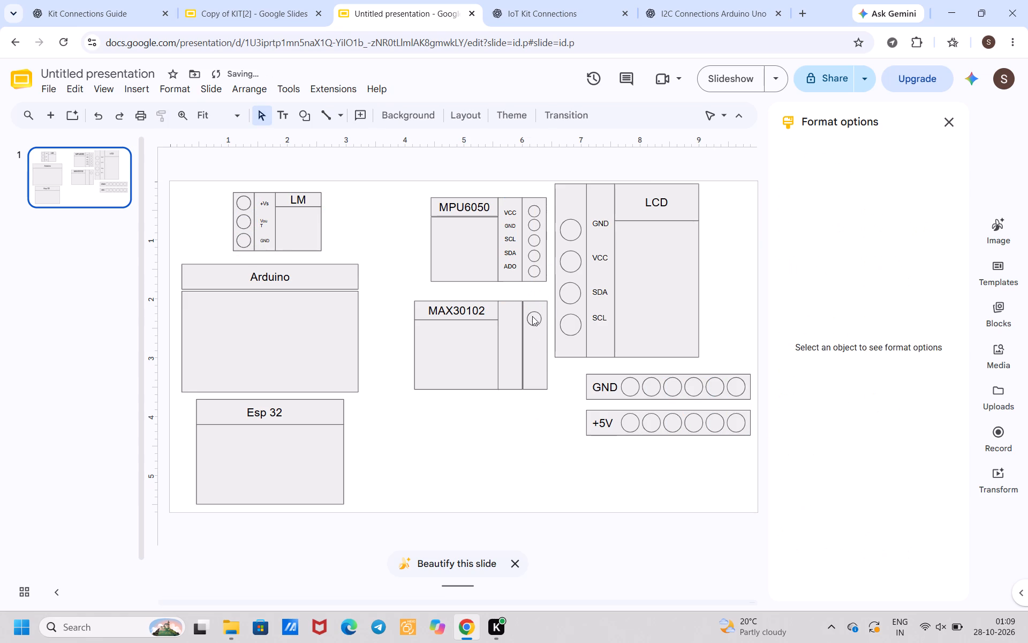
Duplicate the pin circle and place the copy below it in the outer MAX30102 column, vertically aligned with the first.
click(531, 319)
key(ctrl+c)
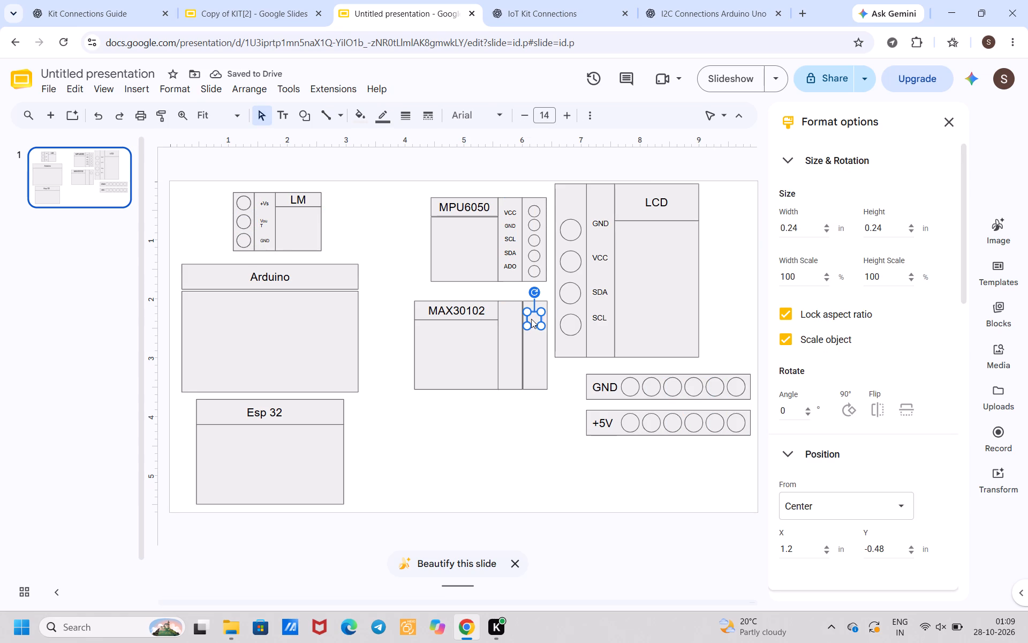
click(543, 335)
click(537, 334)
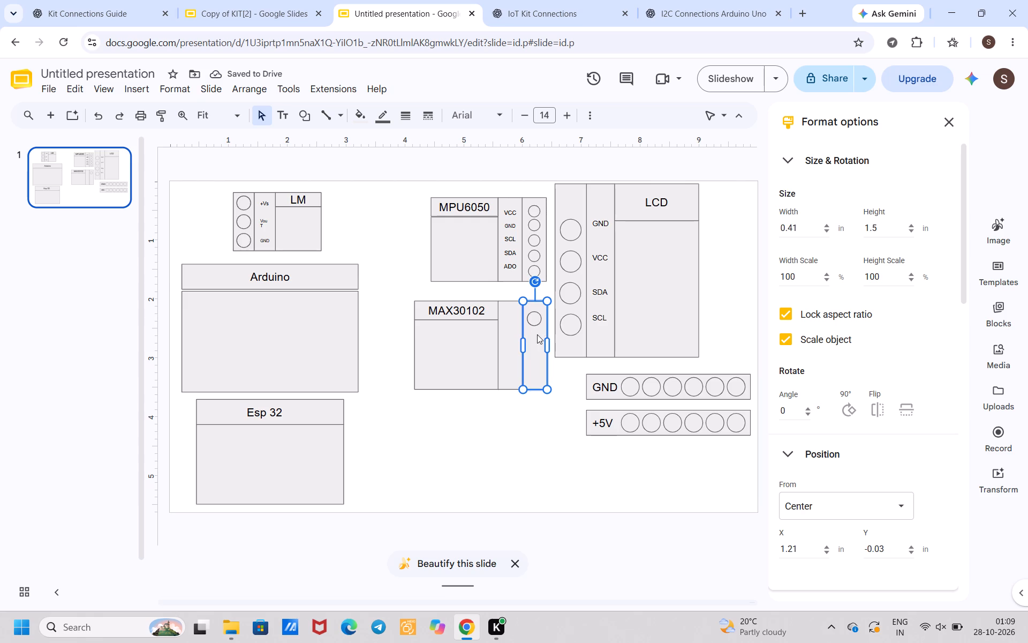
key(ctrl+v)
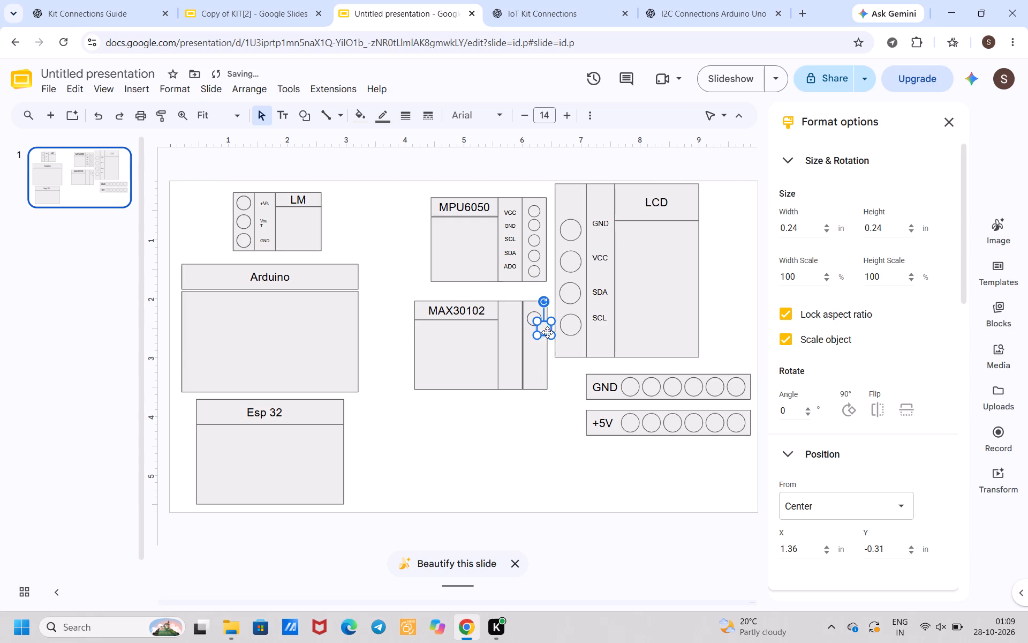
drag(547, 327, 537, 334)
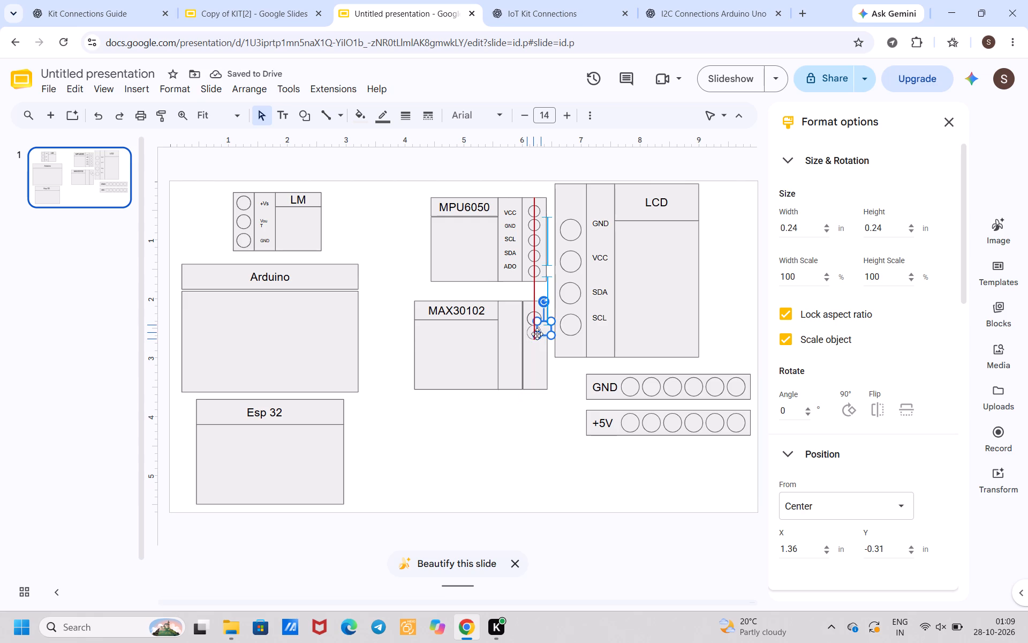
drag(537, 334, 536, 335)
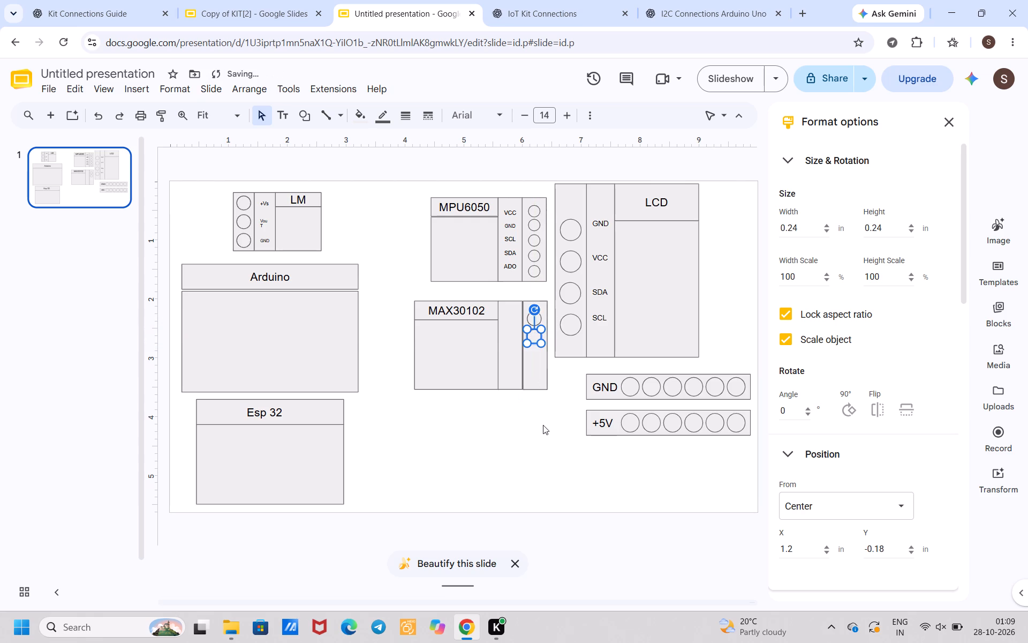
click(543, 426)
Raise the first MAX30102 pin circle closer to the column's top edge, to about Y -0.58 in from centre.
click(530, 319)
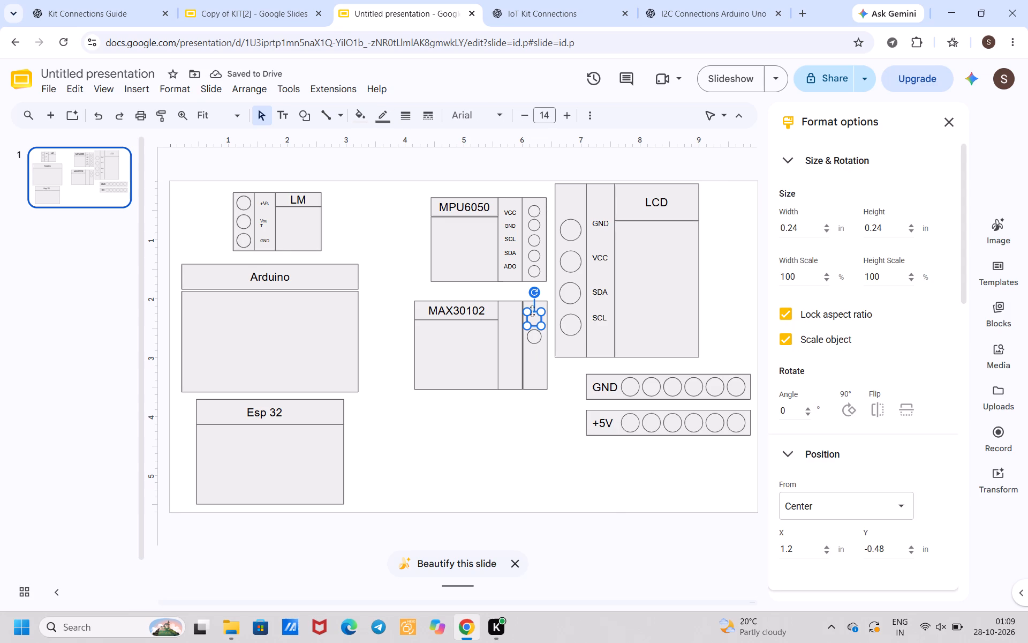
click(536, 319)
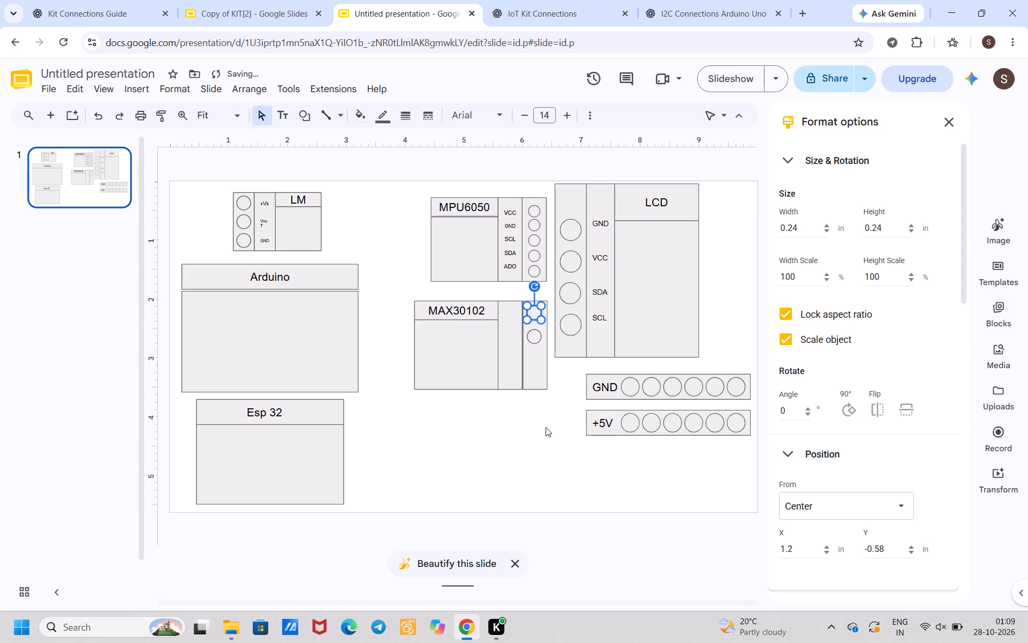
click(545, 429)
Move the second MAX30102 pin circle slightly up, closer to the first one, keeping them vertically aligned.
click(533, 341)
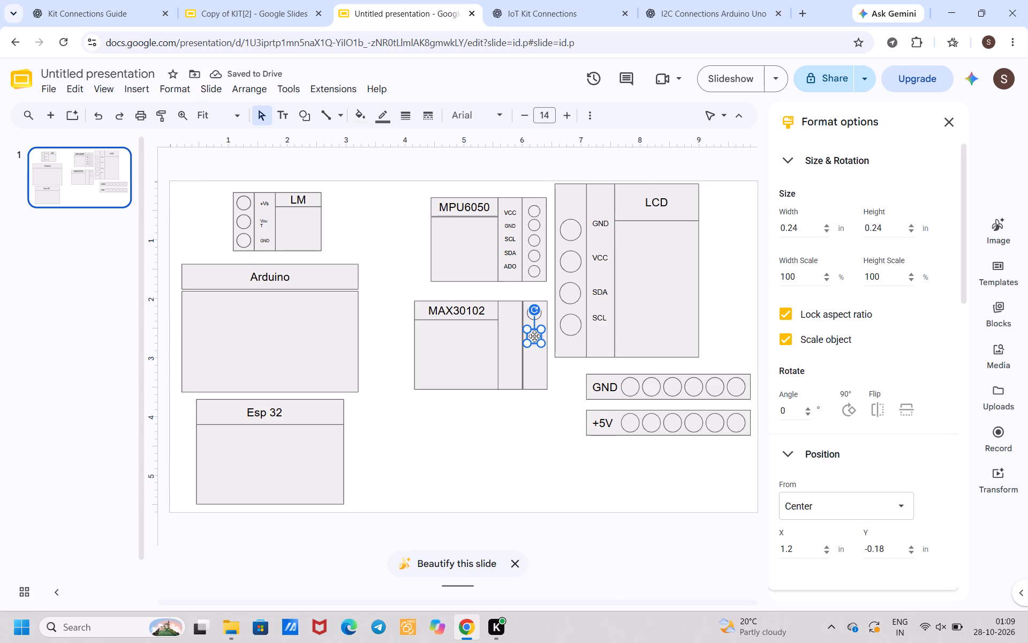
click(534, 336)
drag(539, 425, 535, 335)
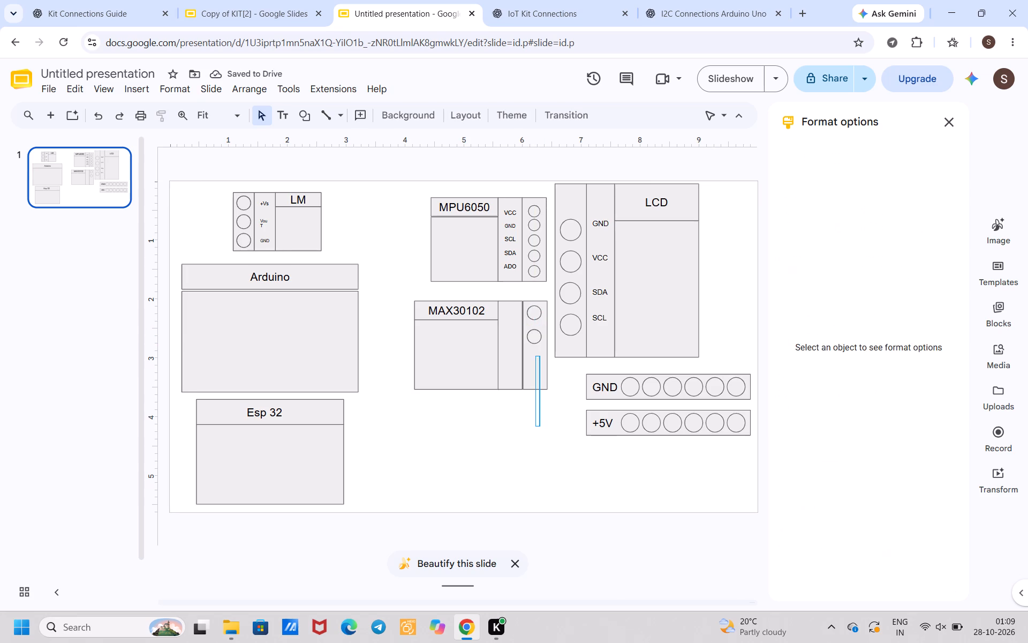
drag(535, 335, 532, 339)
click(532, 334)
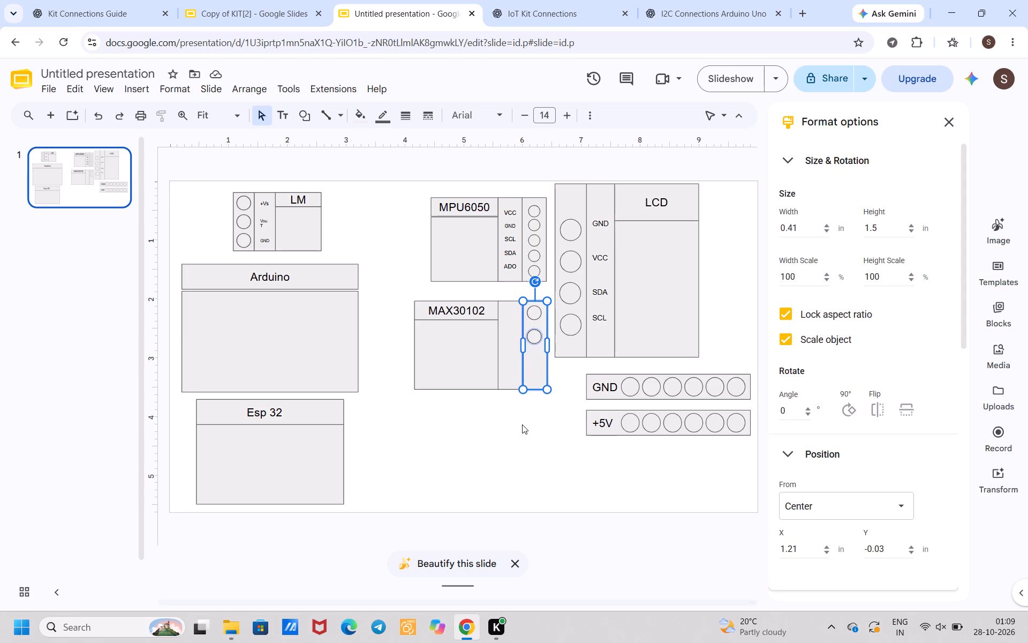
click(522, 424)
click(534, 330)
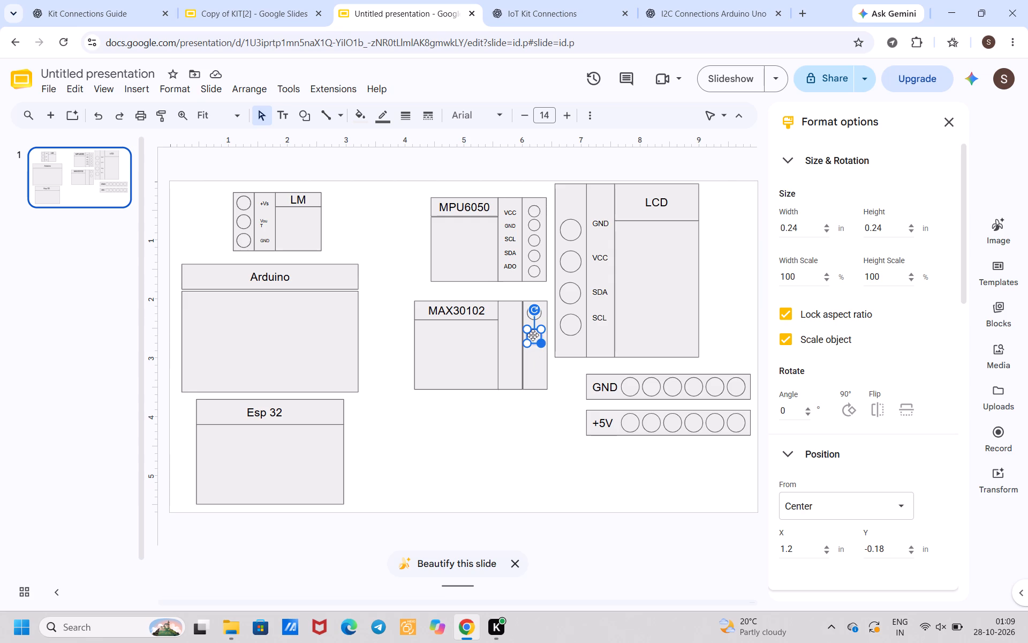
click(533, 335)
click(544, 451)
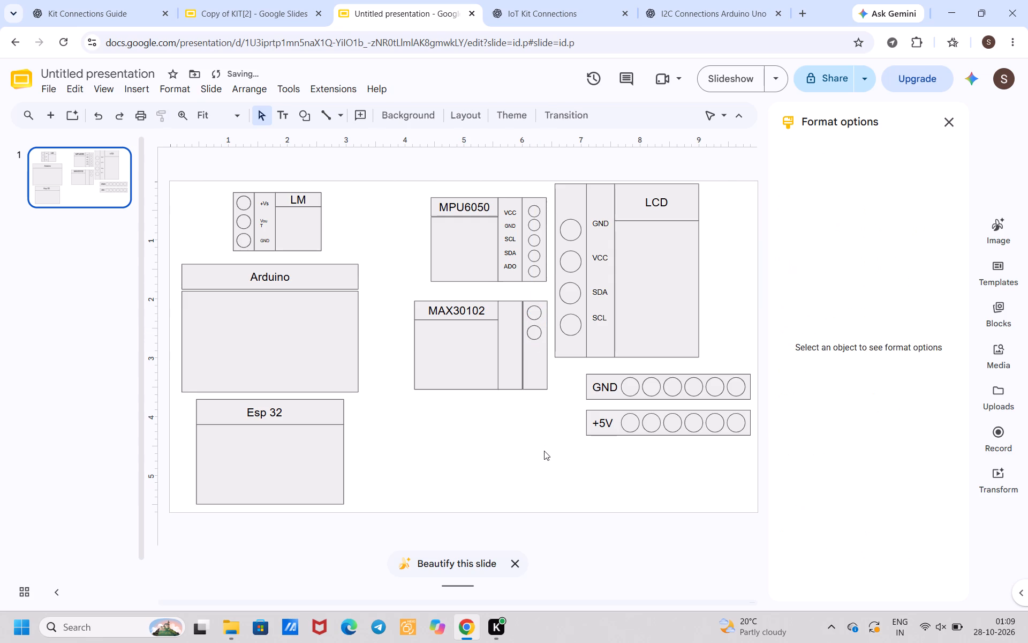
Add a third copy of the pin circle below the second in the outer MAX30102 column, matching the spacing.
key(ctrl+v)
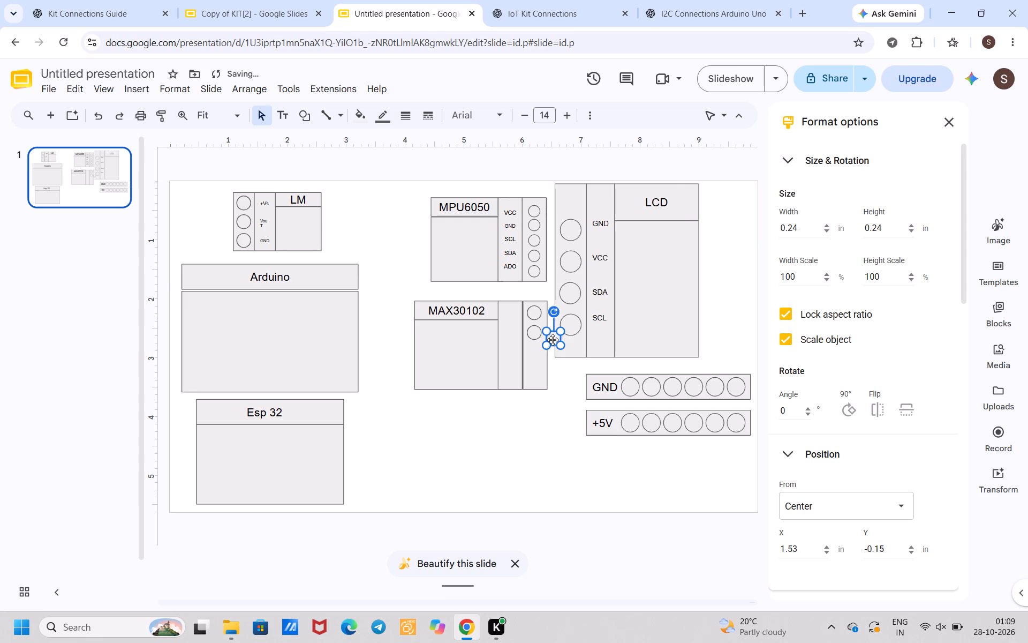
drag(553, 340, 533, 353)
click(541, 416)
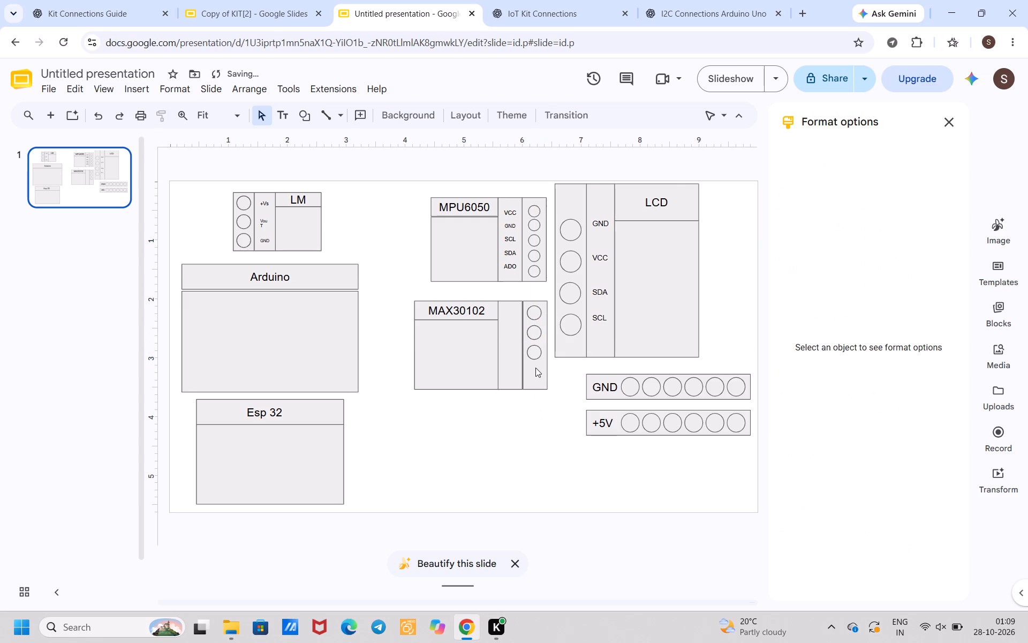
Add a fourth copy of the pin circle below the third, near the bottom edge of the outer MAX30102 column.
key(ctrl+v)
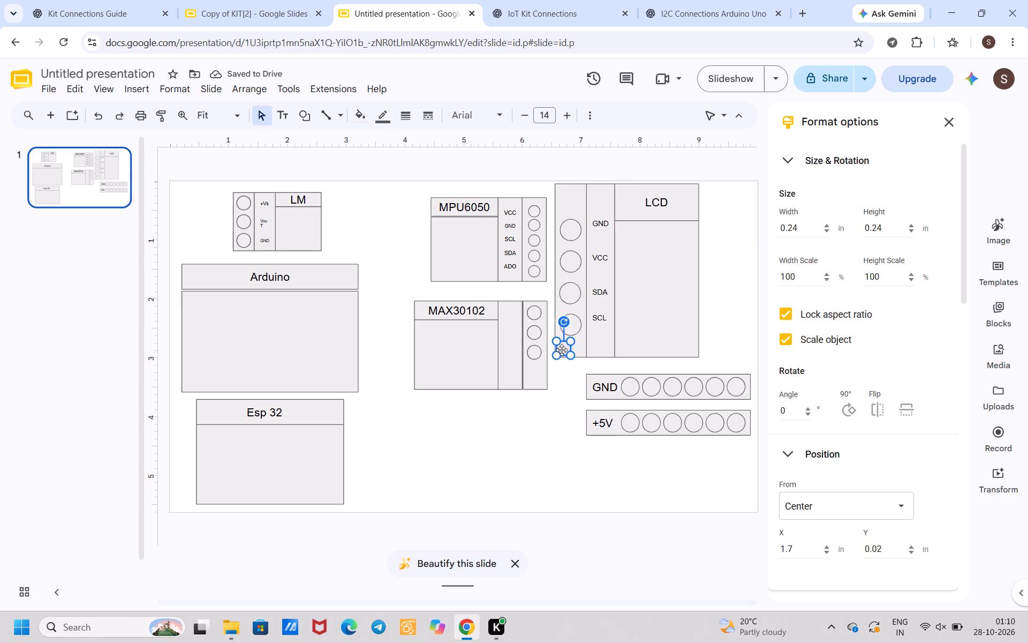
drag(562, 350, 531, 380)
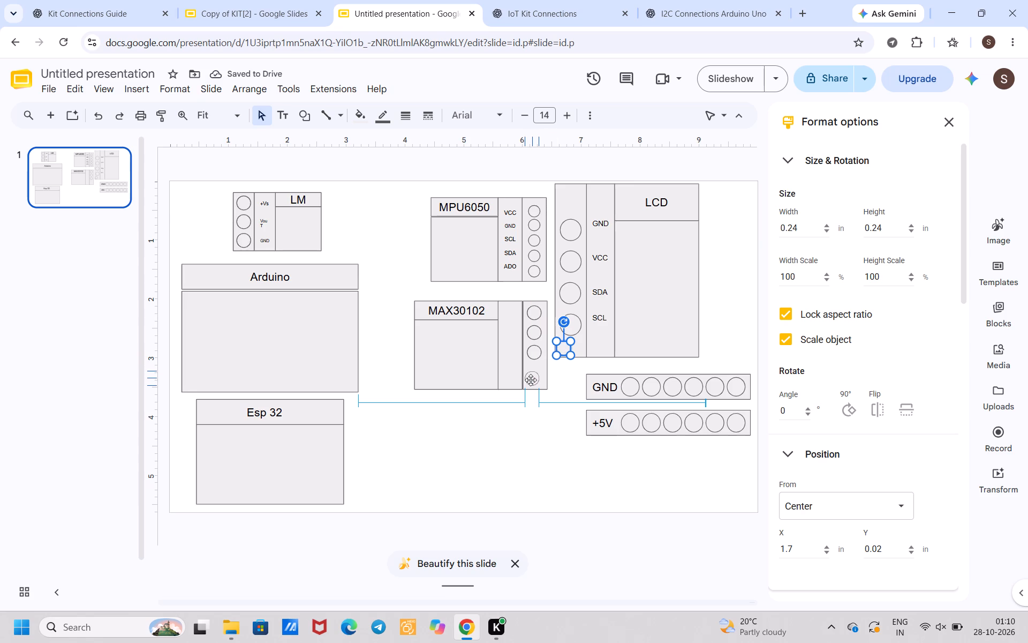
drag(531, 380, 536, 375)
click(527, 458)
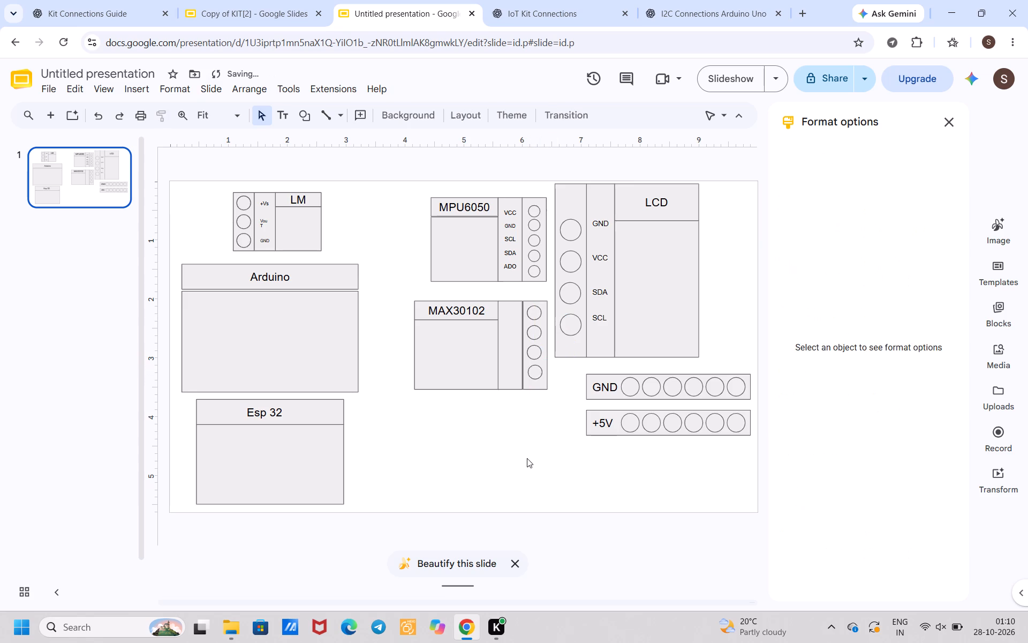
click(535, 369)
click(535, 369)
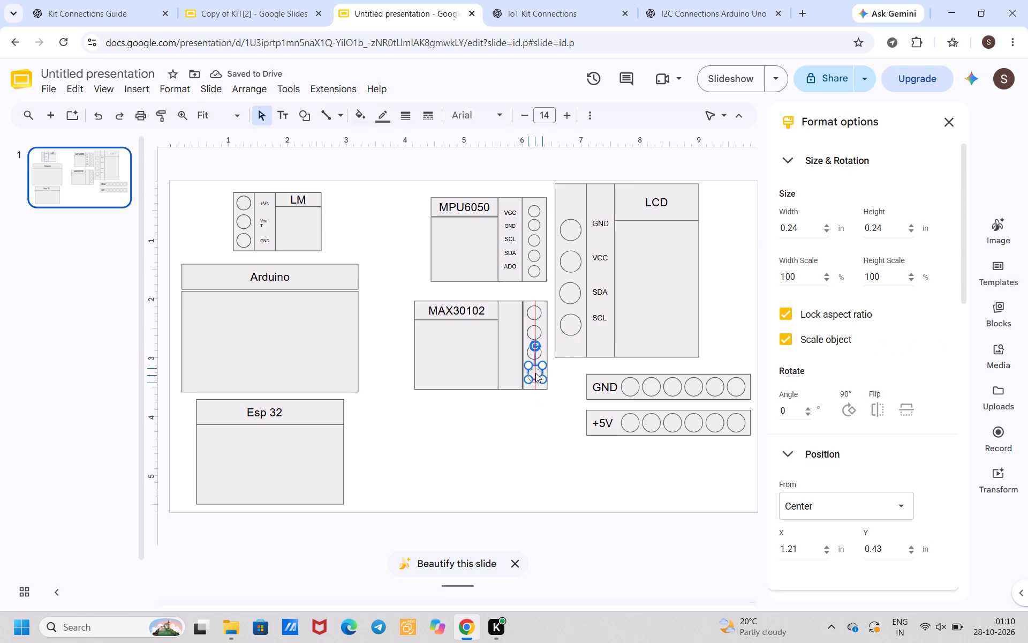
click(540, 418)
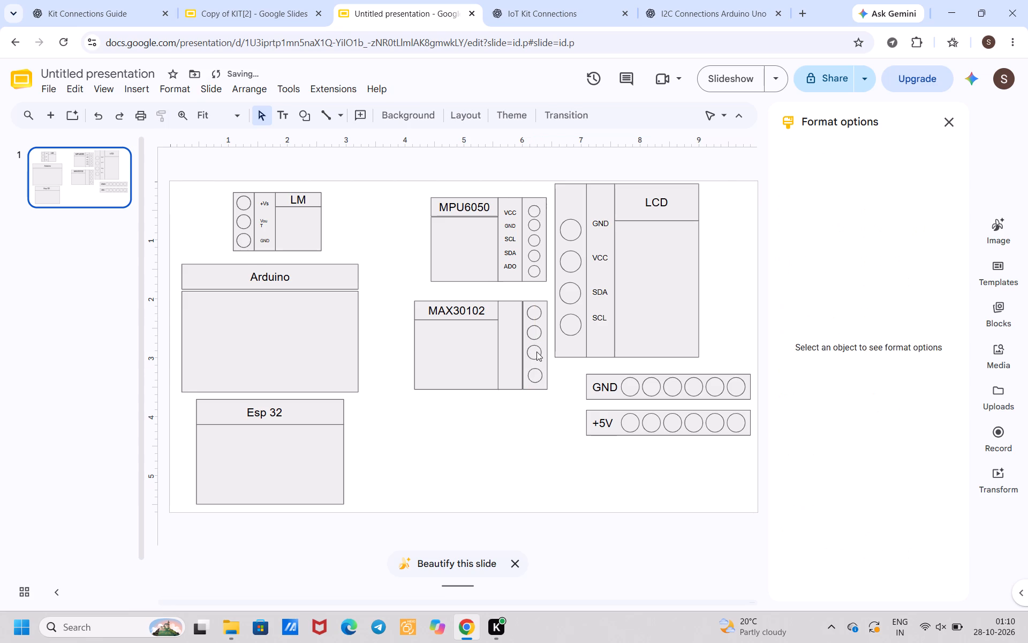
Nudge the third, second and first MAX30102 pin circles slightly down, aligning them vertically with the fourth and evening out the spacing.
click(536, 352)
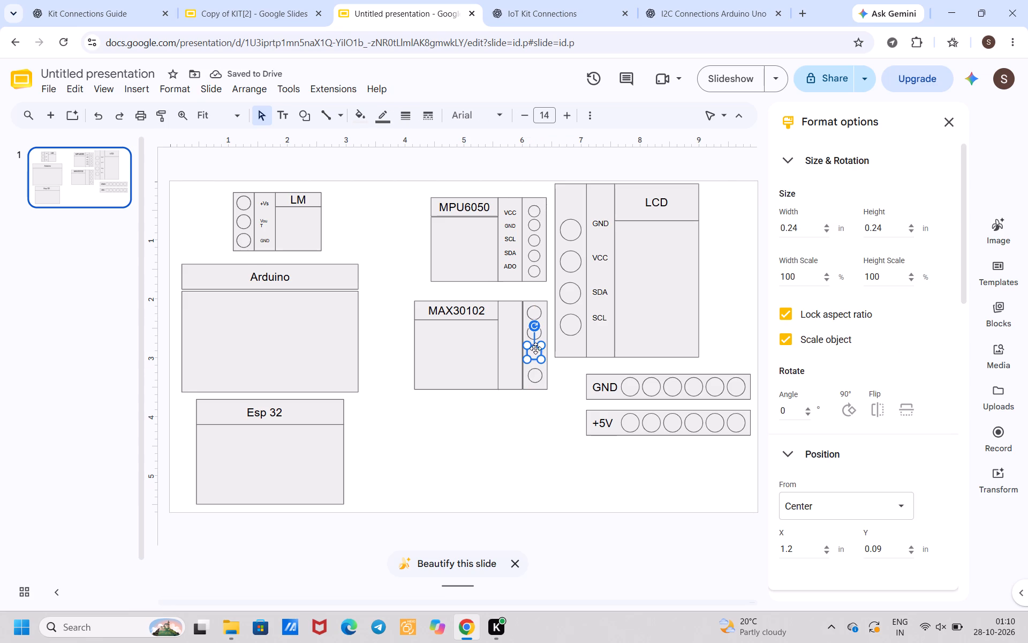
click(532, 353)
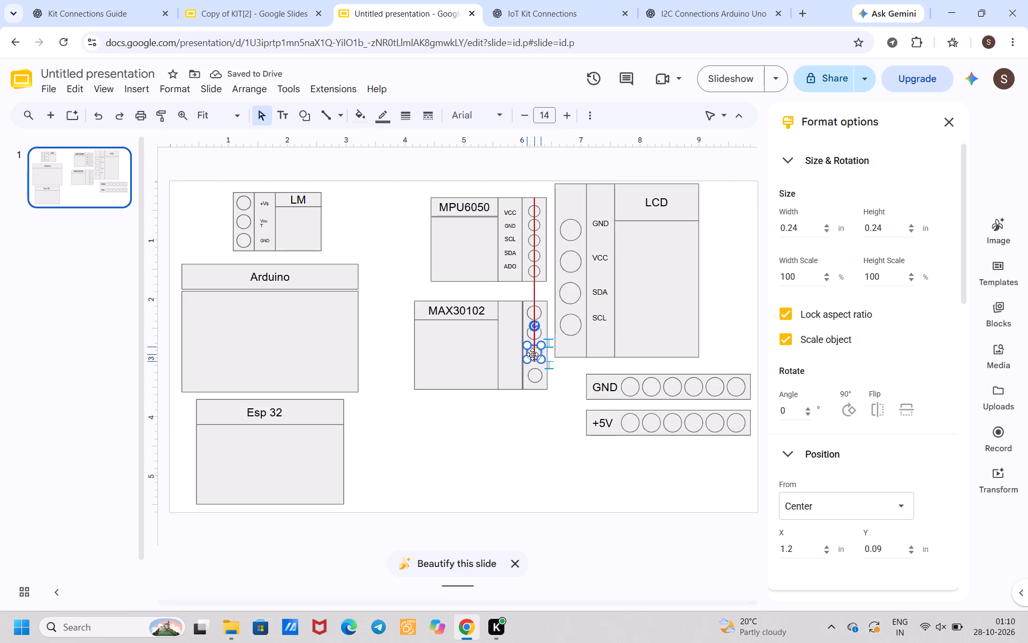
click(536, 423)
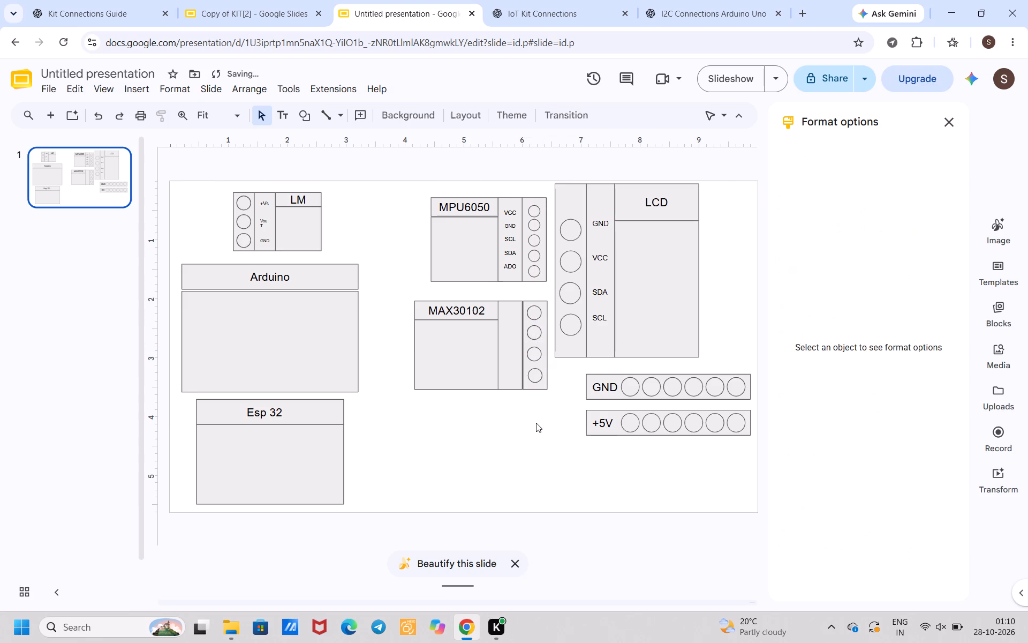
click(534, 331)
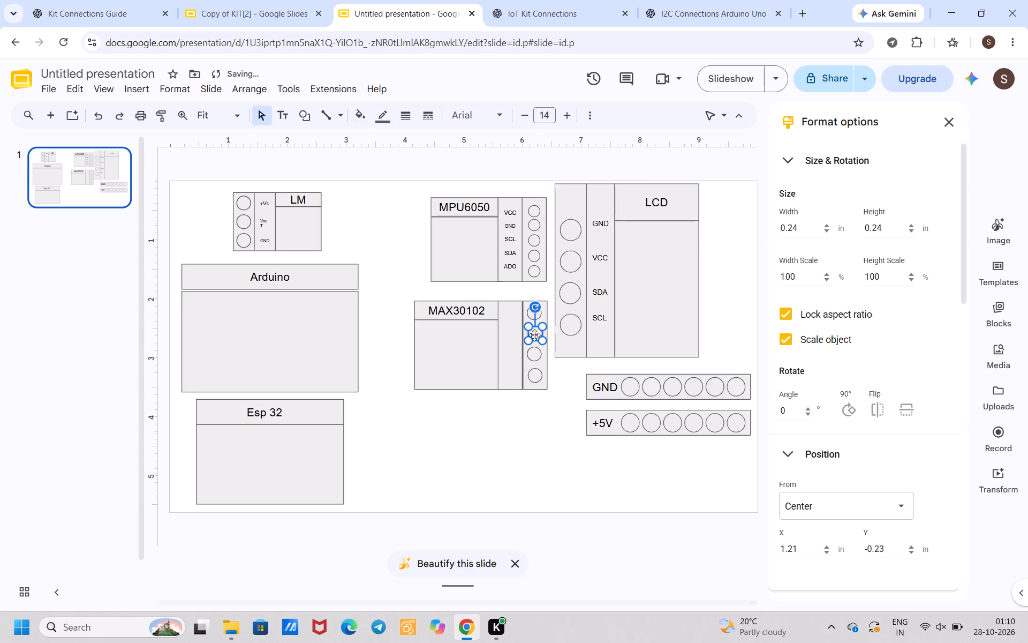
click(533, 439)
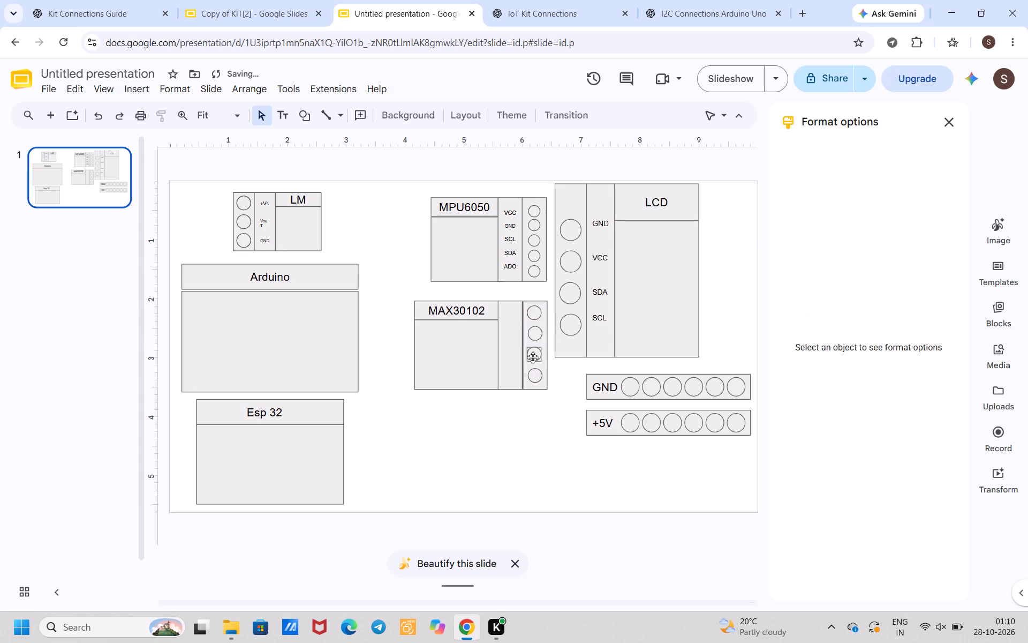
click(534, 354)
click(534, 354)
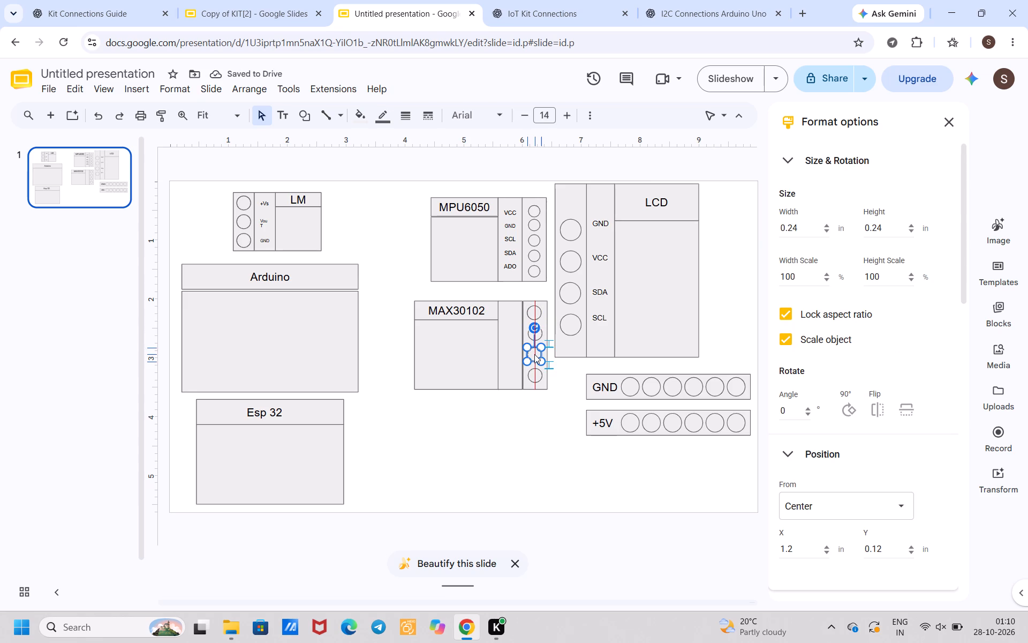
click(542, 437)
click(534, 309)
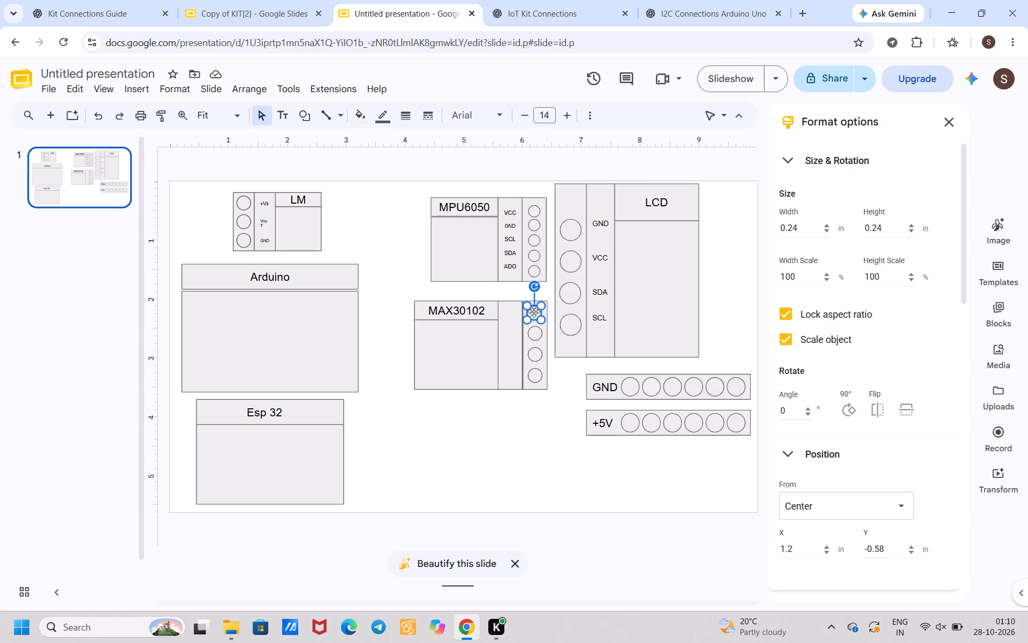
click(534, 311)
click(540, 429)
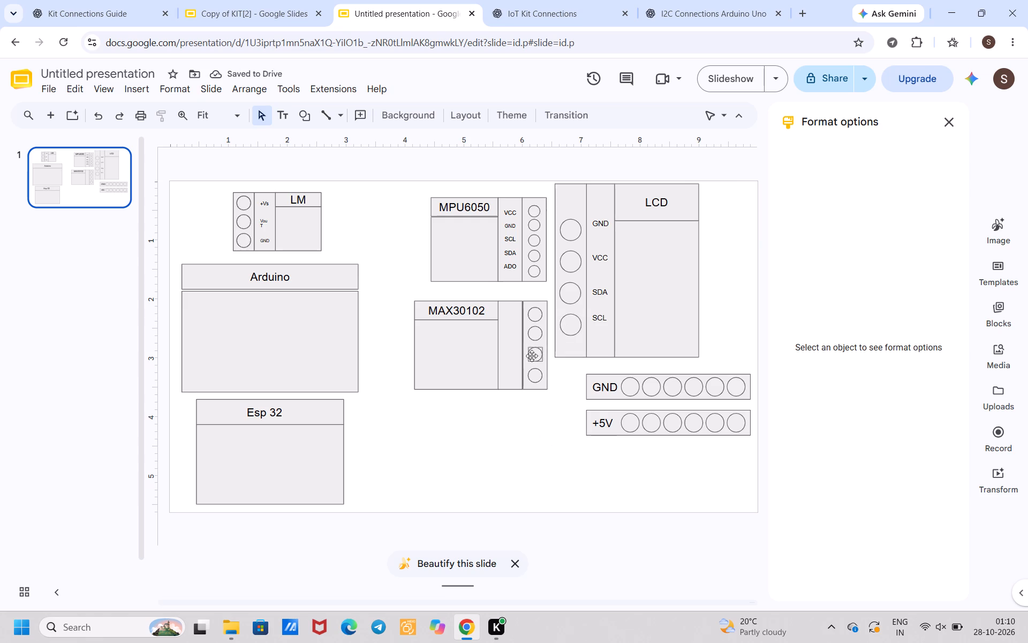
Open the inner MAX30102 column, beside the pin circles, for text entry.
double_click(508, 313)
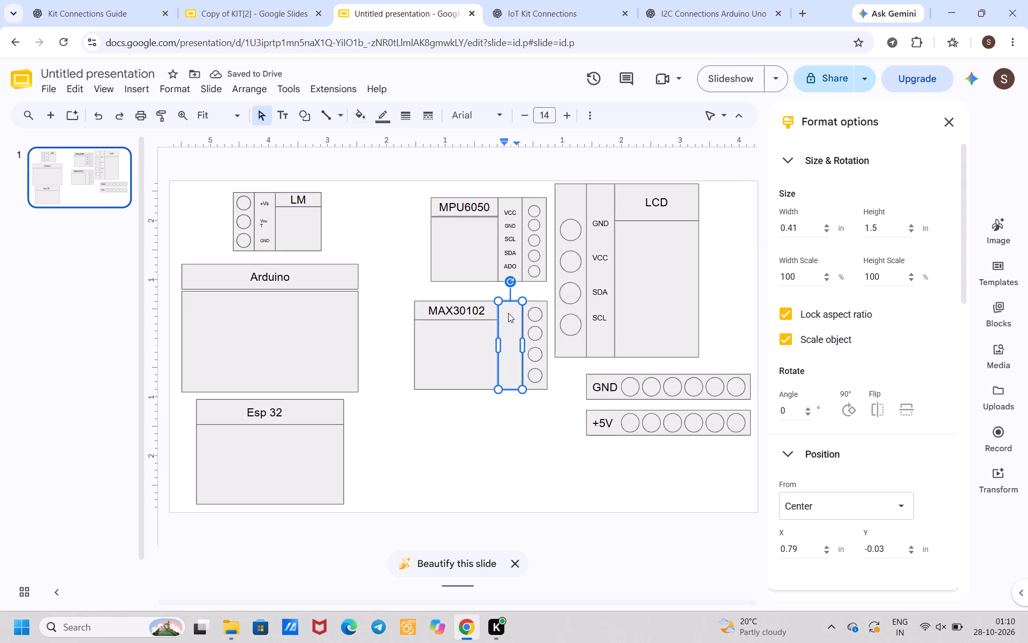
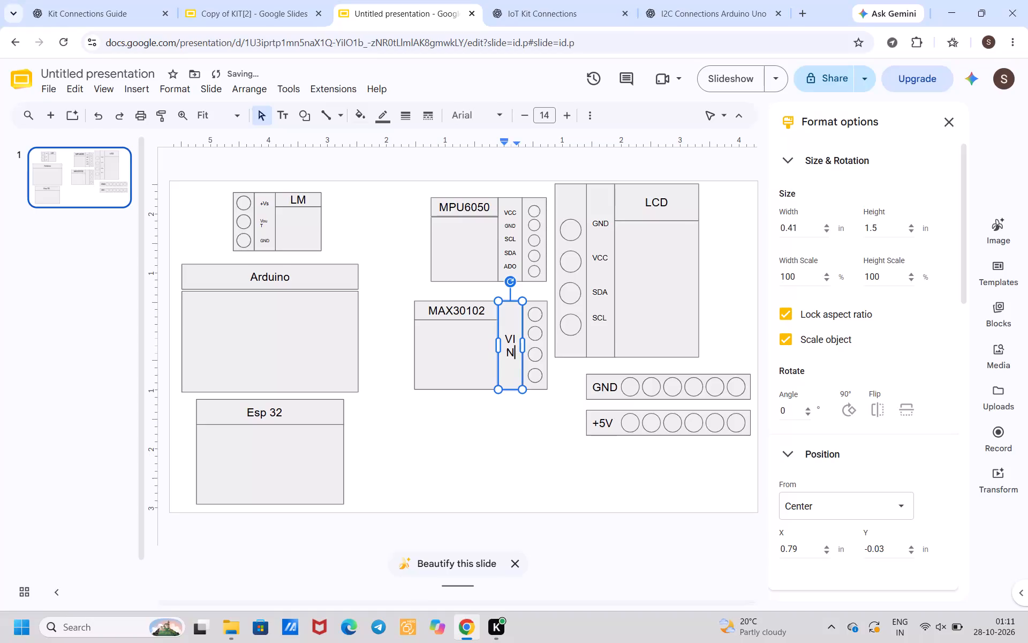
Reduce the VIN label's text size to 9 in the inner MAX30102 column so it fits on one line.
drag(507, 337, 507, 338)
drag(507, 338, 512, 349)
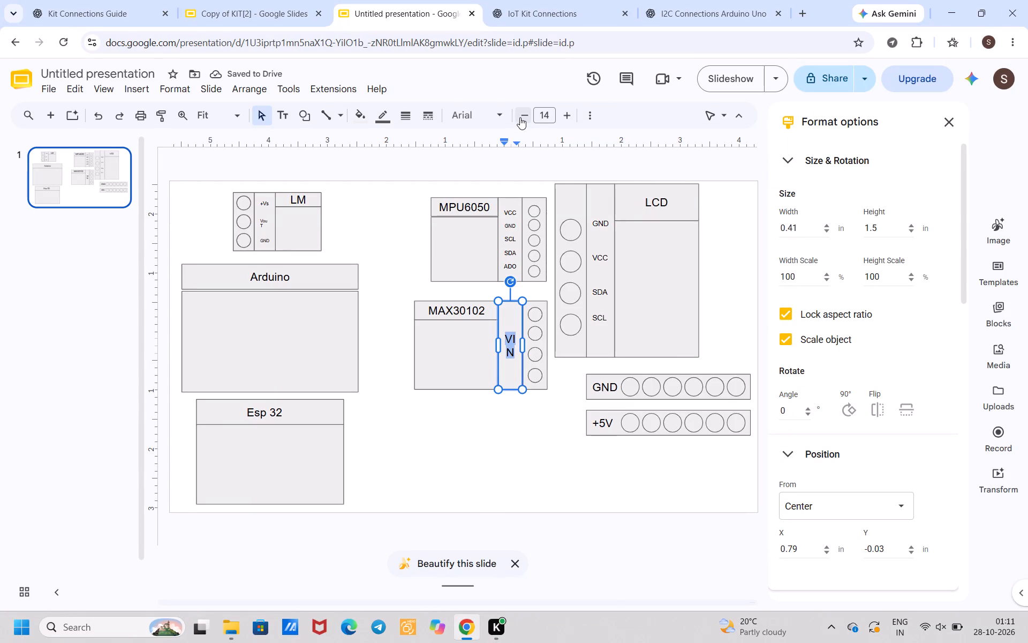
double_click(520, 117)
click(520, 117)
click(520, 117)
click(520, 117)
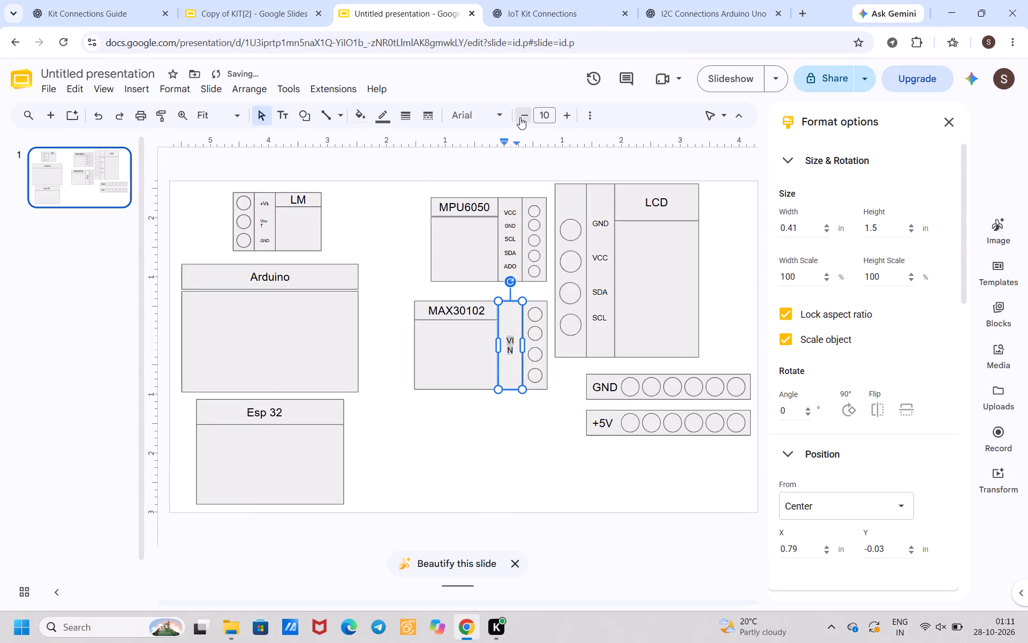
click(520, 117)
drag(563, 106, 563, 106)
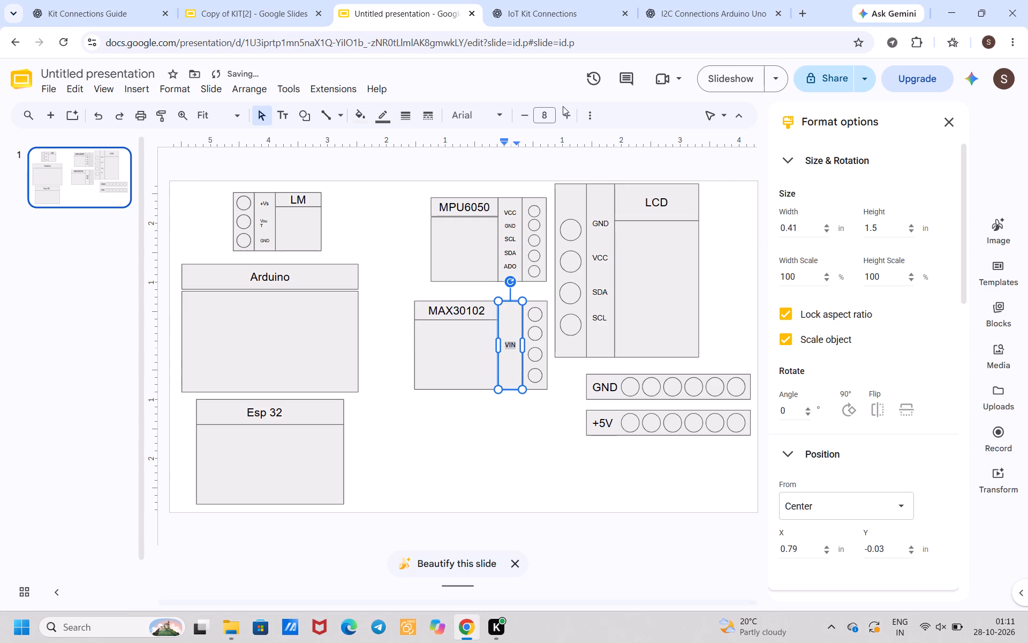
drag(563, 106, 565, 114)
click(565, 114)
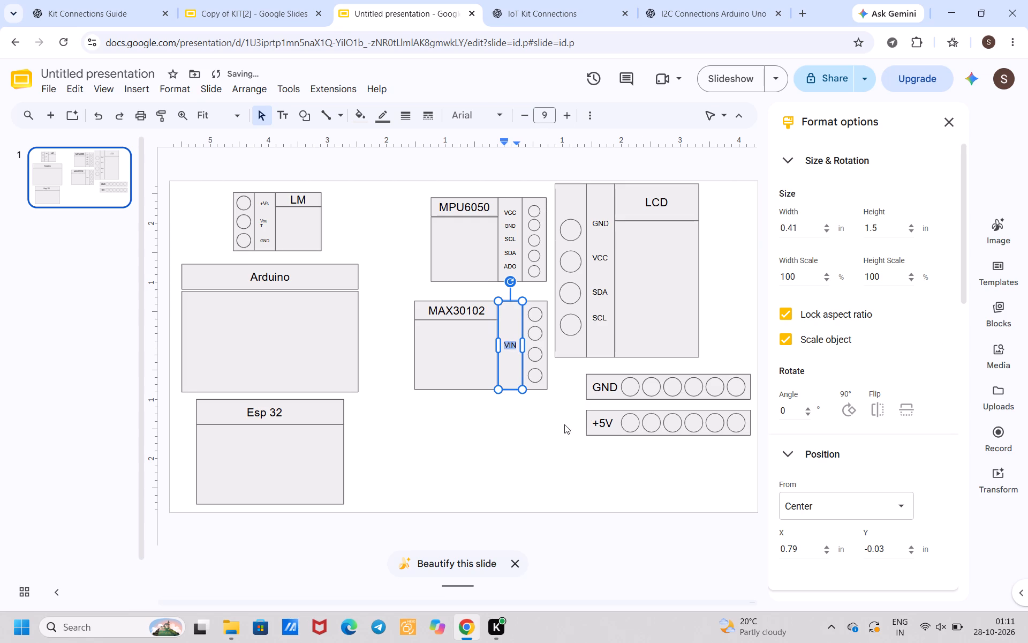
click(564, 424)
Add blank lines below the VIN label in the inner MAX30102 column, making room for more pin labels.
click(511, 353)
click(511, 353)
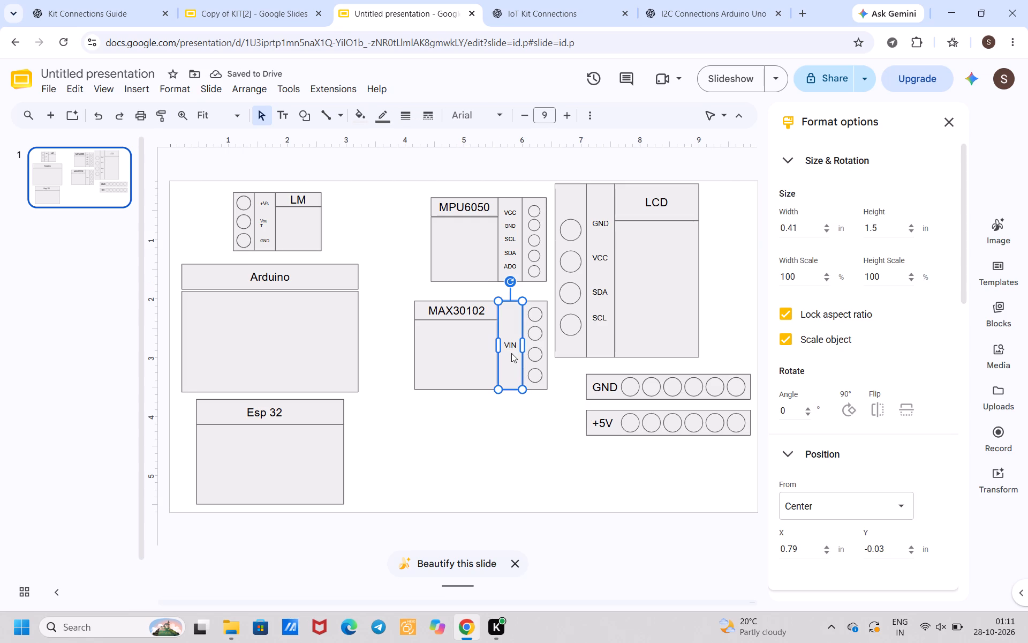
click(515, 349)
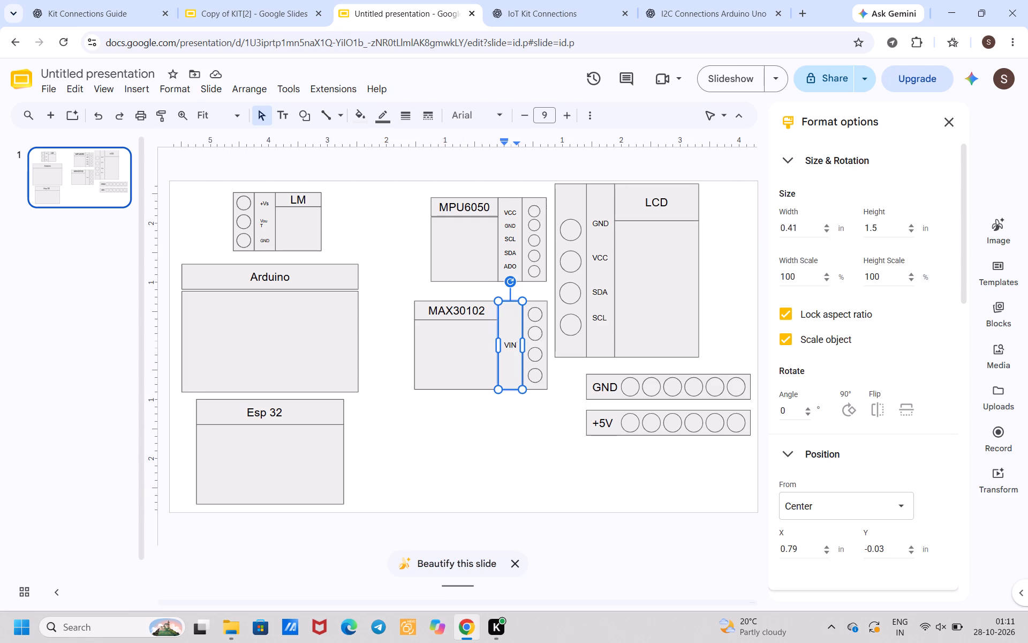
key(Return)
key(Return)
key(Return)
key(Return)
key(Return)
key(Return)
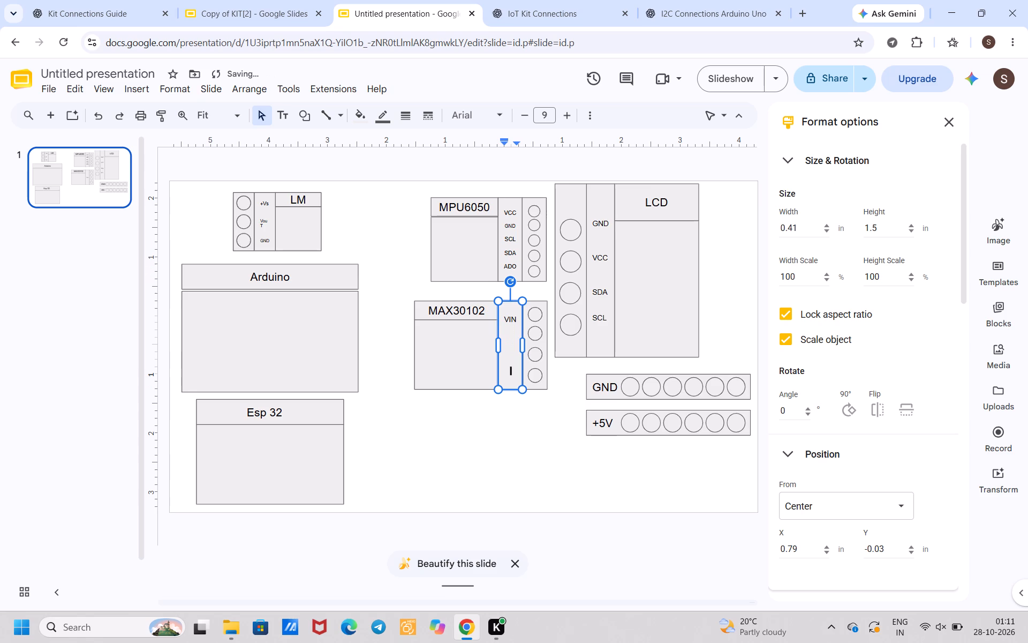
key(Return)
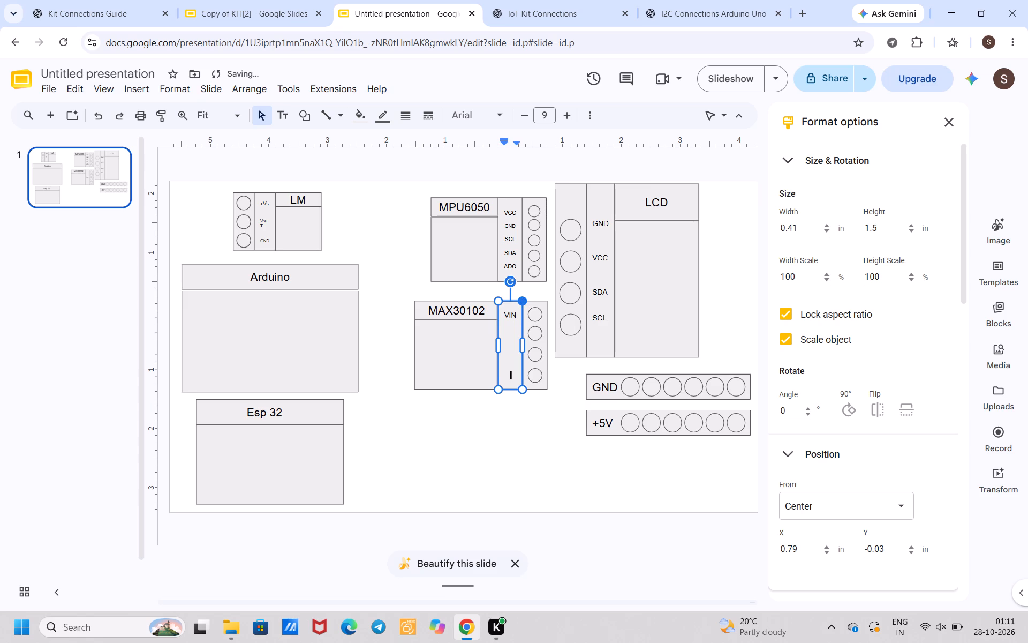
Enter SDA below VIN in the inner MAX30102 column and reduce its text size to fit on one line.
click(512, 335)
text(SDA)
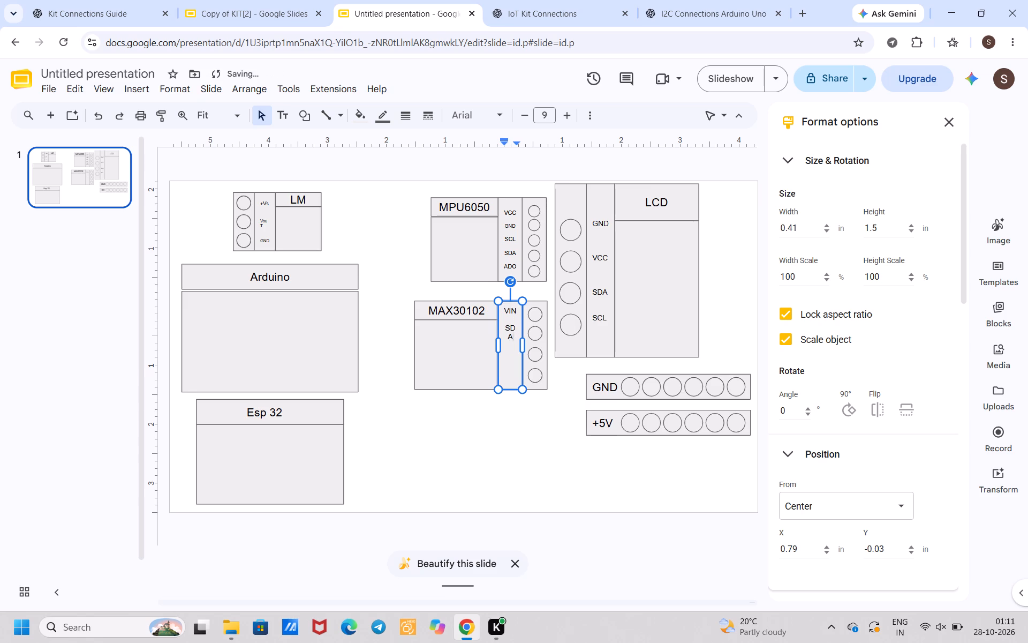
drag(505, 328, 512, 336)
click(530, 115)
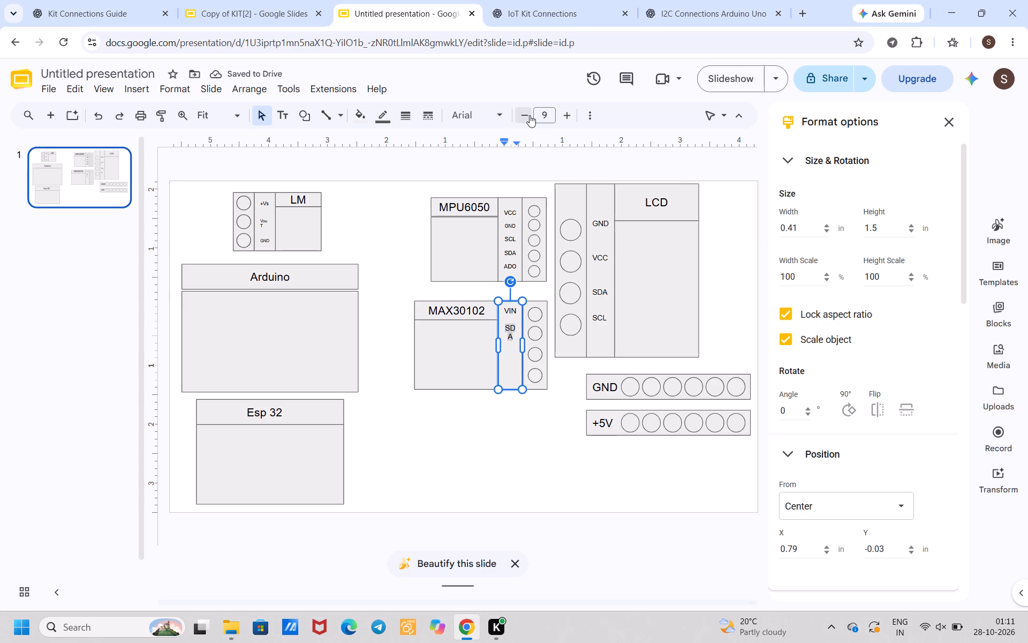
click(530, 115)
click(509, 457)
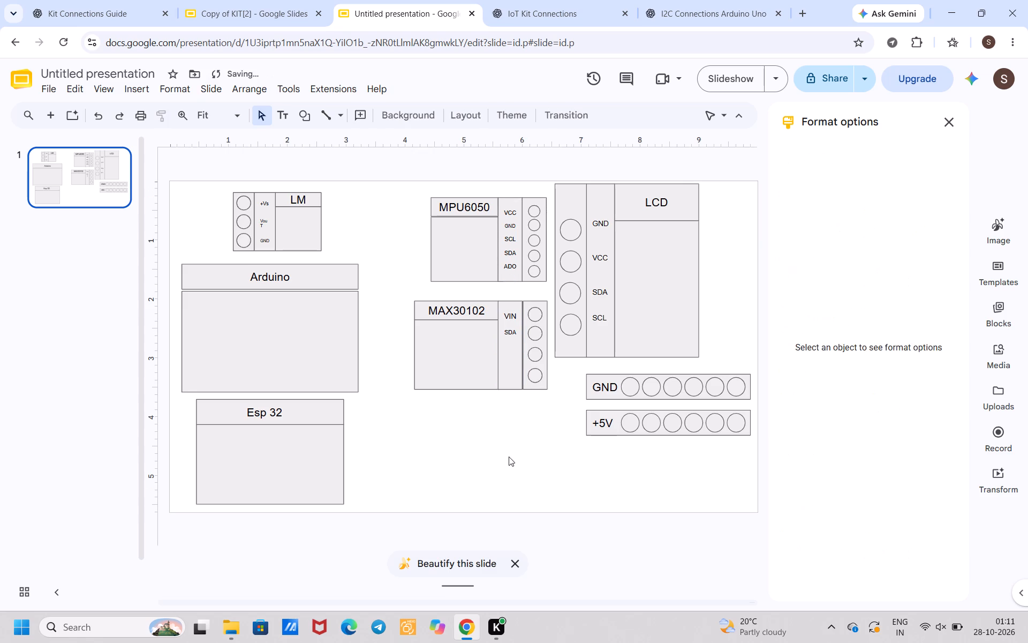
Enter SCL below SDA in the inner MAX30102 column and reduce its text size to fit on one line.
click(508, 356)
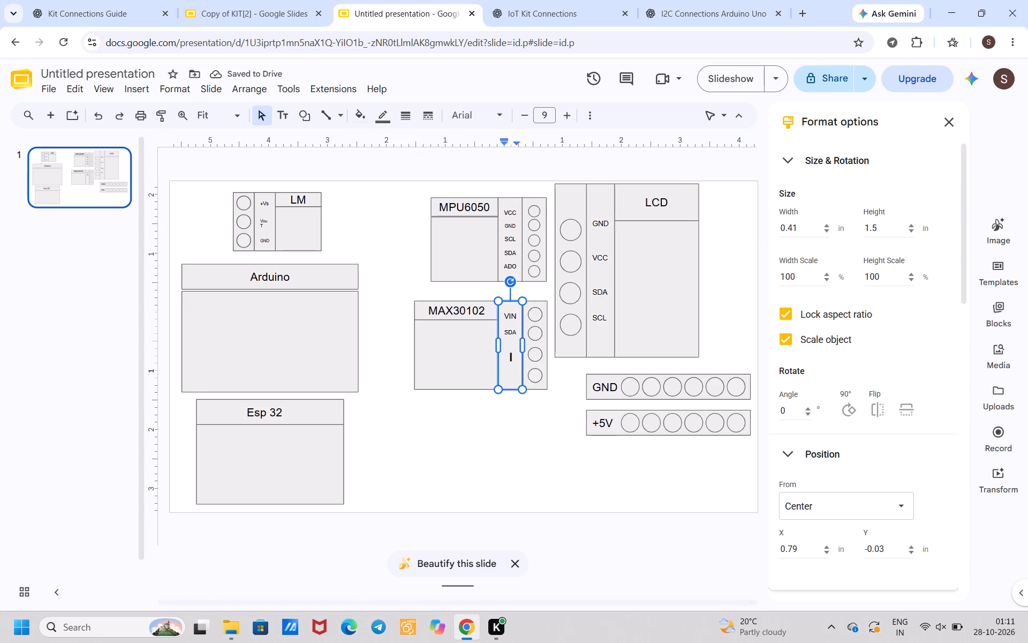
click(510, 349)
click(507, 358)
text(SCL)
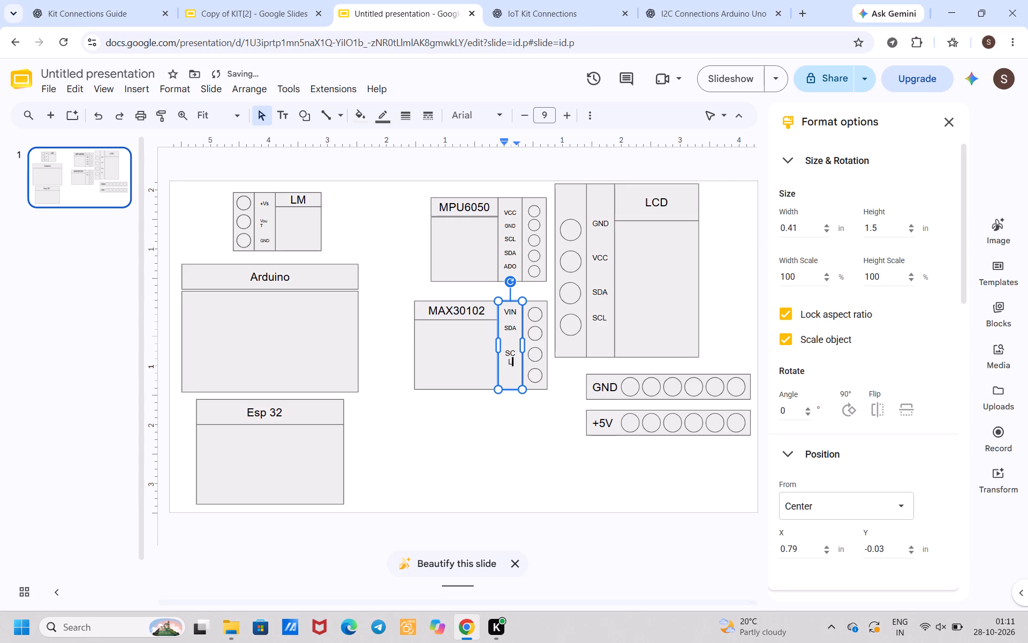
drag(506, 353, 513, 360)
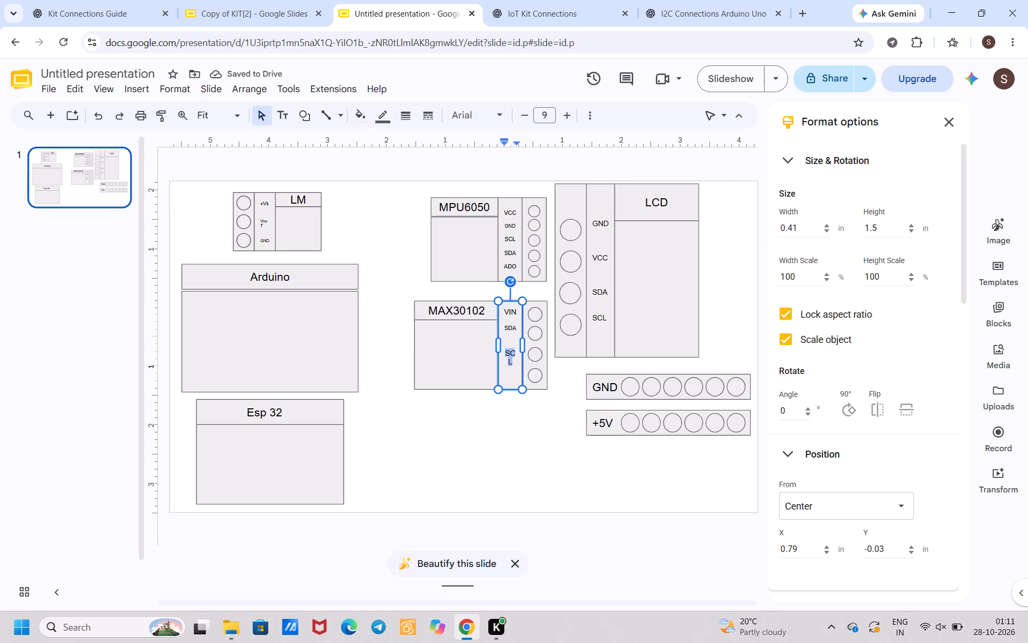
click(528, 114)
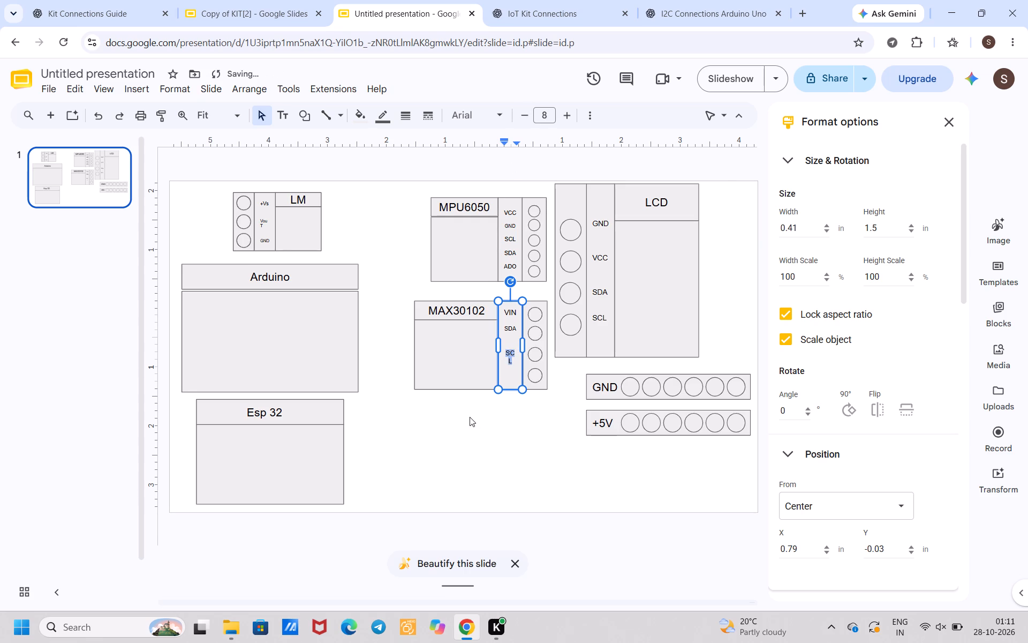
click(524, 113)
click(450, 459)
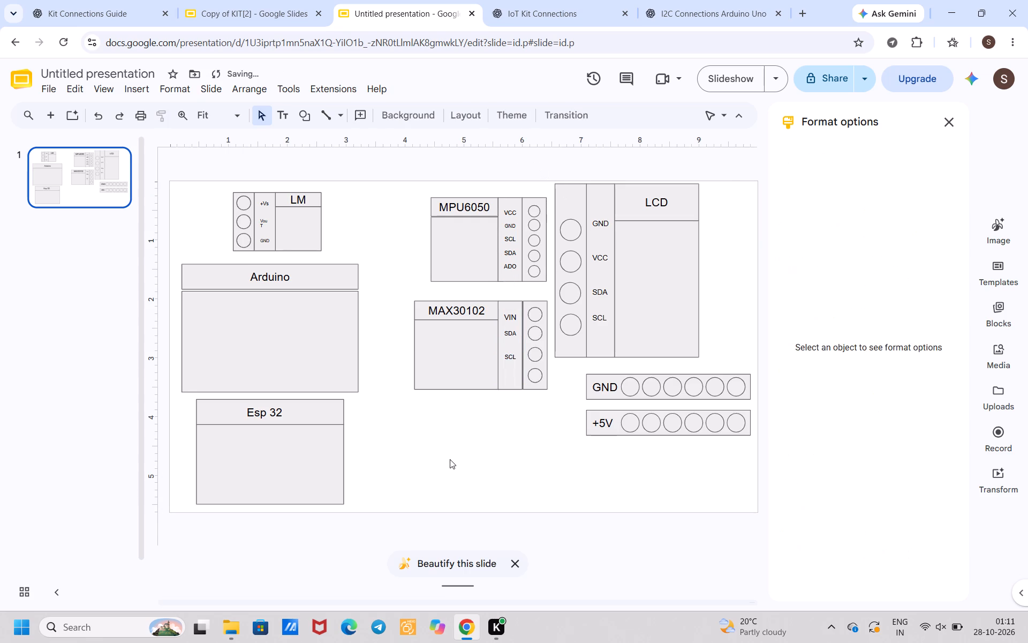
Remove the extra blank line between the SDA and SCL labels in the MAX30102 block.
click(517, 346)
click(509, 347)
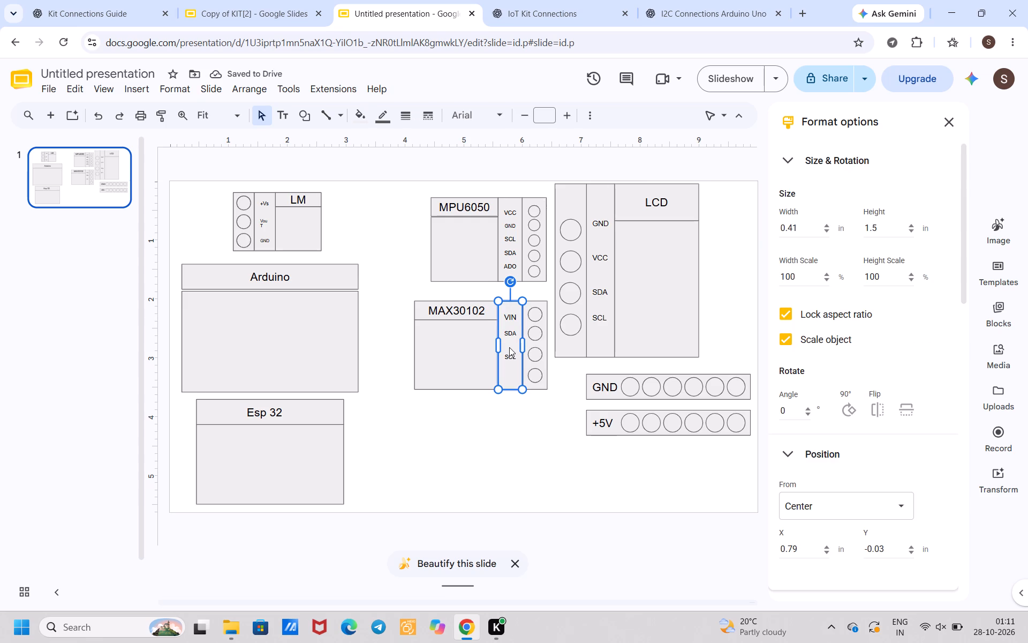
key(BackSpace)
key(BackSpace)
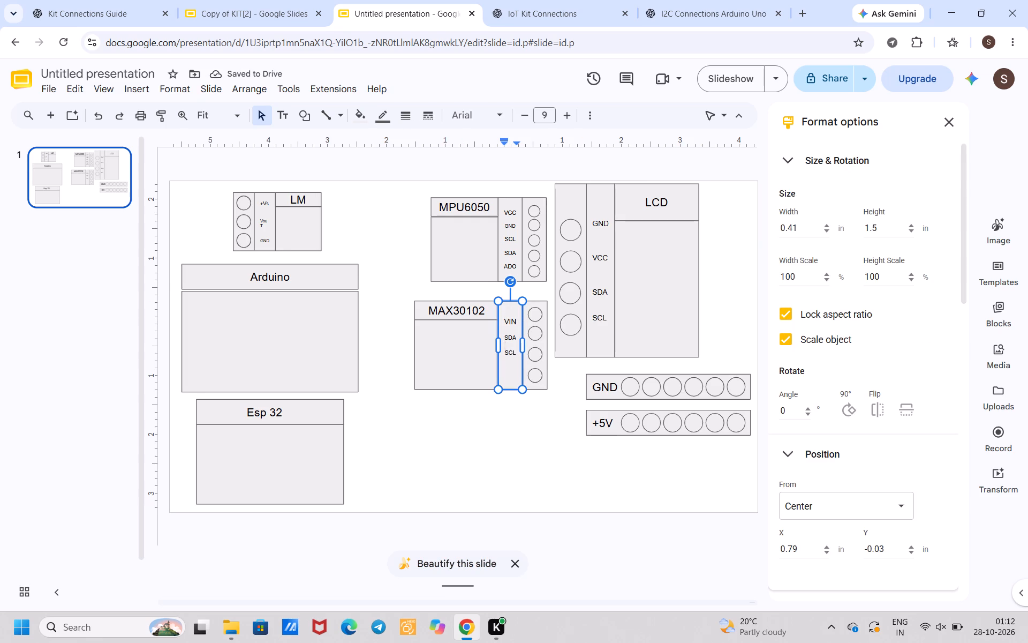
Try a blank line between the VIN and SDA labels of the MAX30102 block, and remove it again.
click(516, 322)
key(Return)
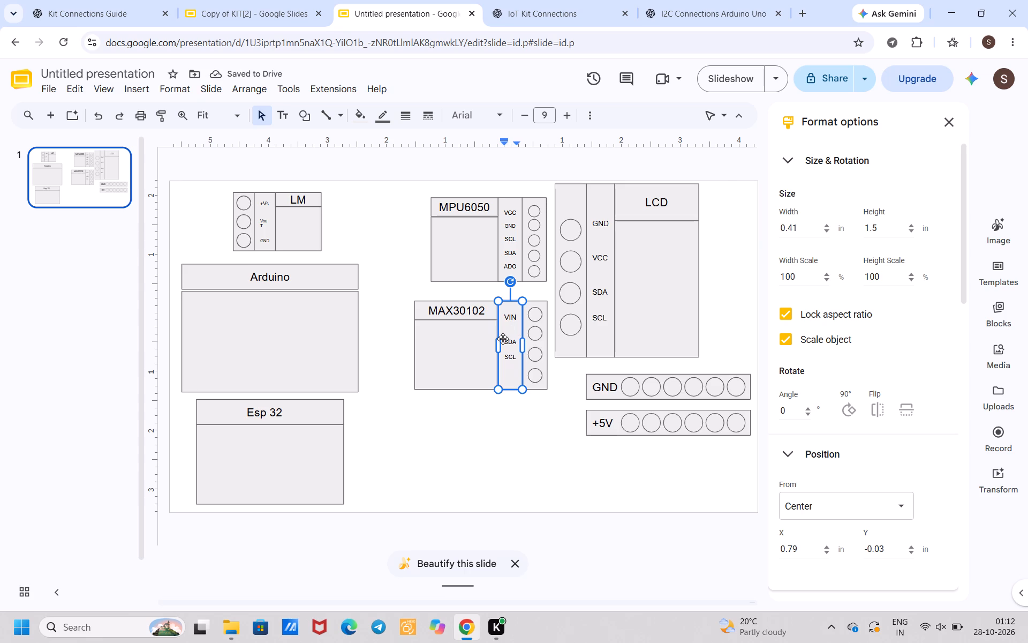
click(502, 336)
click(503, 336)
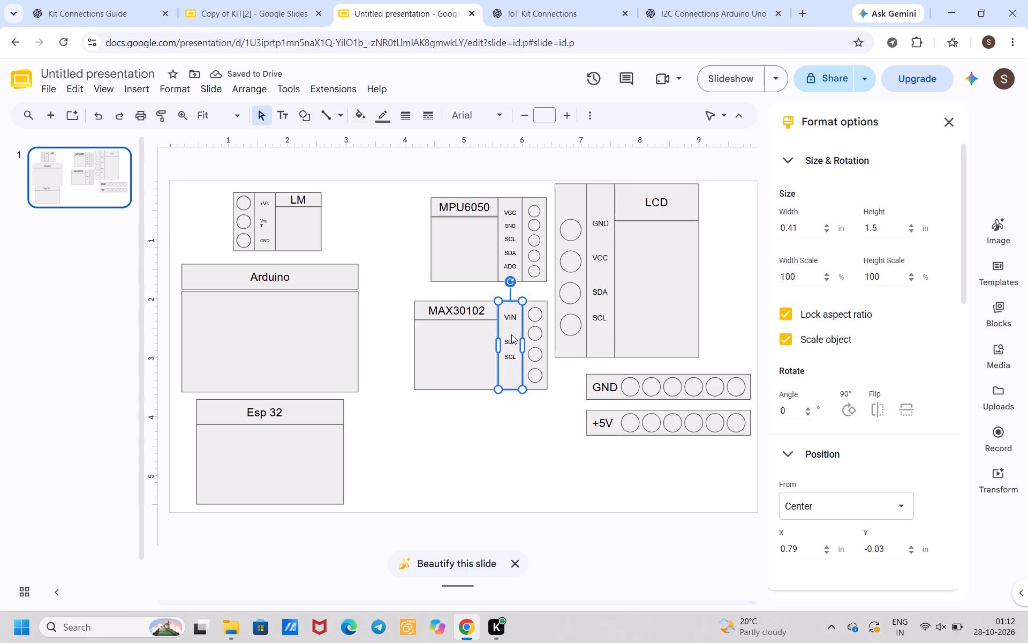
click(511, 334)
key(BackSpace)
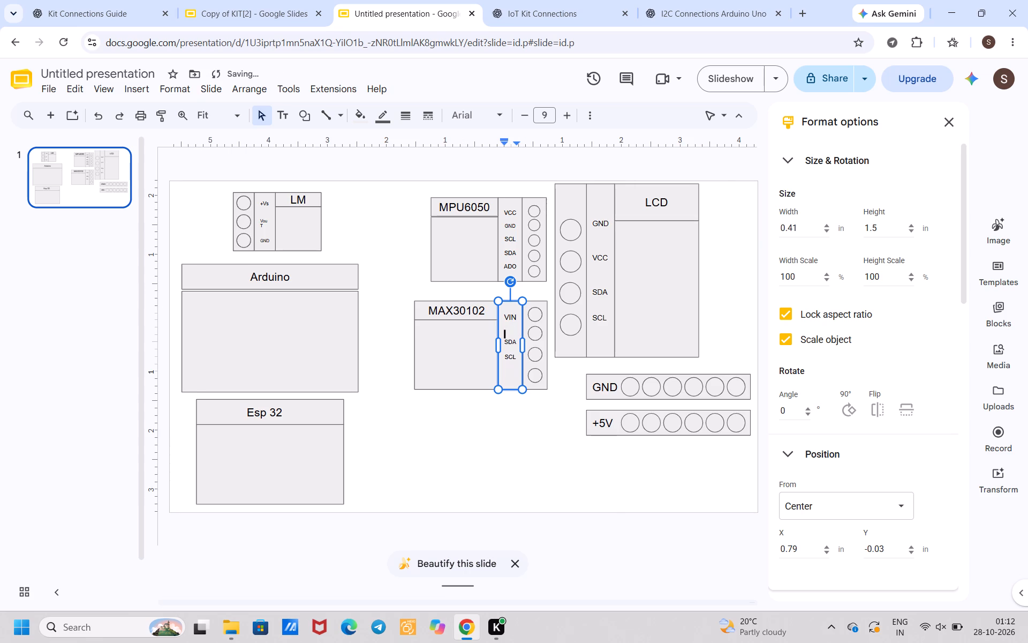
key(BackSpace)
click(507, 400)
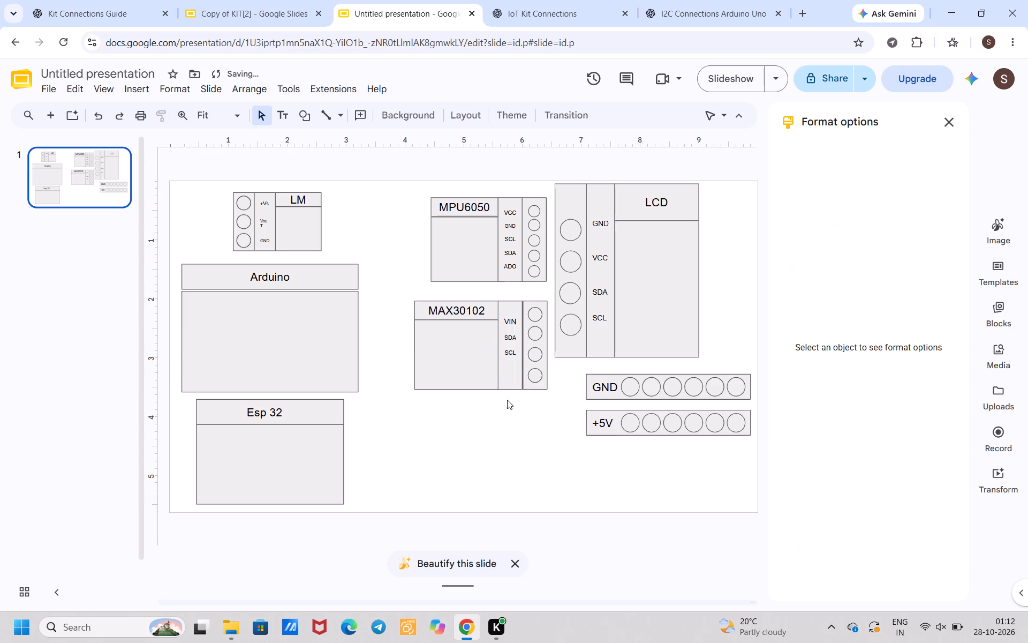
Enter GND below SCL in the inner MAX30102 column and reduce its text size to fit on one line.
click(512, 368)
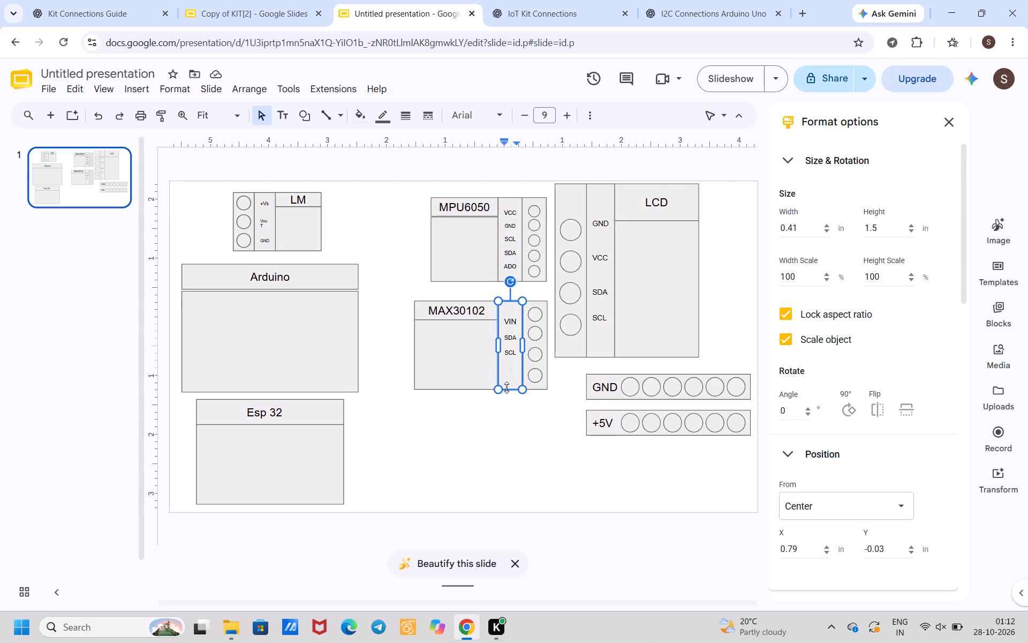
key(d)
key(BackSpace)
text(GND)
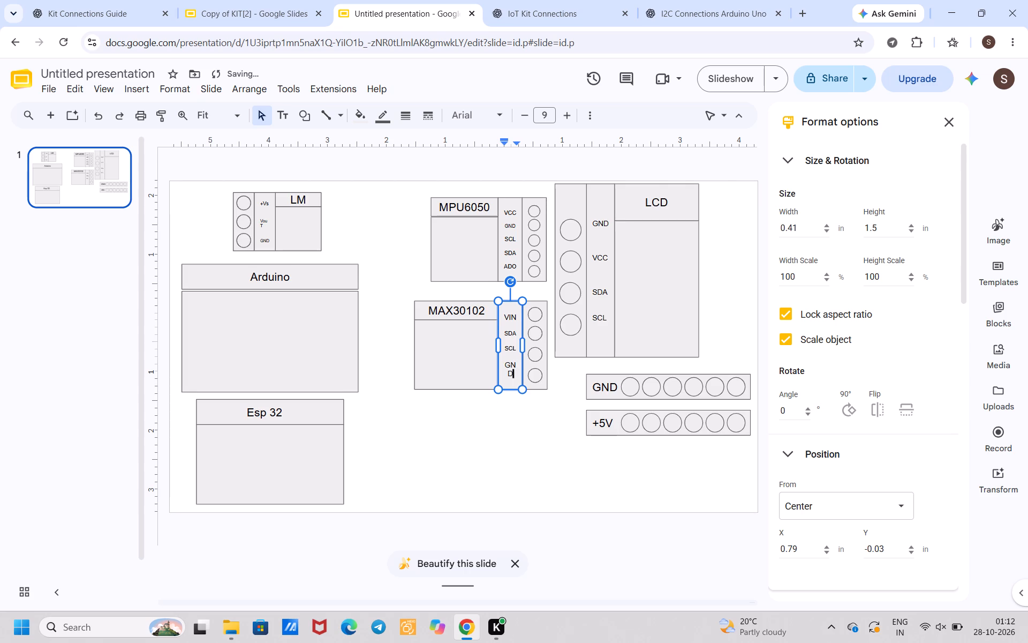
drag(504, 363, 509, 381)
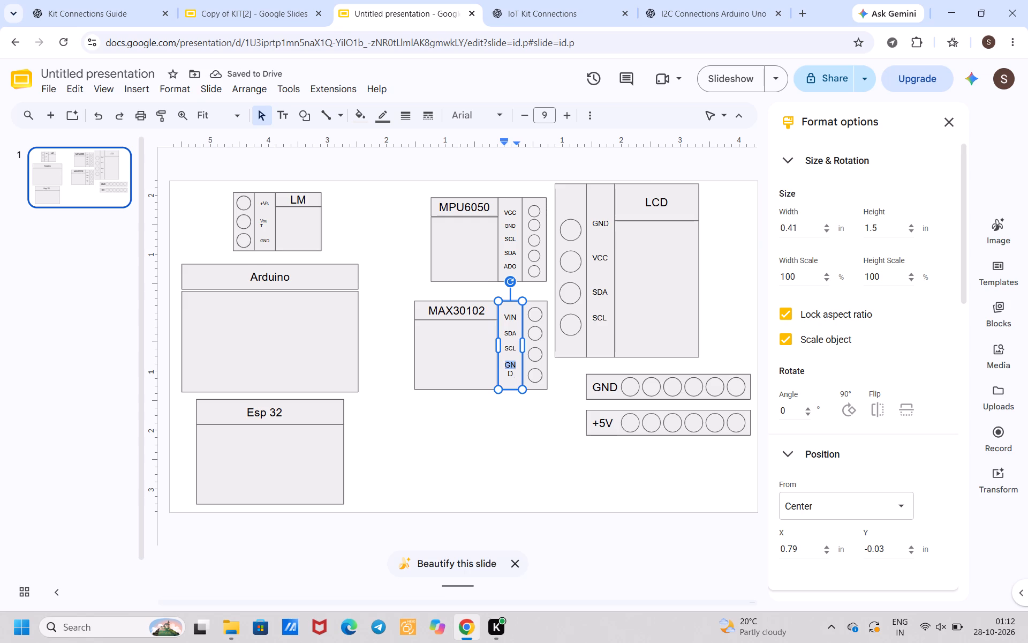
click(513, 375)
drag(503, 362, 514, 368)
drag(514, 368, 515, 372)
click(530, 117)
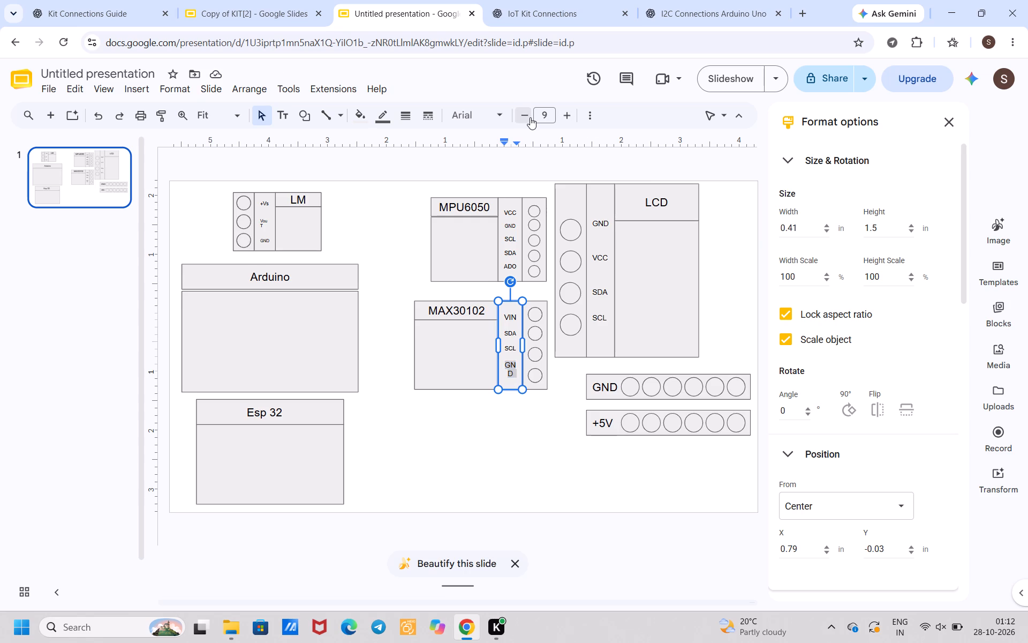
click(530, 117)
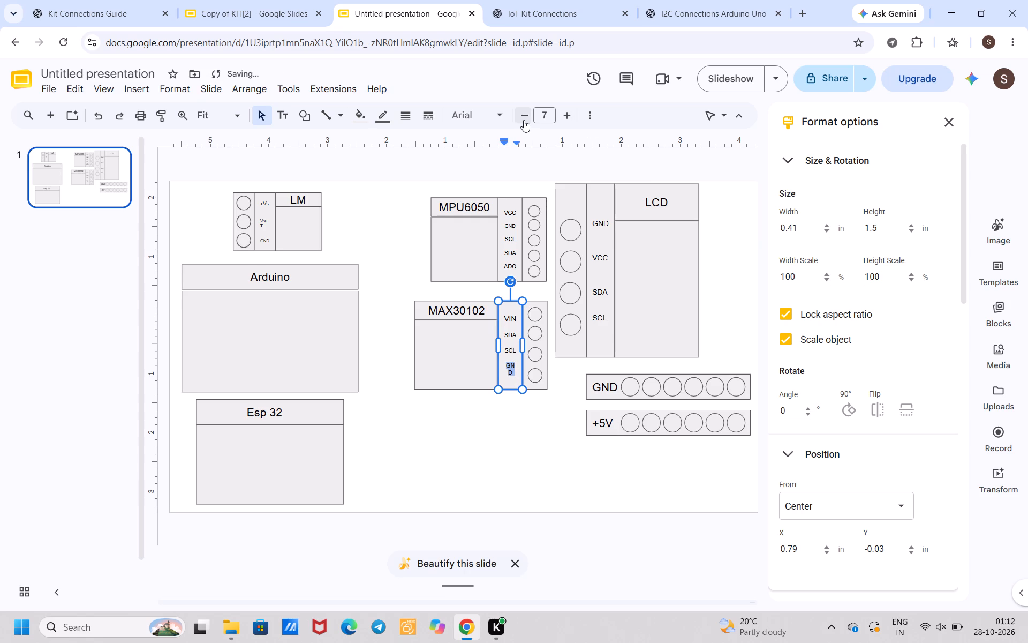
click(524, 120)
click(531, 407)
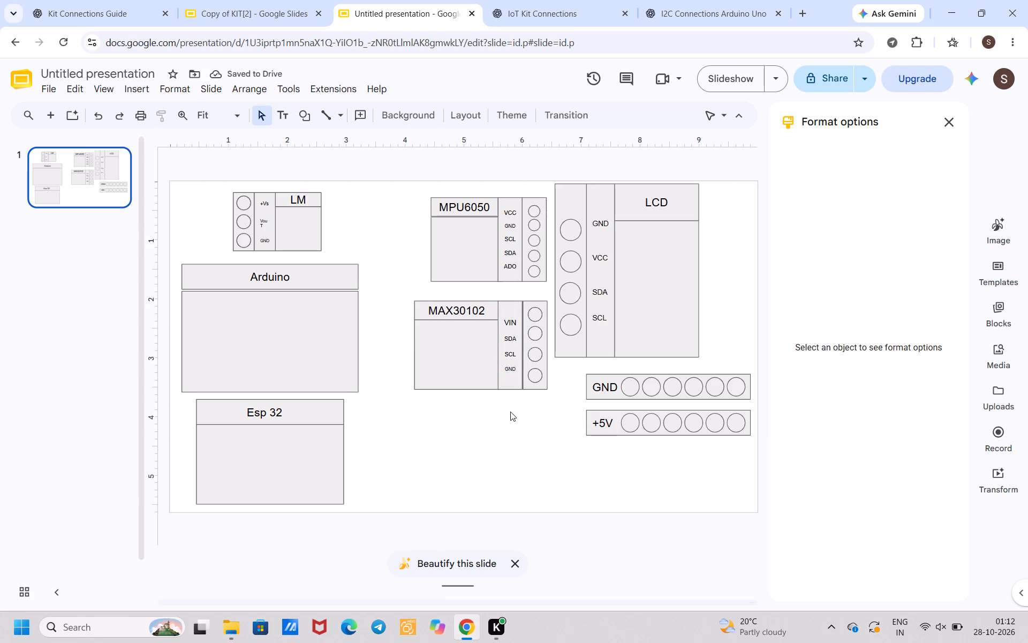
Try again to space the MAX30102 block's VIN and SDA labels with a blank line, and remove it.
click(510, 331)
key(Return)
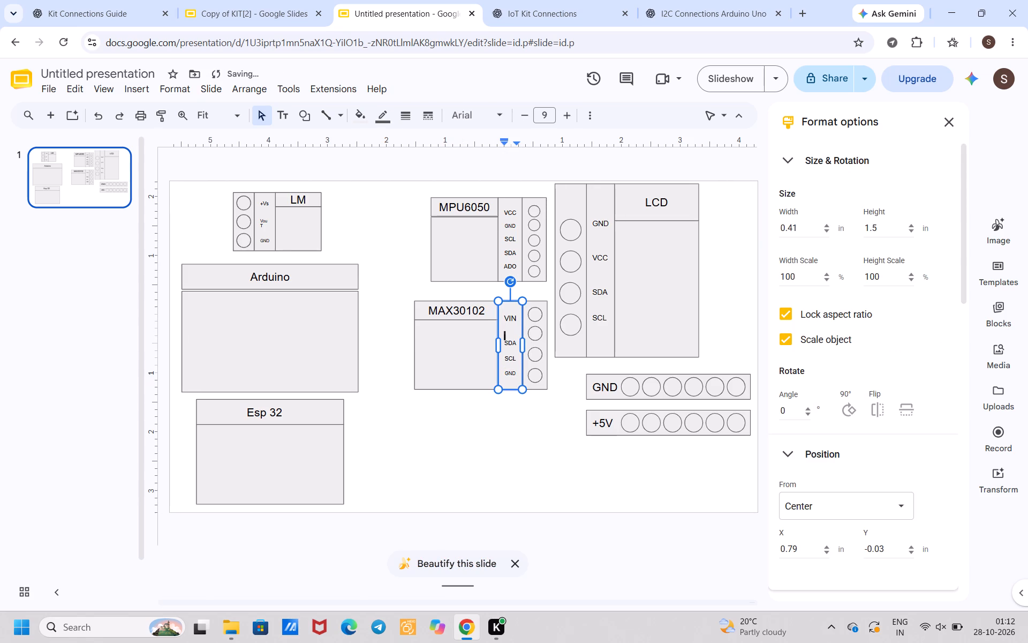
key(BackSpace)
Insert a blank line between the SCL and GND labels and another between SDA and SCL in the MAX30102 block.
click(513, 364)
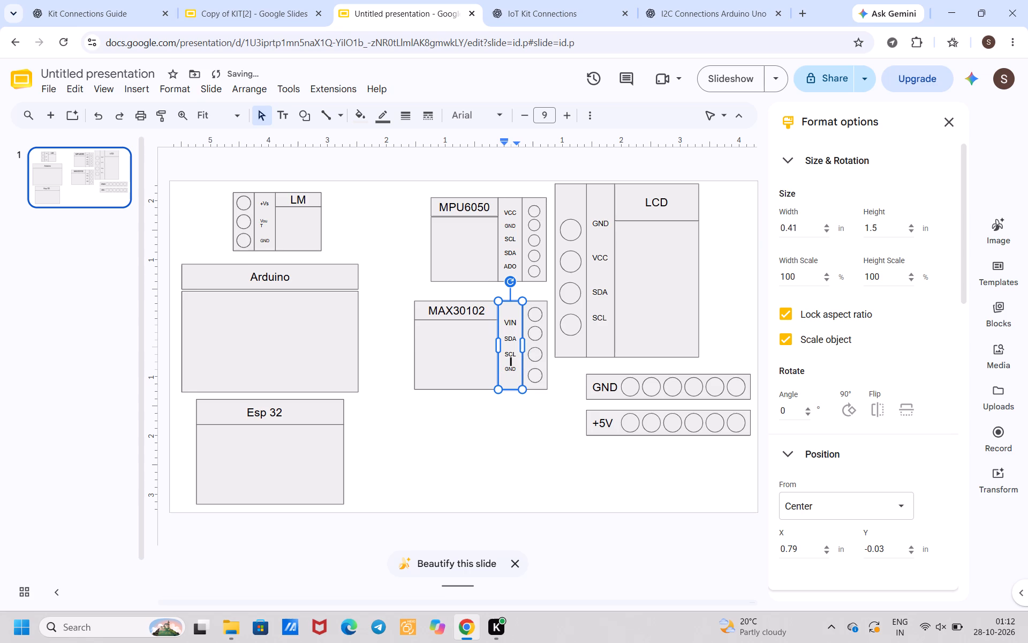
key(Return)
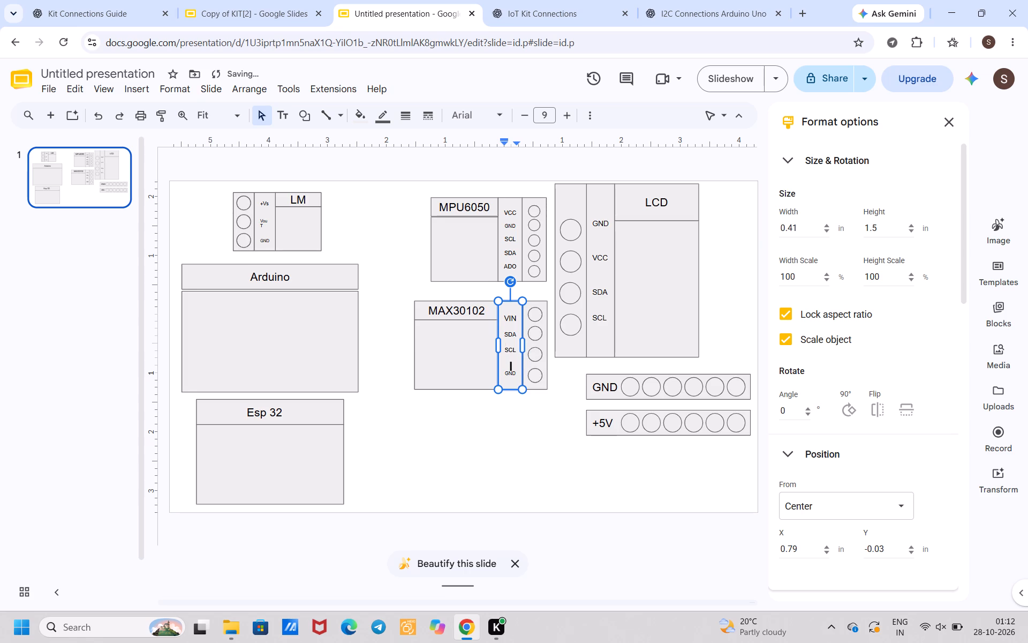
click(510, 341)
key(Return)
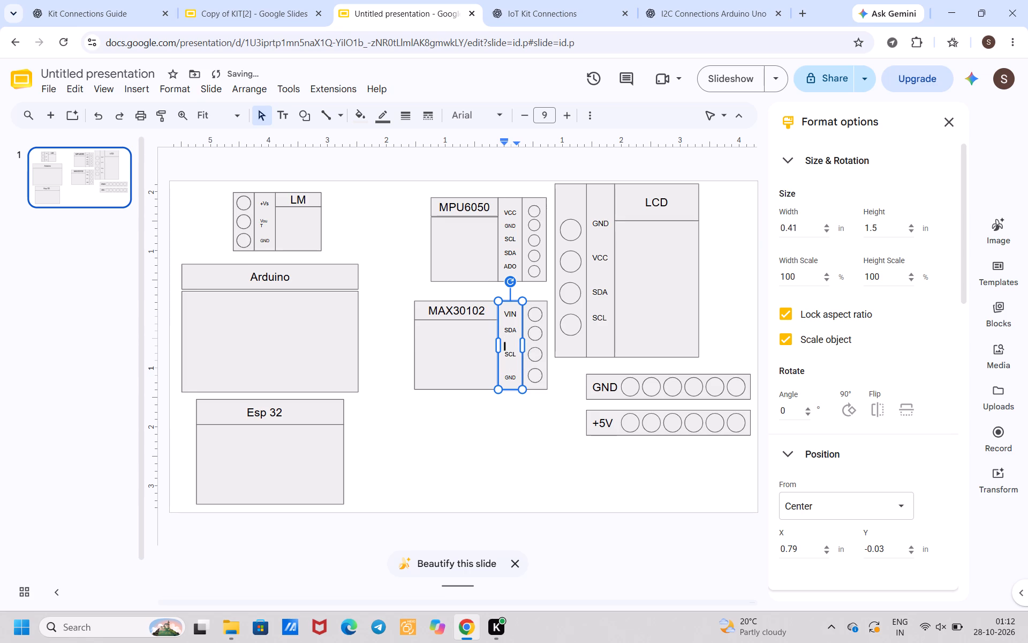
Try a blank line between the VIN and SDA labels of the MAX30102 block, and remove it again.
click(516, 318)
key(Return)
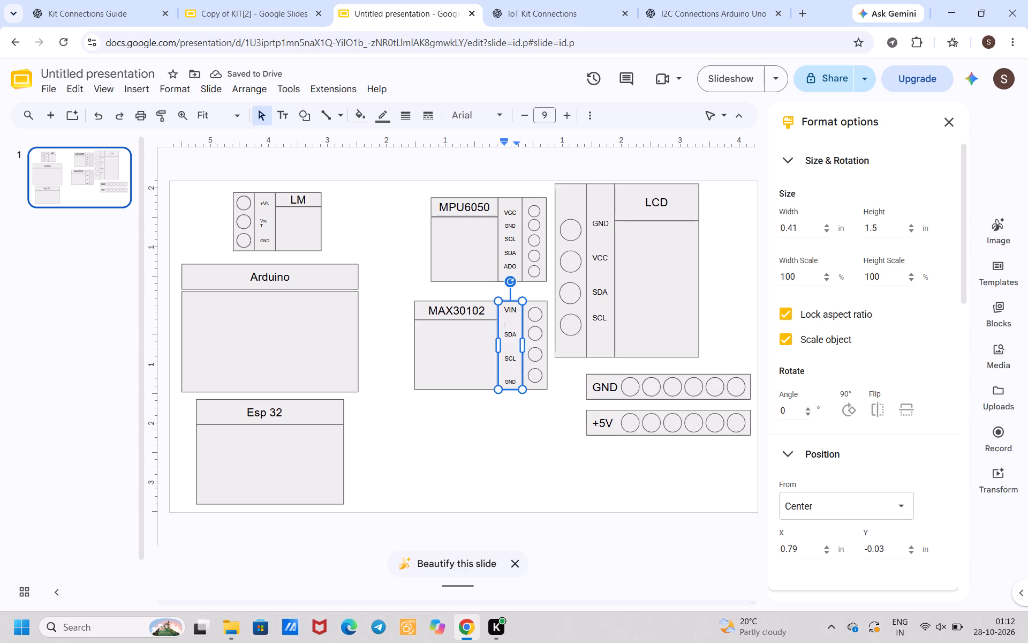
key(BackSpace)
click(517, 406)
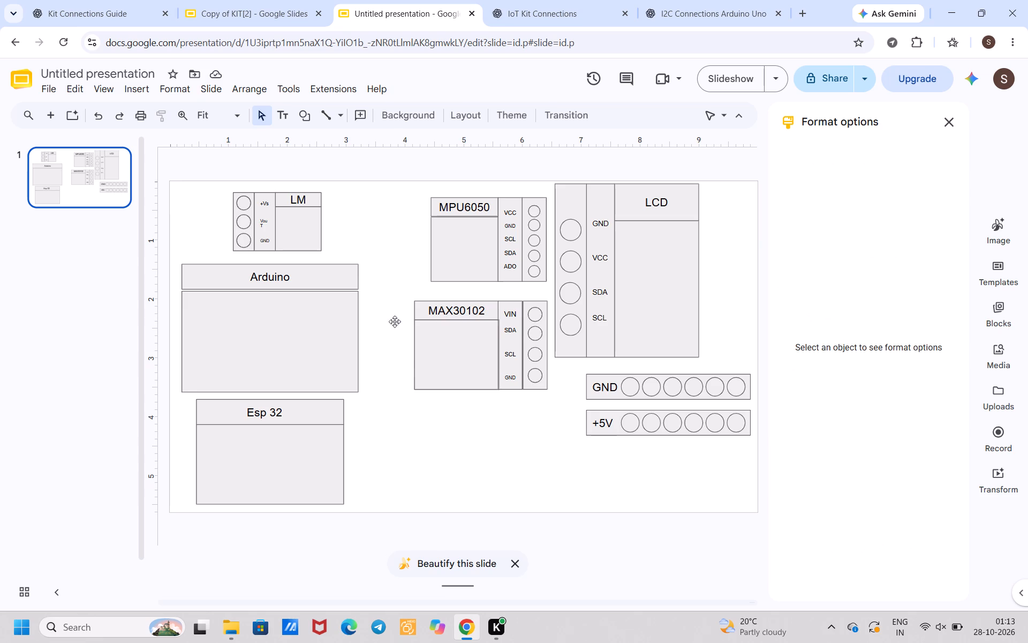
Draw a rectangle about 1.14 by 0.91 in below the MAX30102 block and move it slightly downward.
click(146, 87)
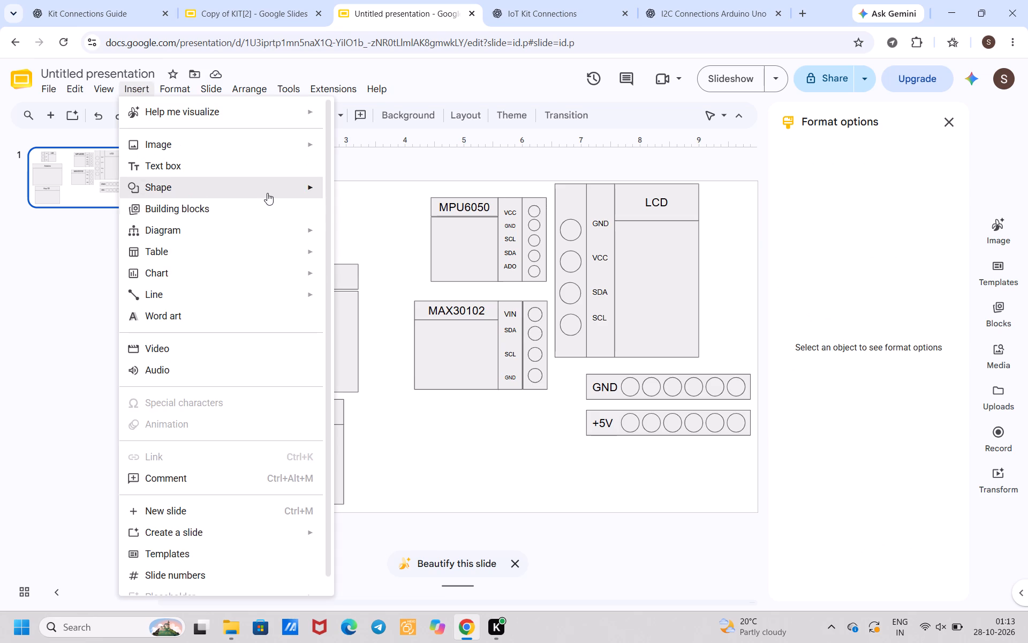
click(508, 192)
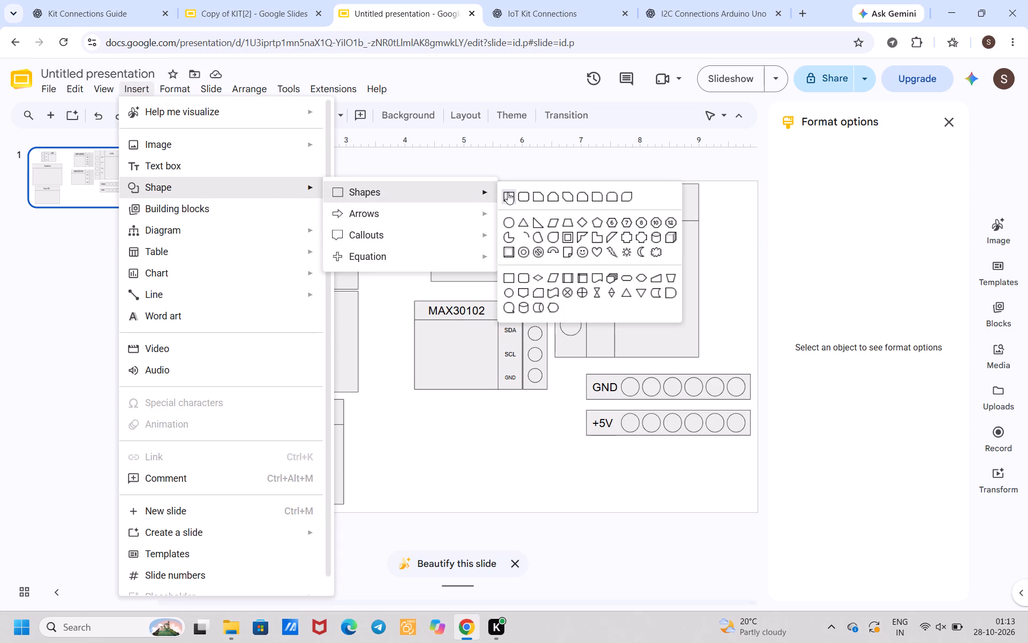
drag(426, 403, 500, 469)
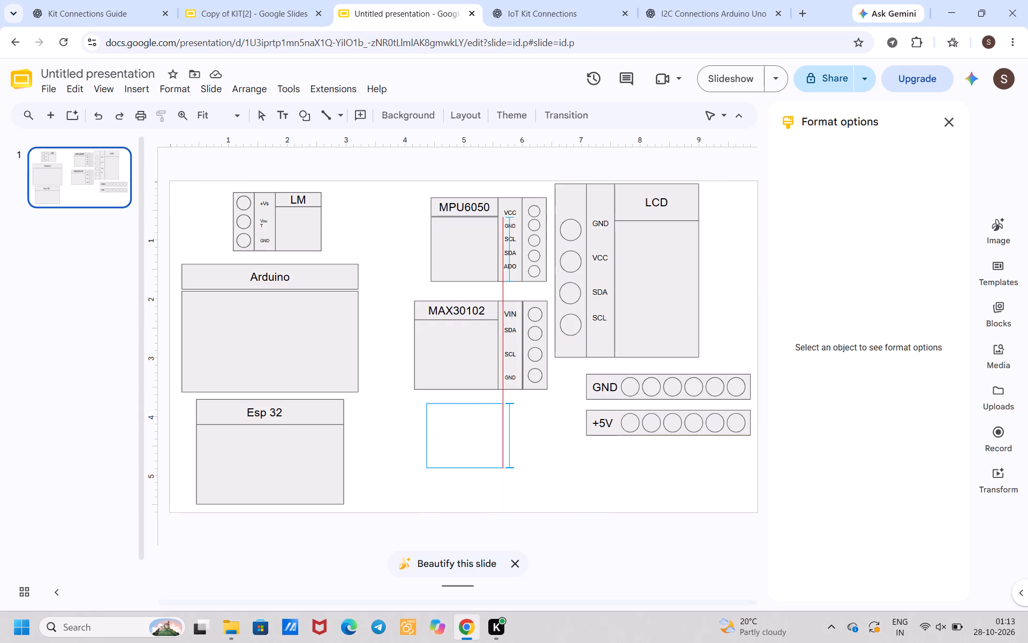
drag(500, 469, 493, 457)
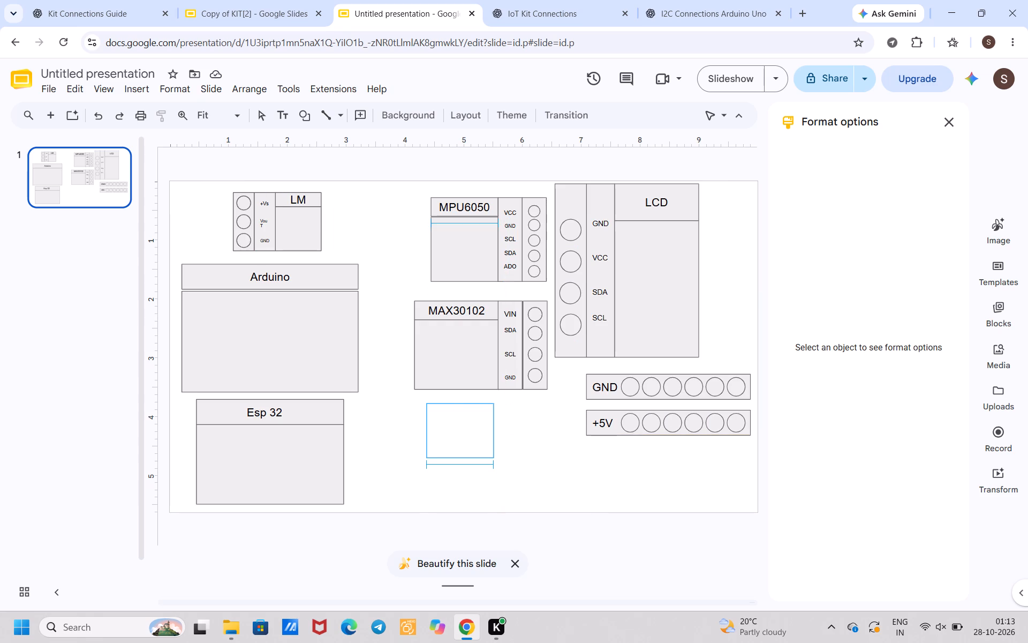
drag(493, 457, 493, 457)
click(471, 488)
click(462, 434)
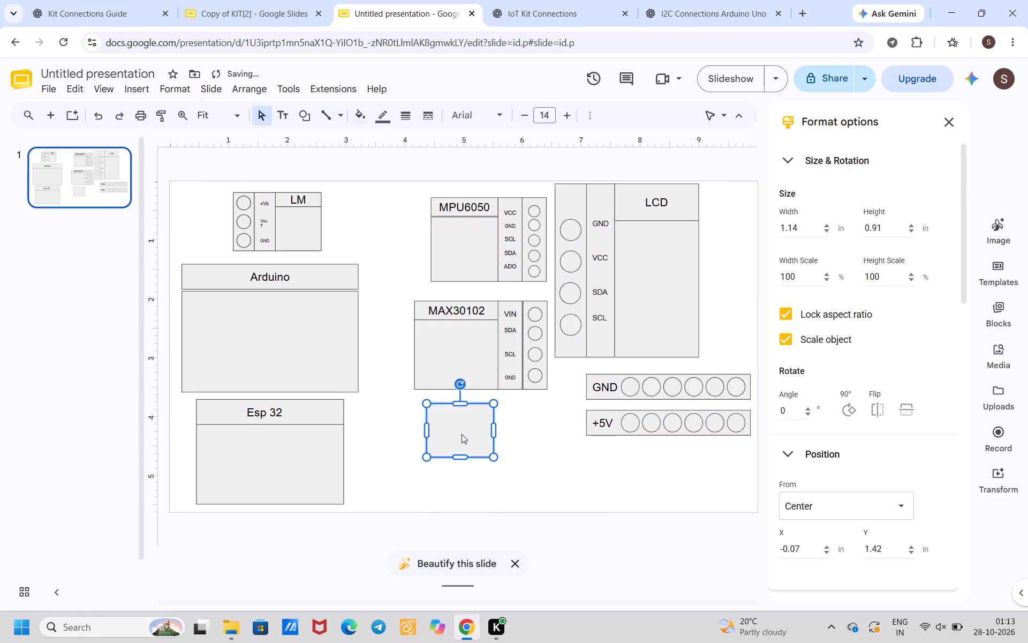
drag(462, 434, 462, 445)
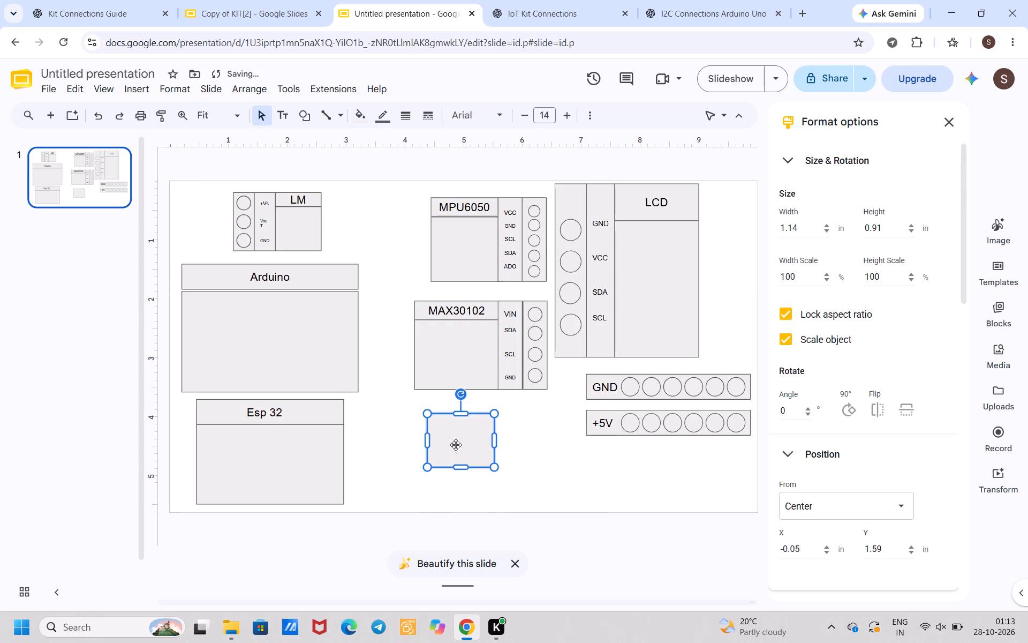
click(415, 453)
Draw a header rectangle about 1.14 by 0.36 in along the top edge of the new rectangle below MAX30102.
click(128, 79)
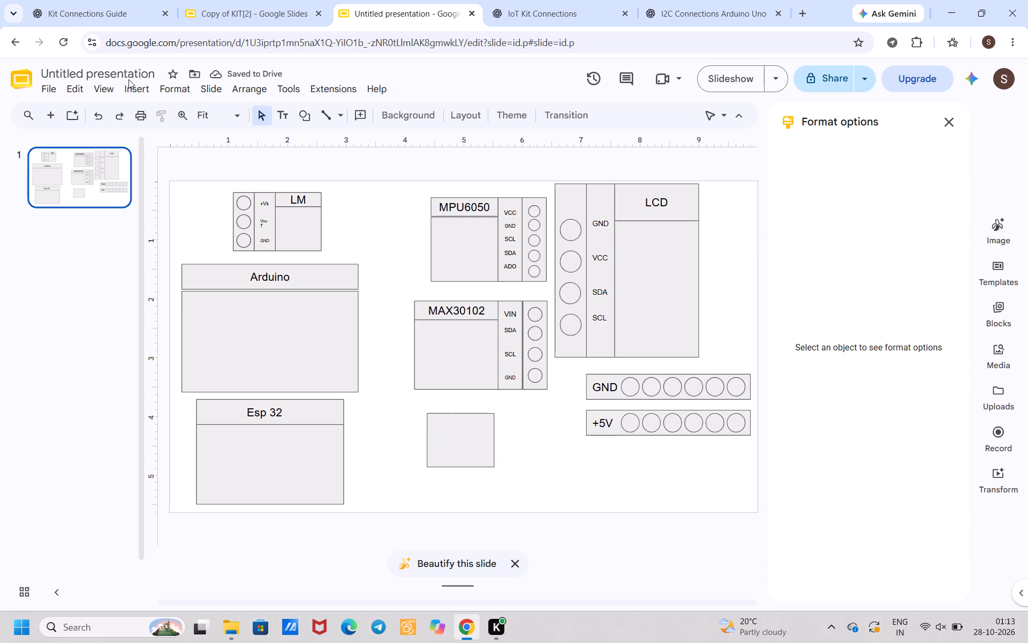
click(128, 88)
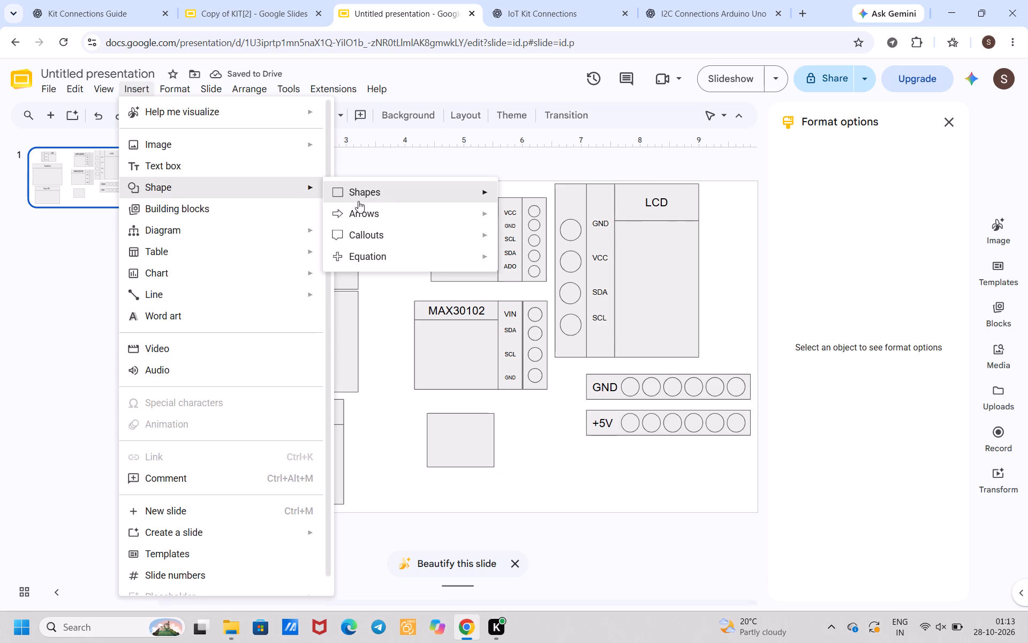
click(515, 193)
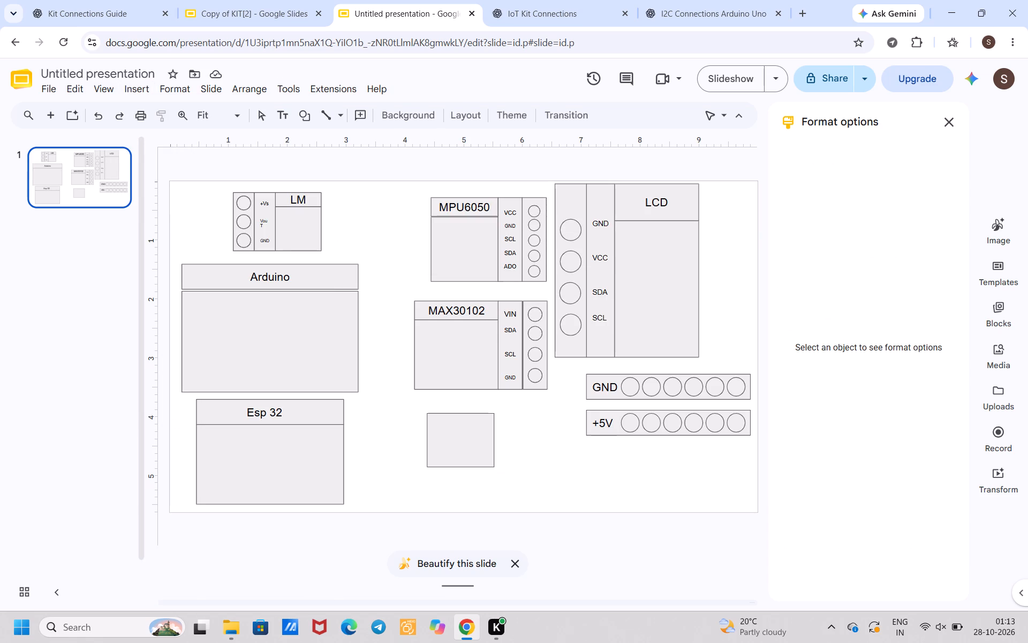
drag(426, 391, 494, 413)
click(520, 461)
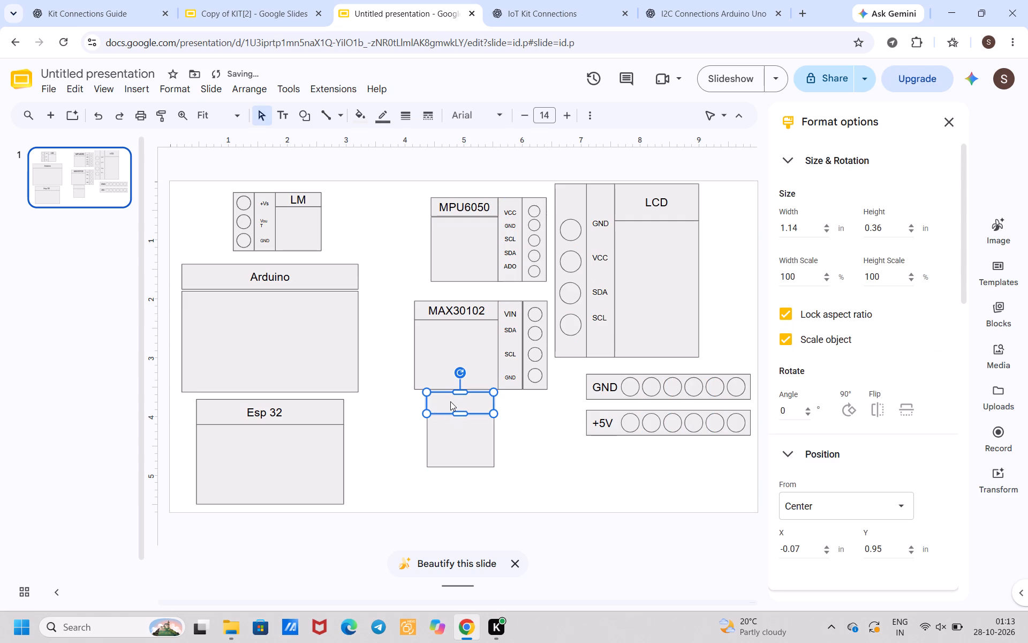
Label the new header rectangle SOS.
click(450, 401)
click(450, 401)
double_click(450, 401)
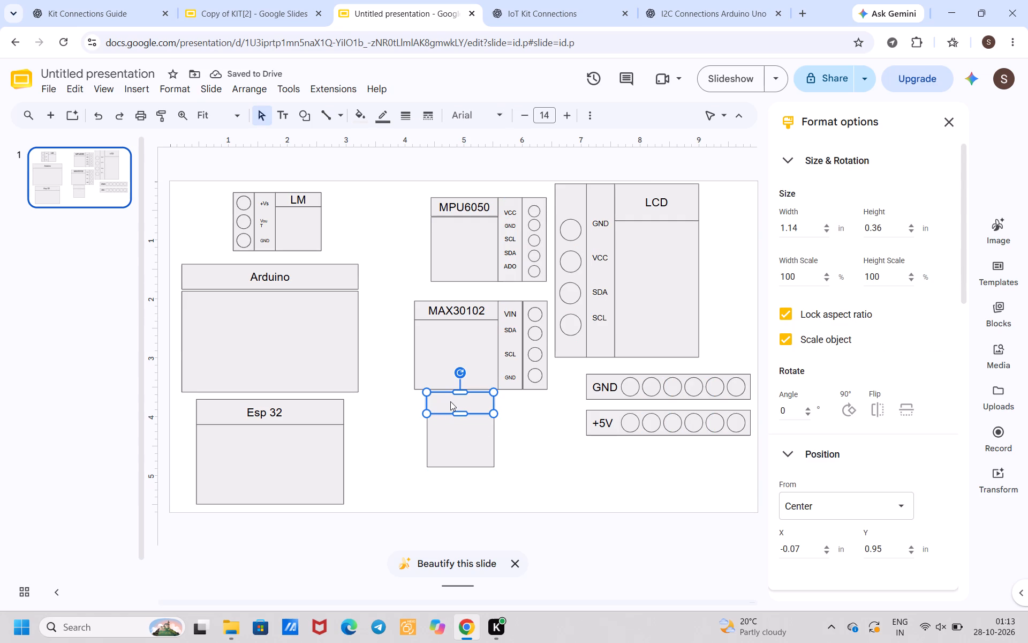
text(SOS)
click(516, 495)
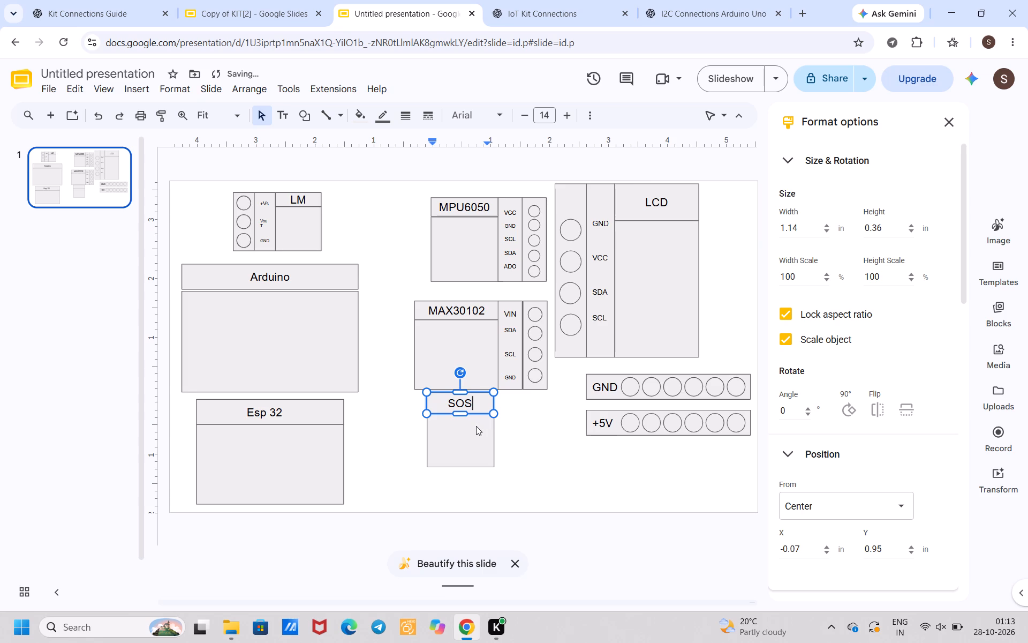
Narrow the SOS block's body slightly and lower its top edge, and narrow the header to match at about 1.08 in wide.
click(476, 428)
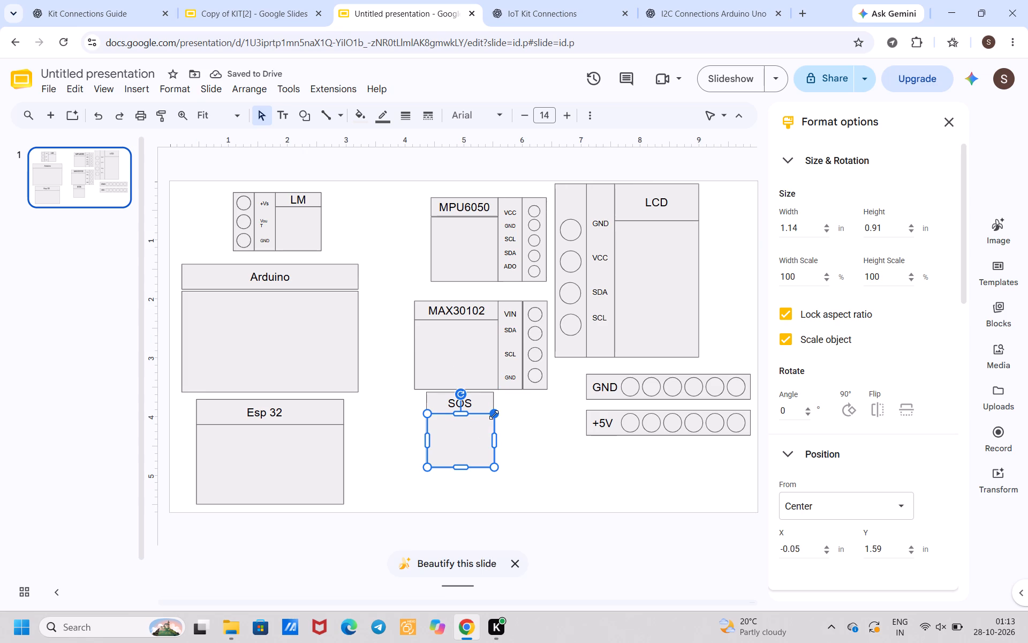
click(494, 415)
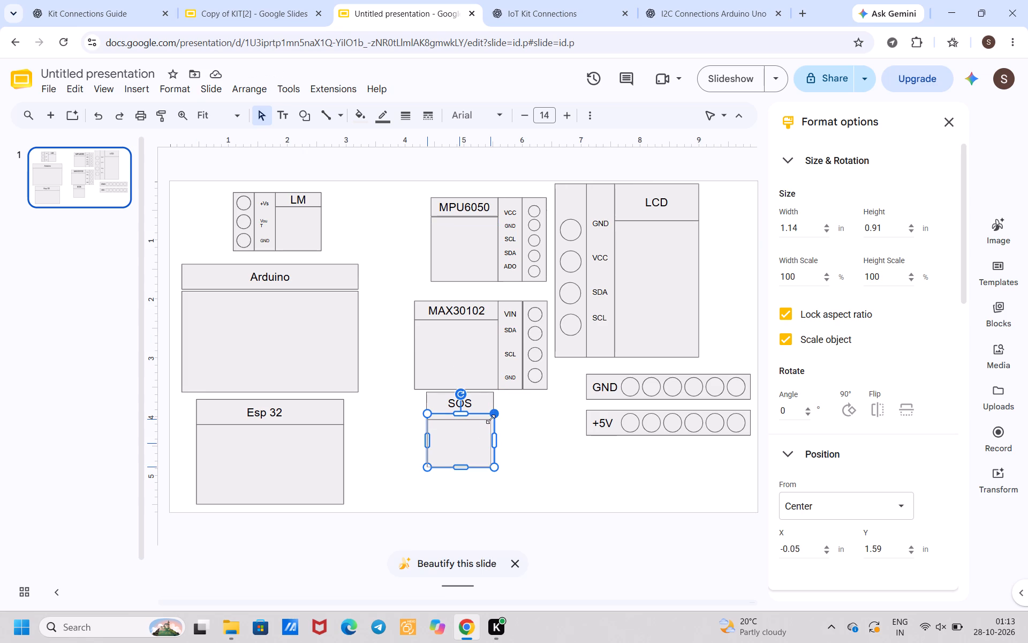
click(527, 442)
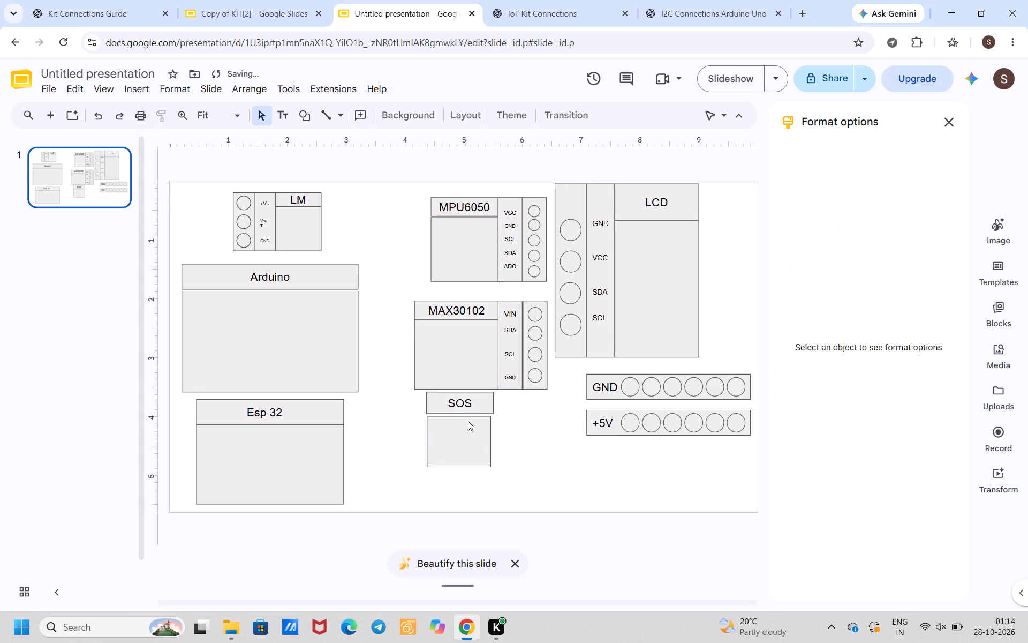
click(475, 406)
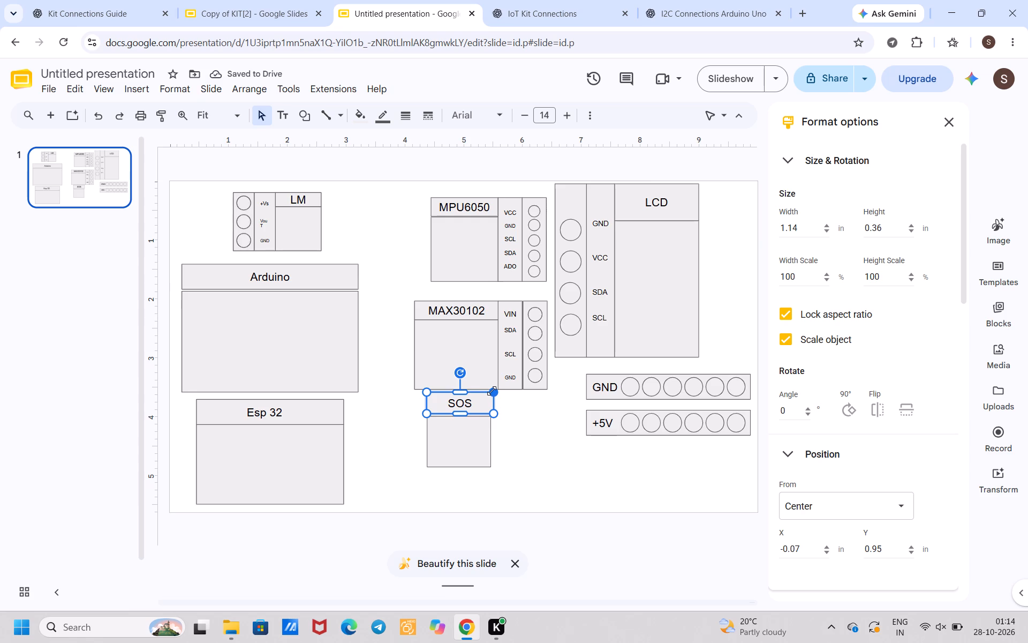
click(492, 391)
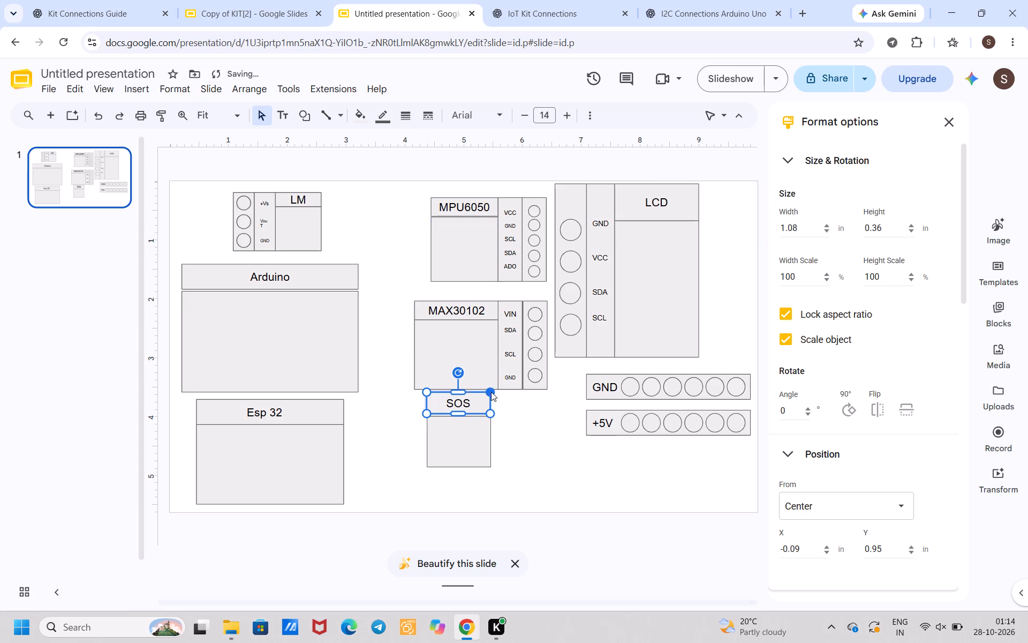
click(509, 412)
Move the SOS header so it lines up with the body's sides and sits flush on its top edge.
click(436, 405)
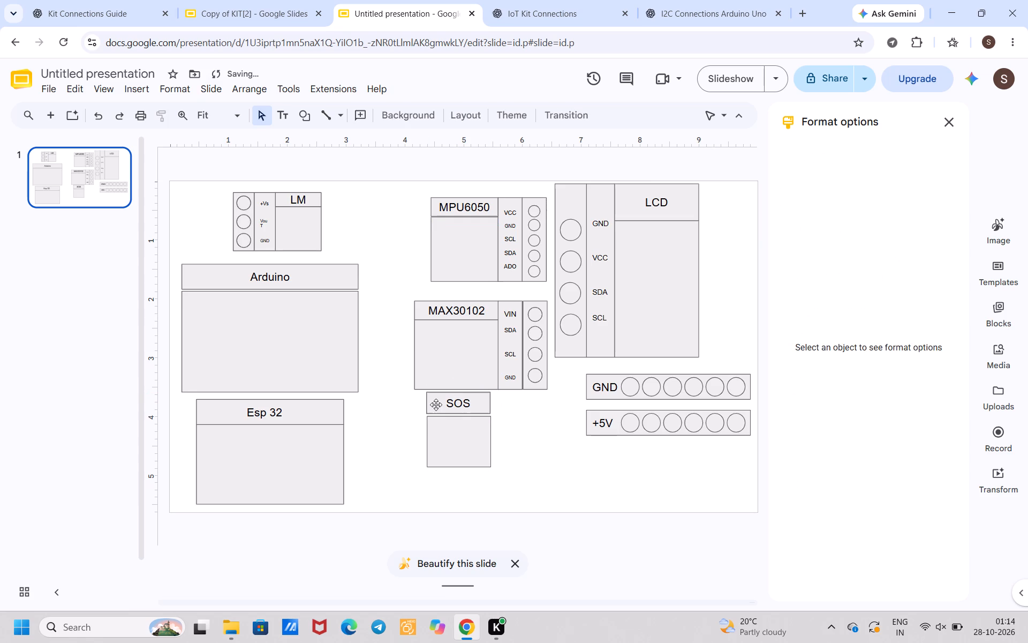
click(436, 405)
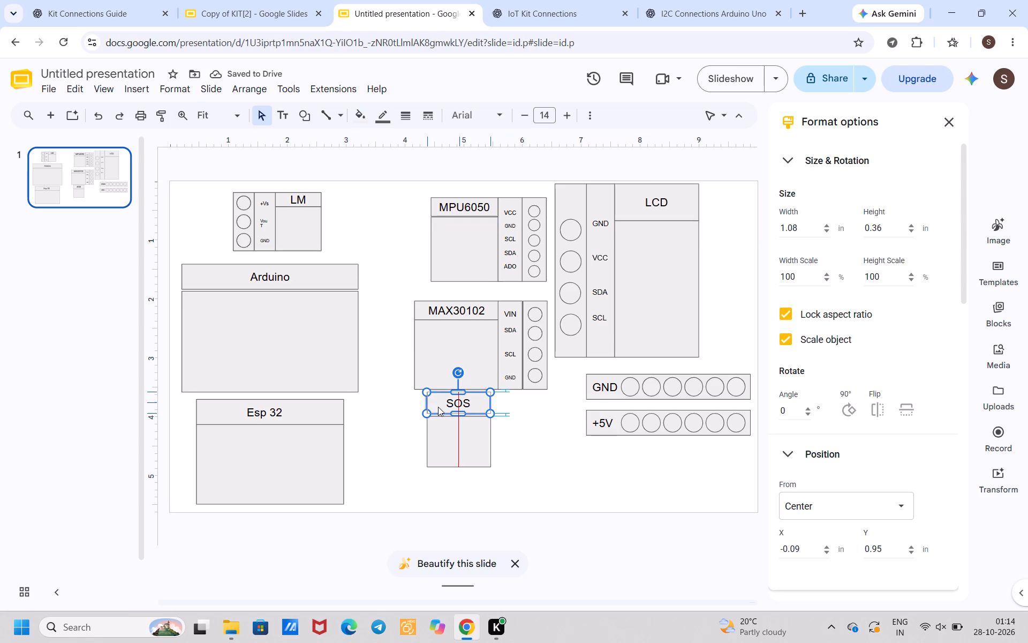
drag(541, 421, 509, 409)
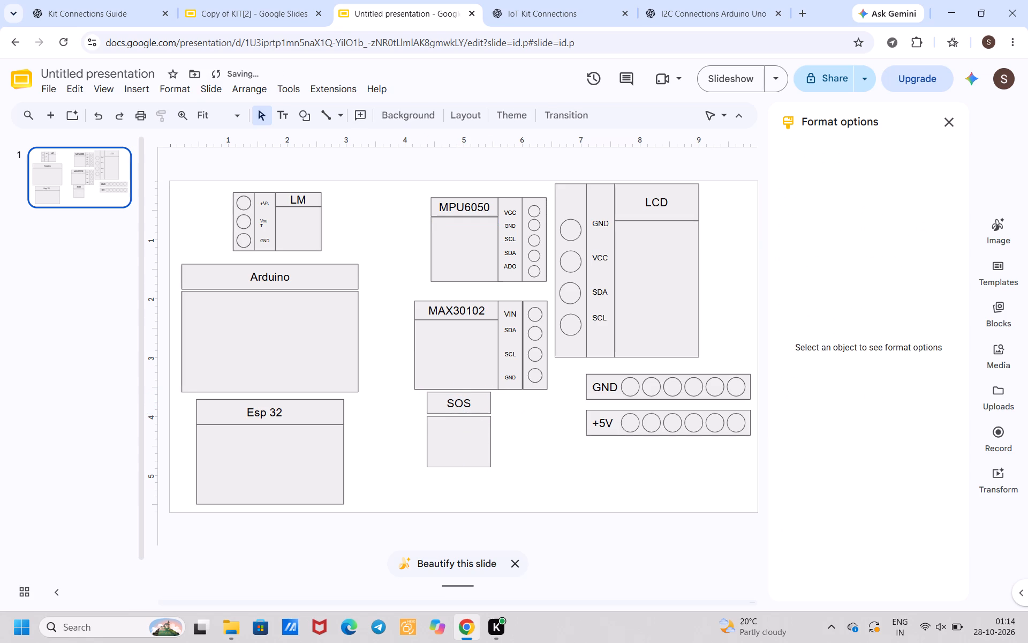
drag(509, 409, 485, 405)
click(485, 405)
click(485, 405)
click(509, 411)
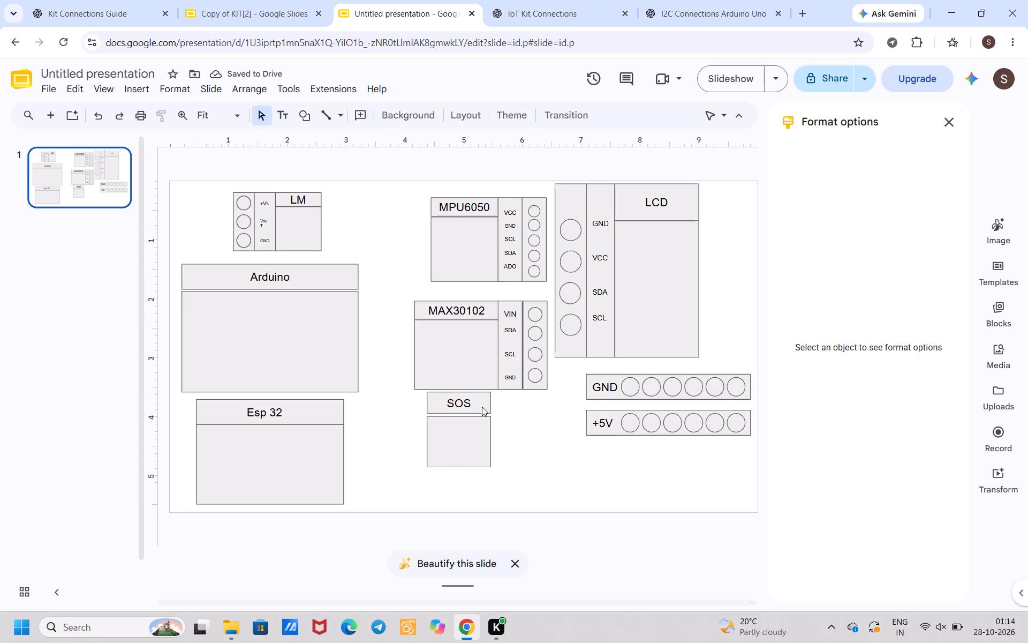
click(477, 403)
click(477, 403)
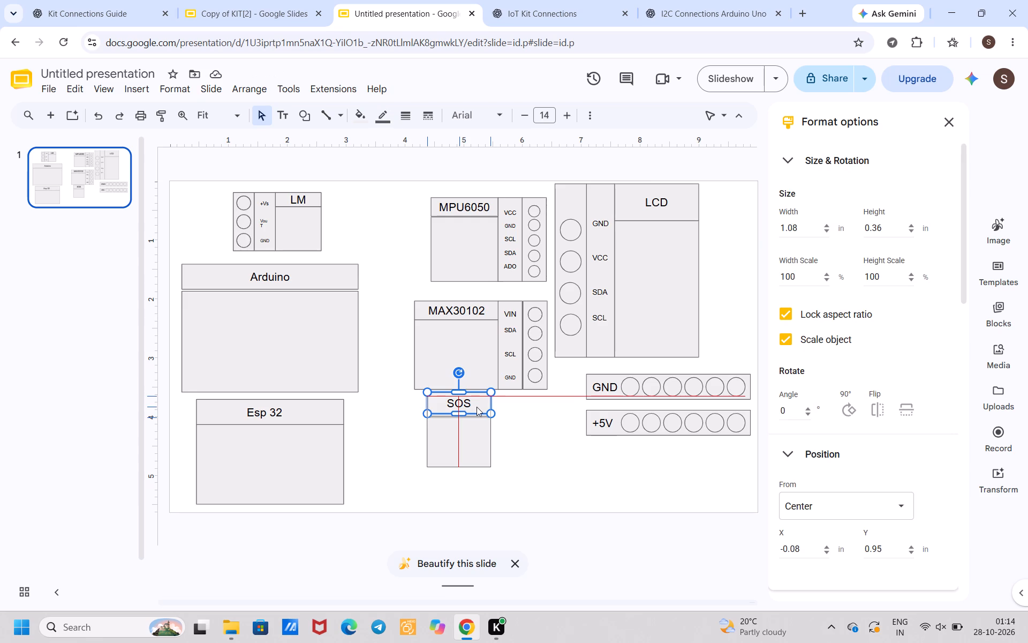
click(518, 439)
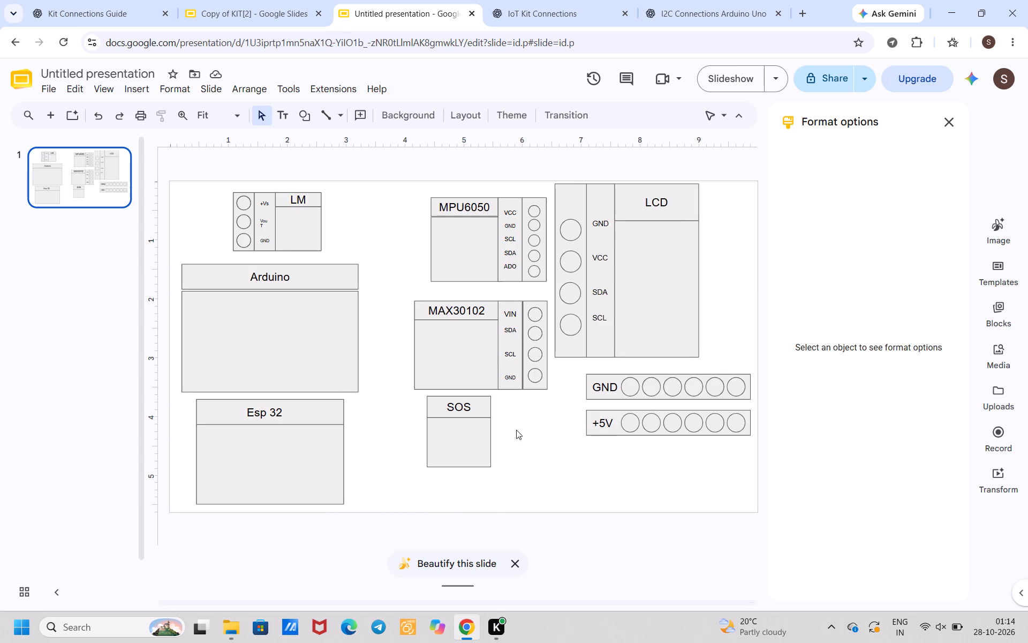
click(573, 0)
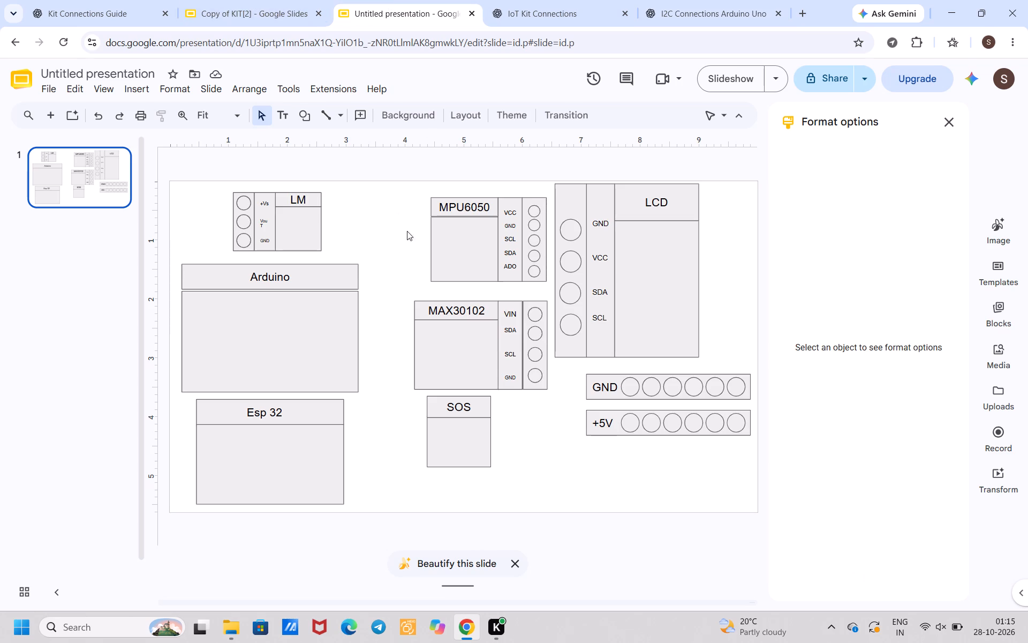
click(142, 83)
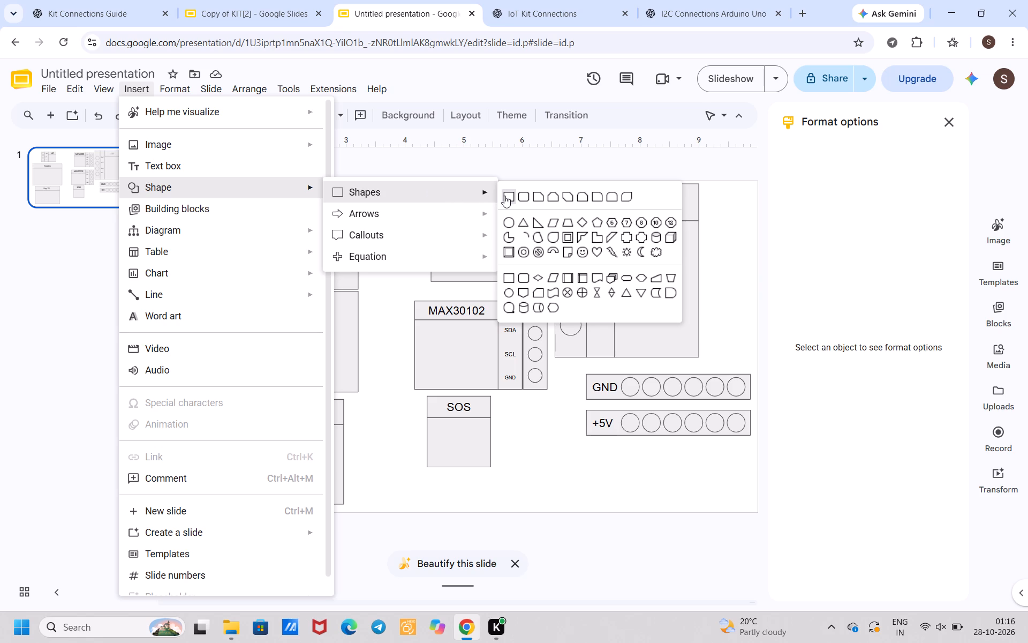
click(504, 196)
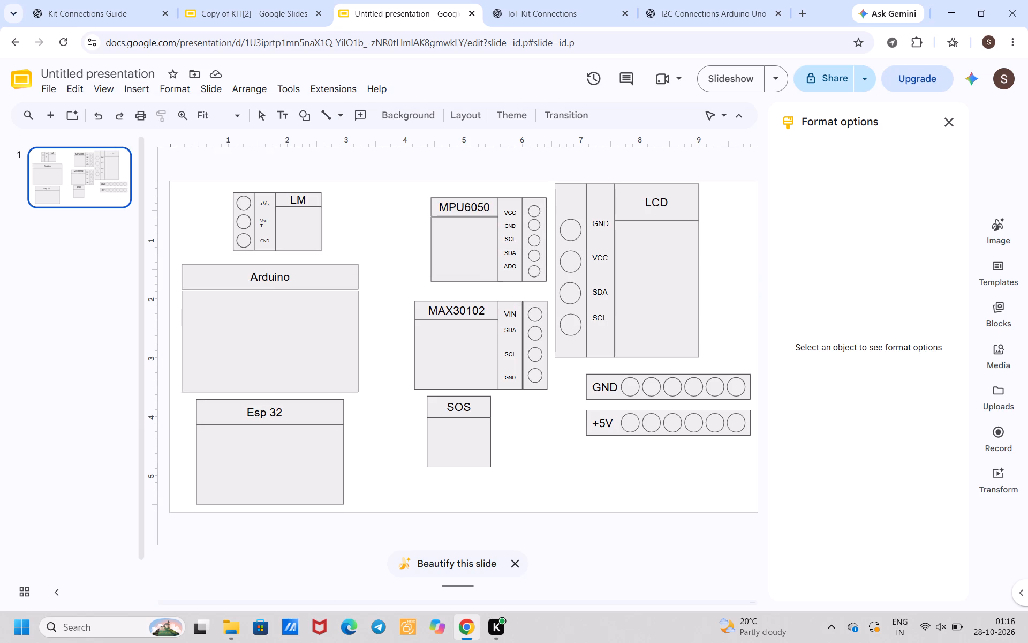
drag(531, 391, 635, 493)
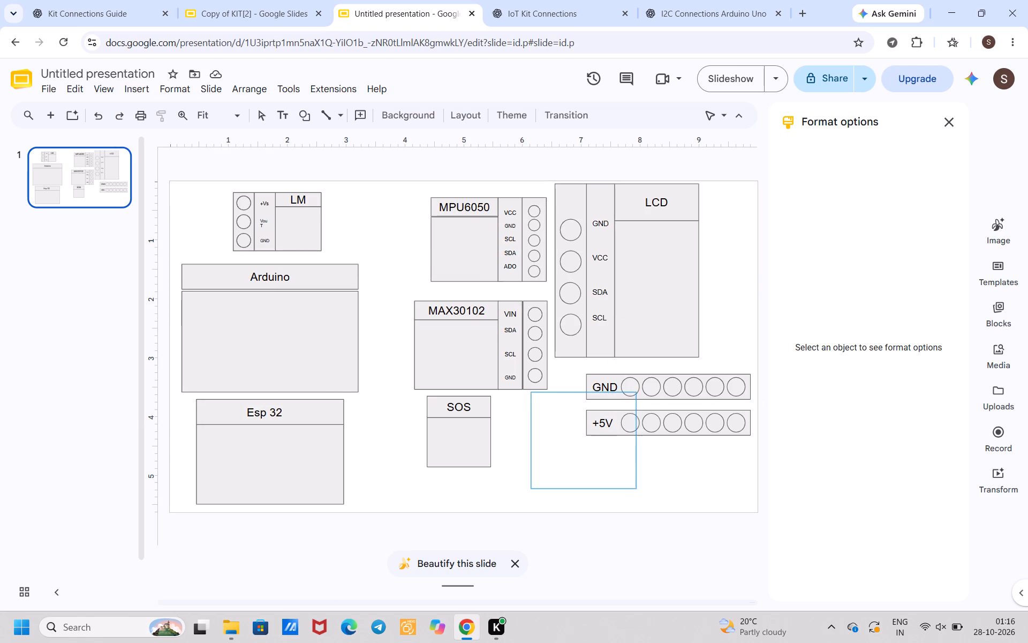
drag(635, 493, 648, 503)
click(682, 504)
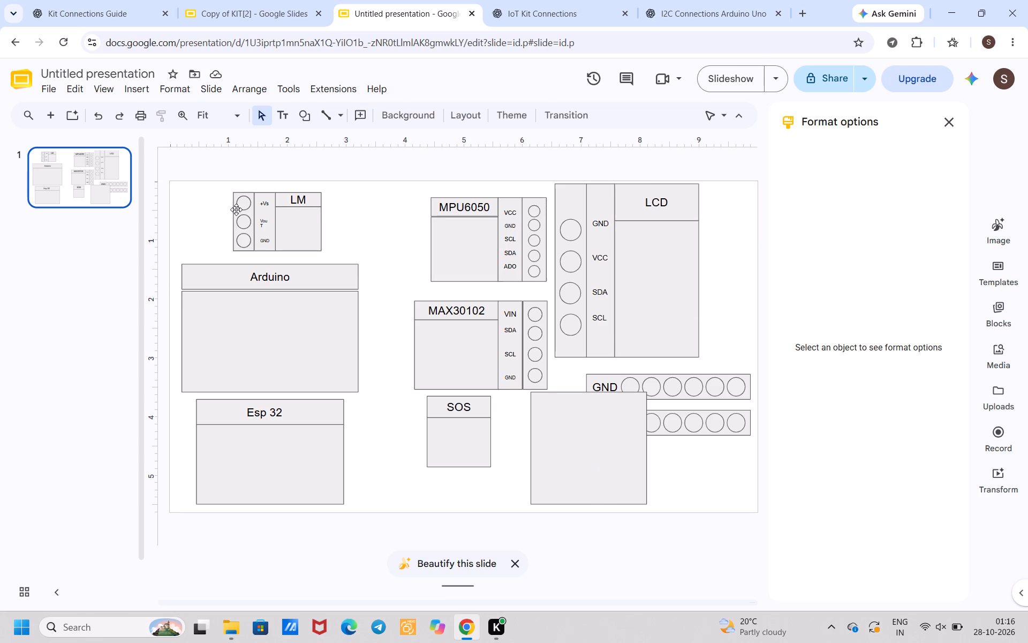
Move the LM block's outer pin strip left, away from its labels, to above the left end of the Arduino block.
drag(236, 210, 190, 210)
click(267, 212)
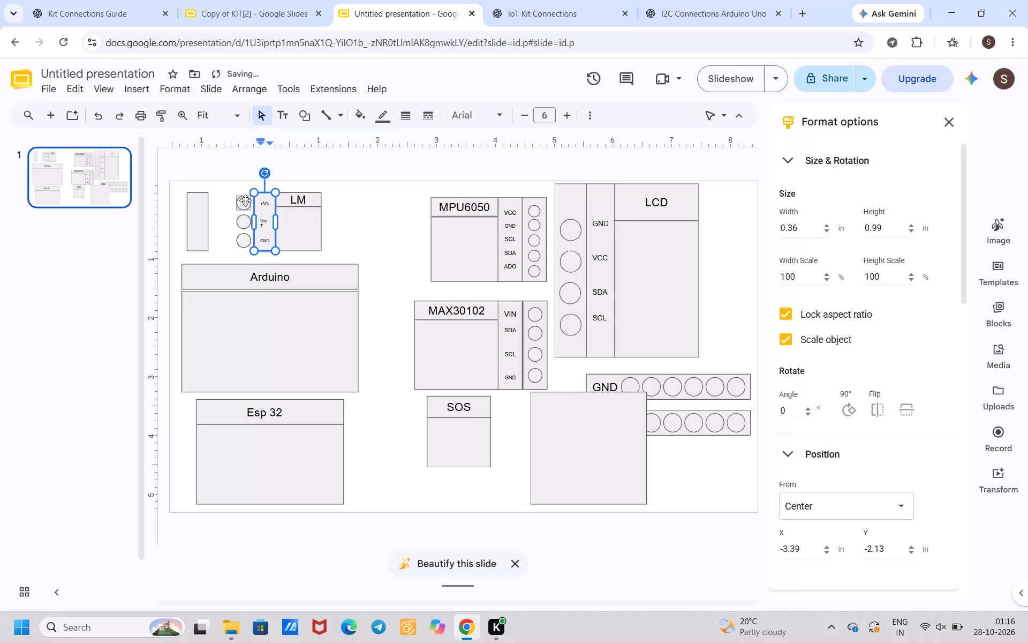
Move the three LM pin circles one by one into the relocated pin strip, keeping them stacked and centred.
click(245, 200)
drag(245, 200, 196, 201)
click(211, 216)
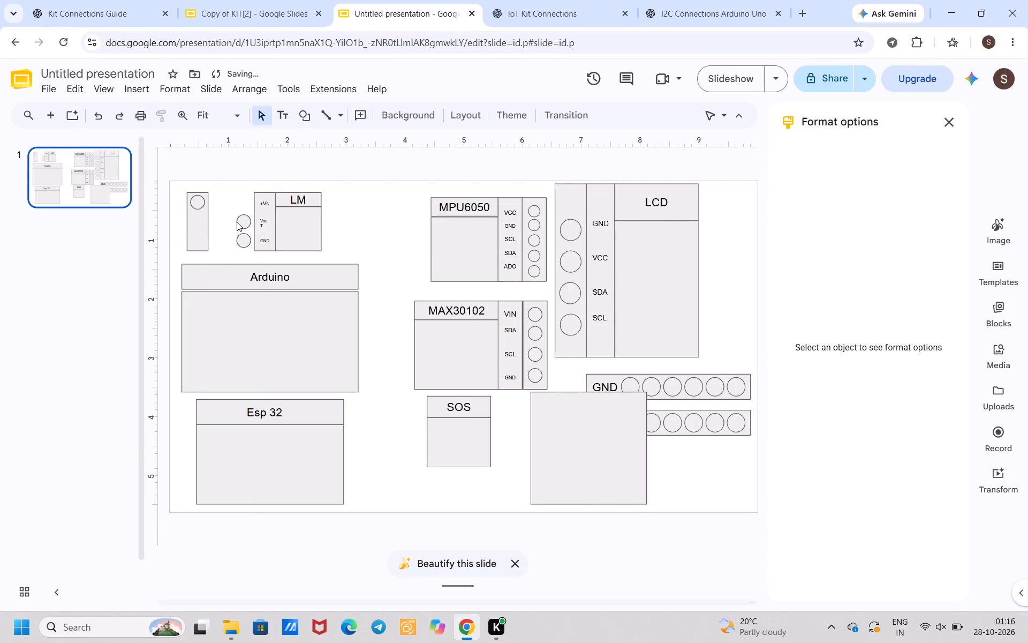
click(238, 222)
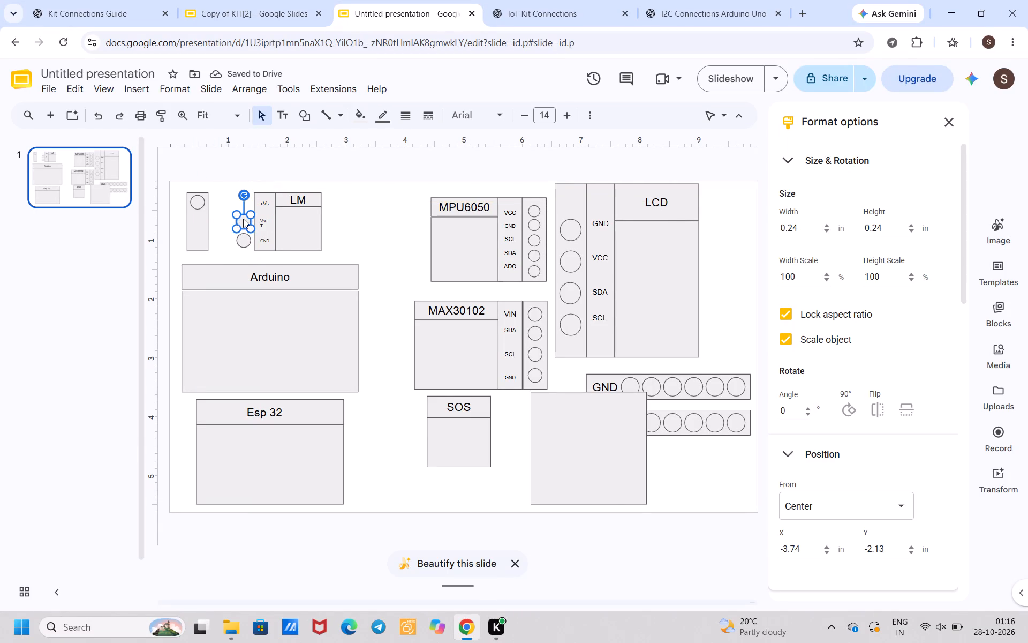
drag(245, 221, 205, 221)
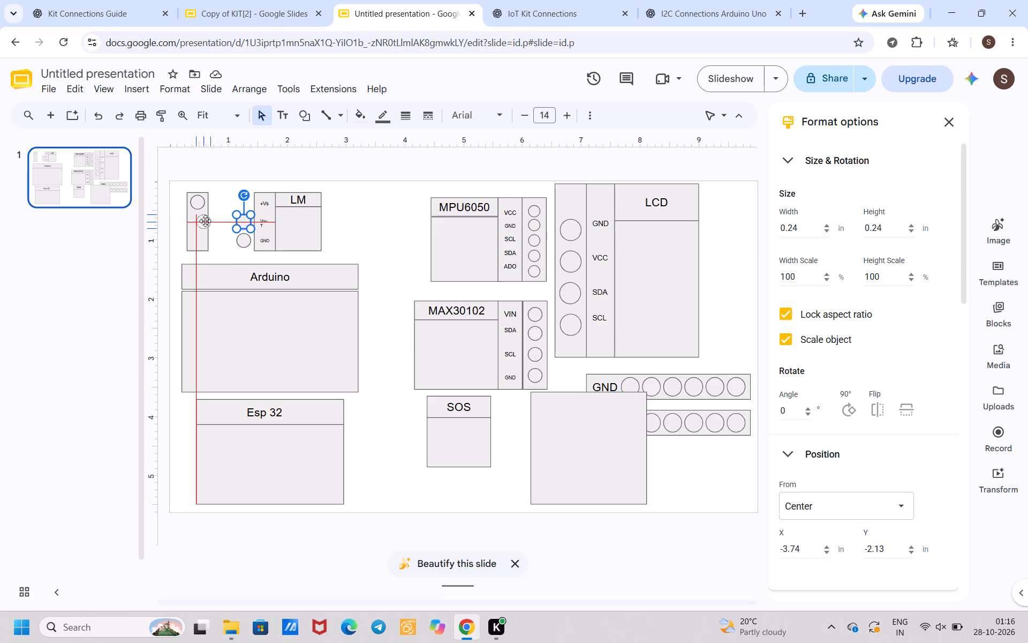
drag(205, 221, 201, 221)
drag(201, 221, 200, 219)
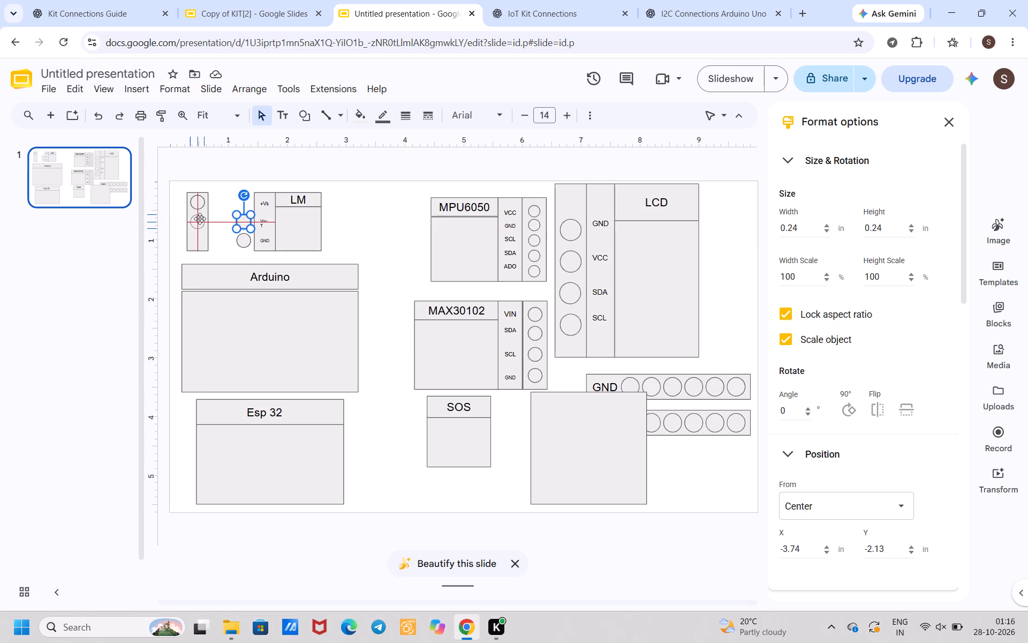
drag(200, 219, 199, 219)
click(234, 241)
click(245, 240)
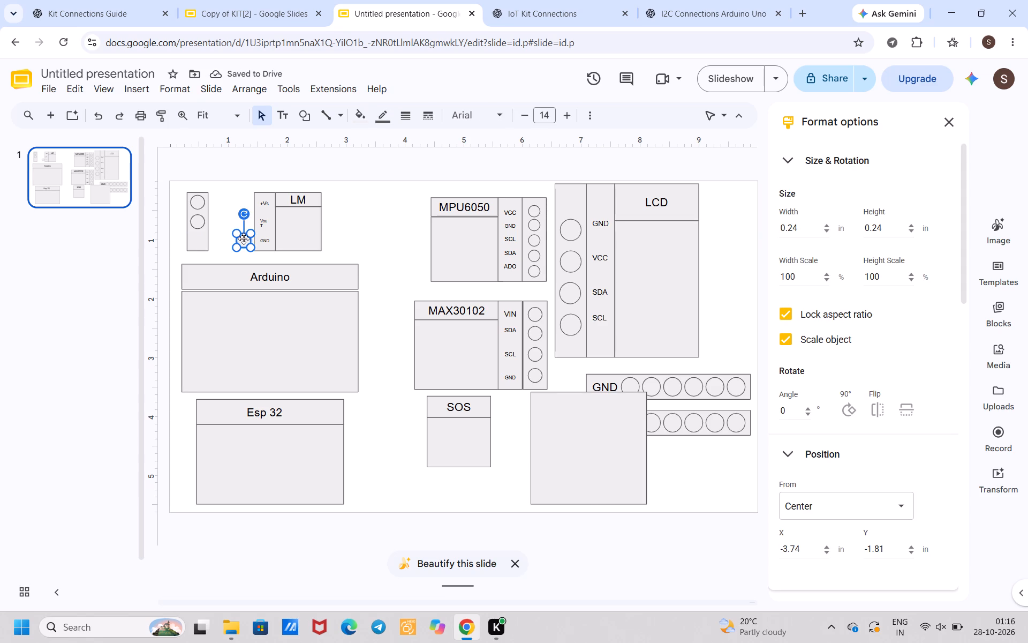
drag(244, 237, 196, 238)
click(230, 241)
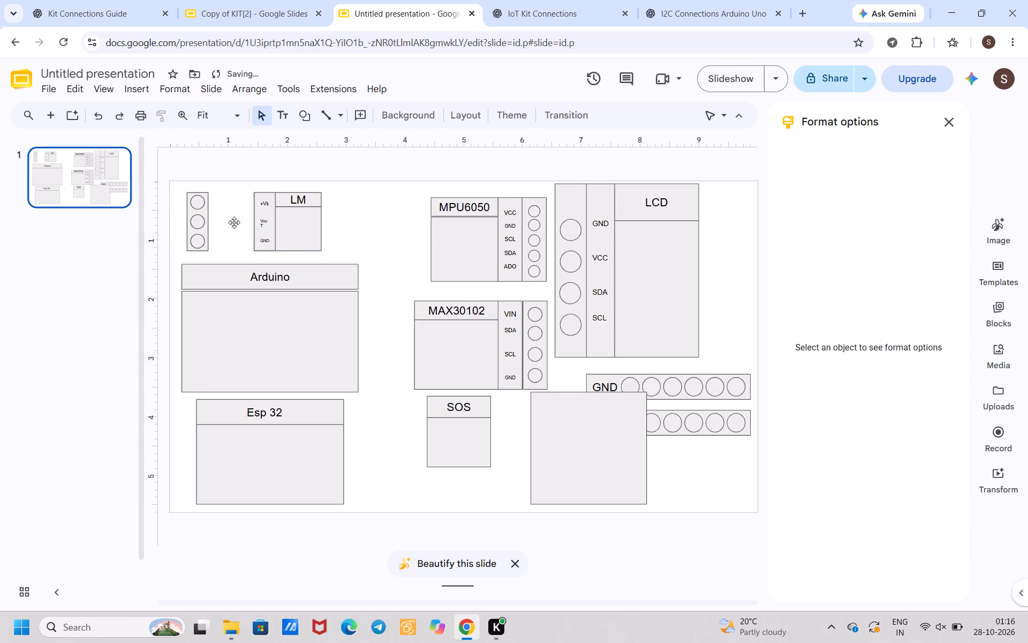
click(197, 239)
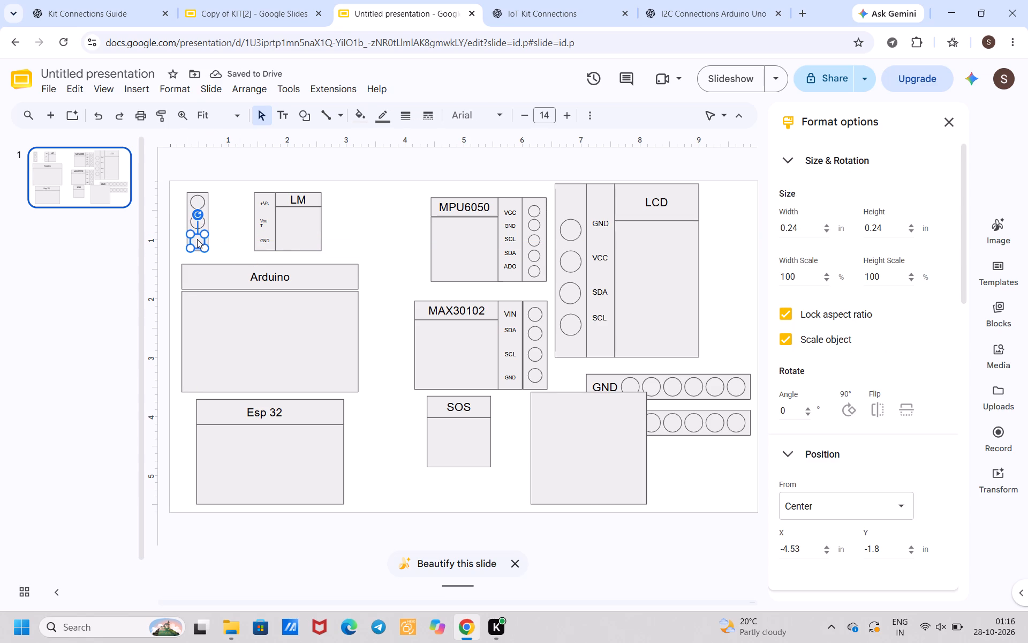
click(196, 239)
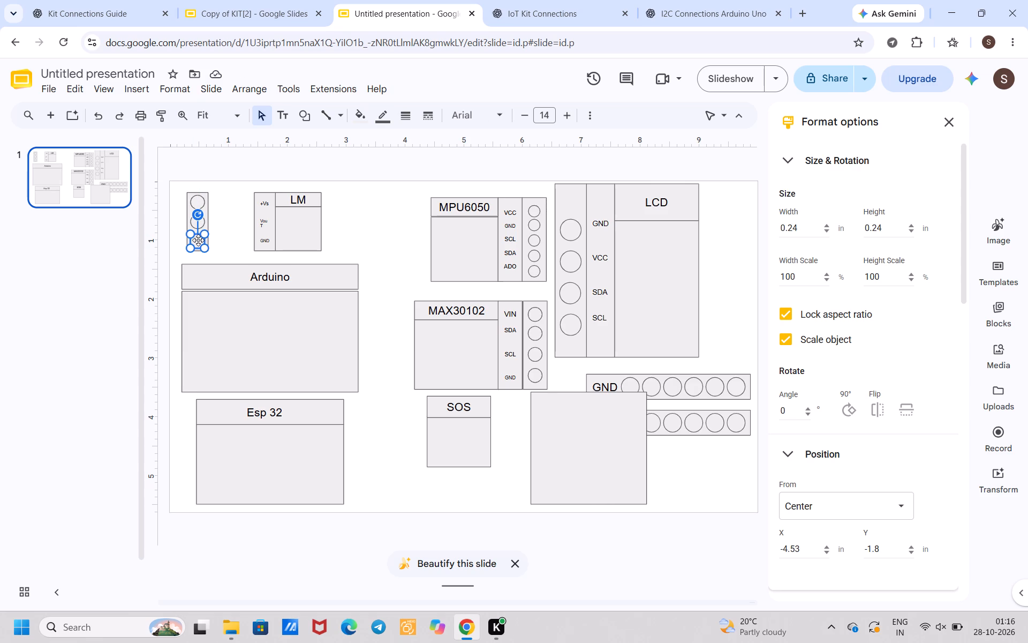
click(198, 240)
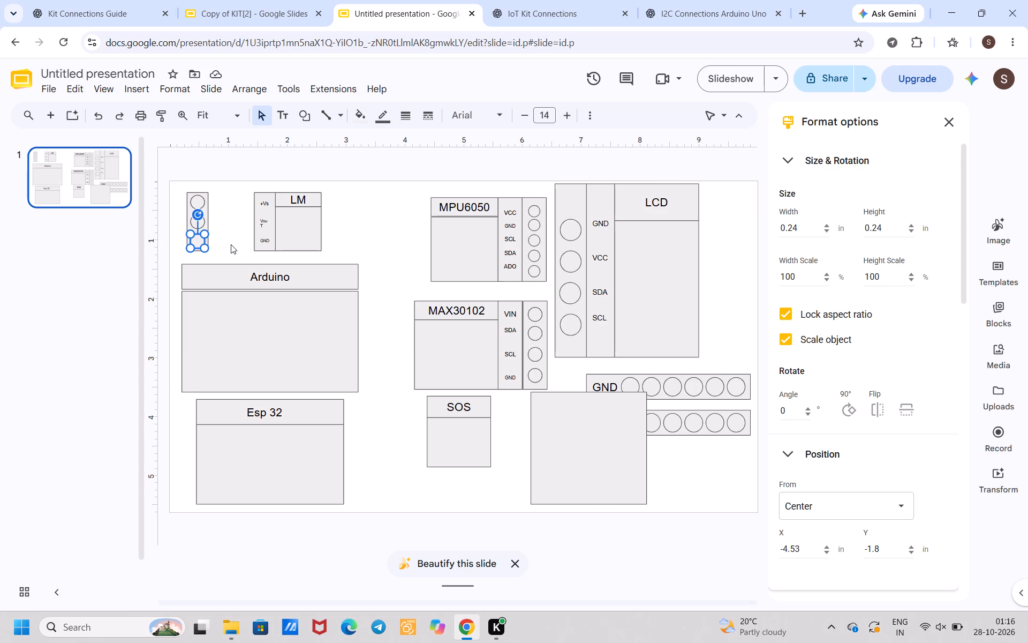
click(231, 244)
Move the LM label strip with +Vs, Vout and GND left so it adjoins the pin strip.
click(263, 222)
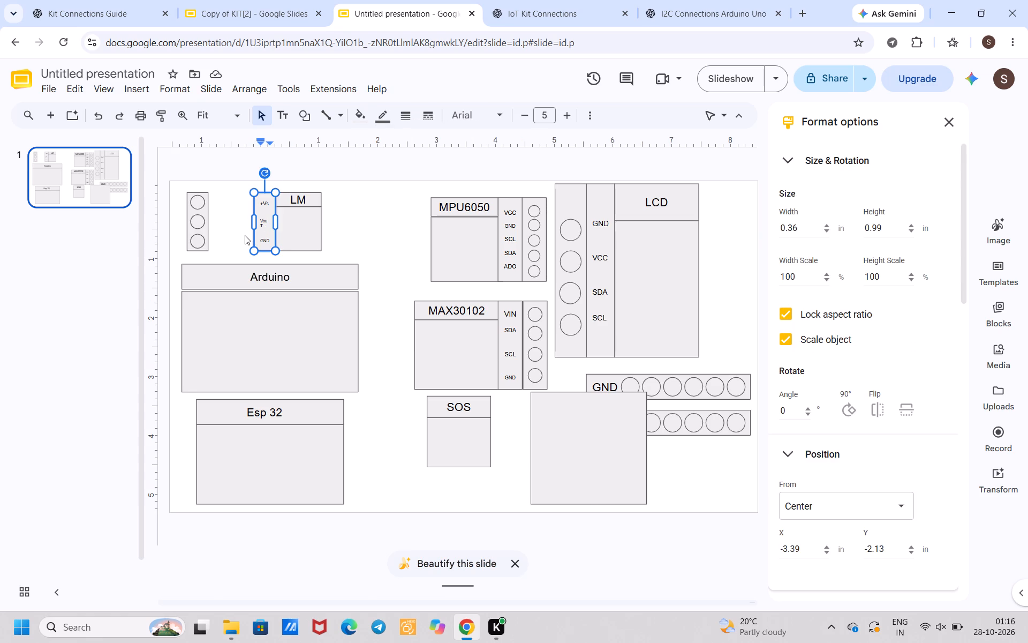
click(245, 235)
click(266, 226)
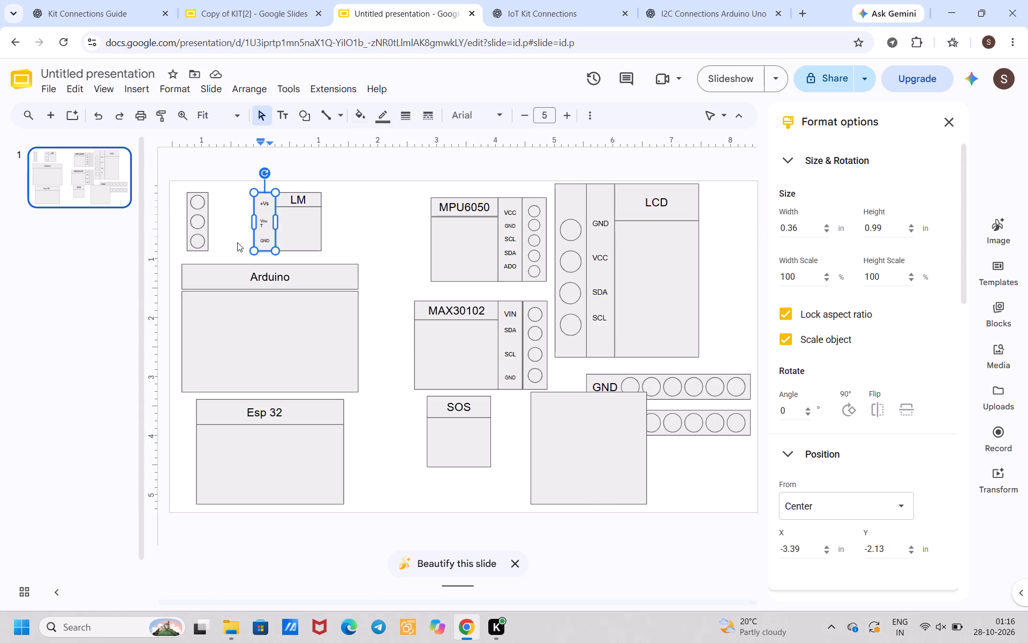
click(239, 247)
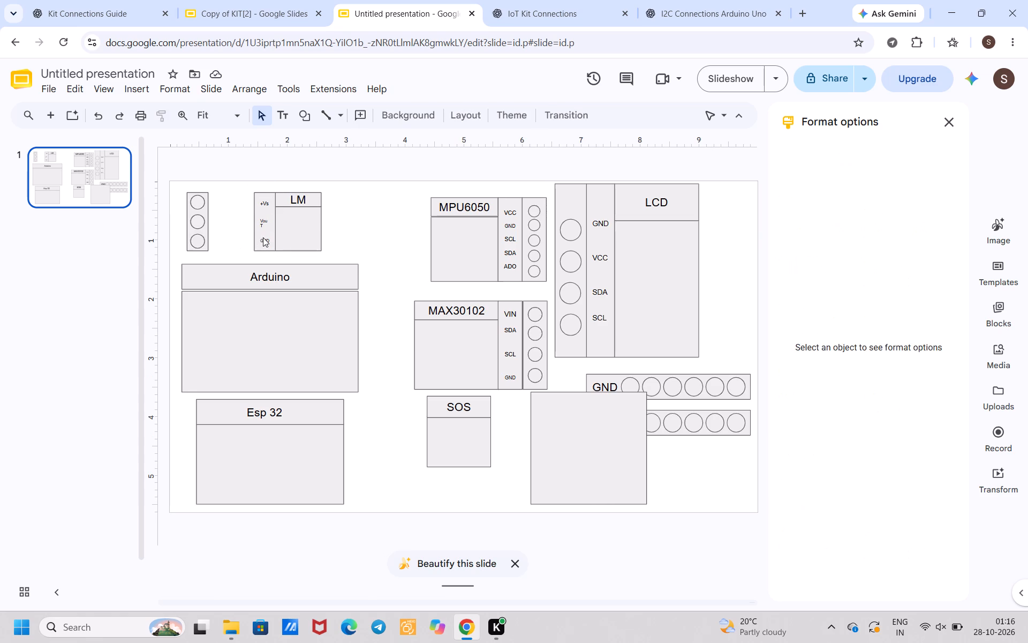
click(263, 237)
click(238, 243)
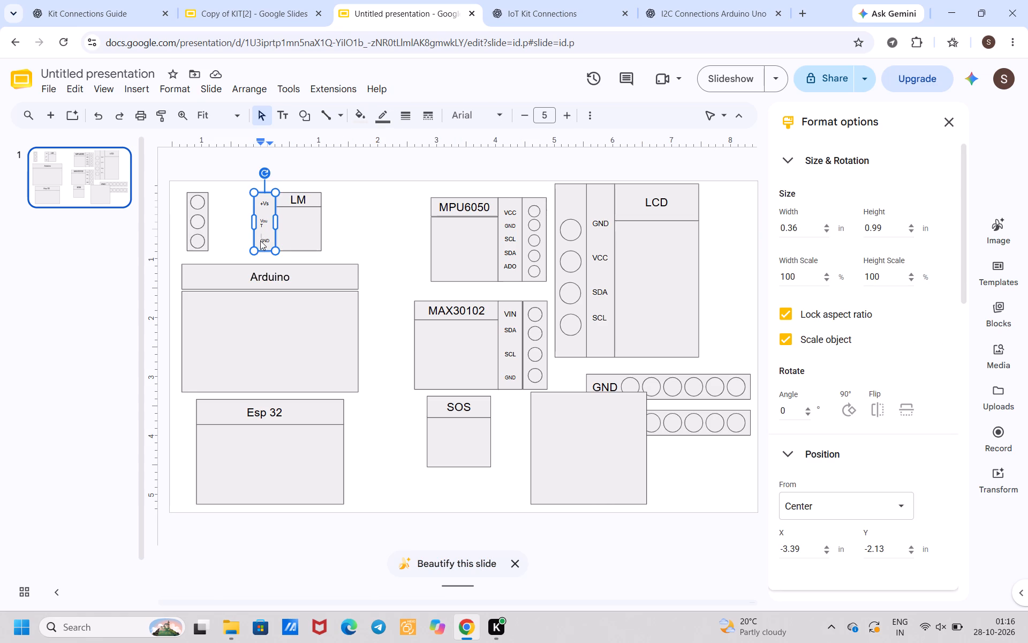
drag(260, 241, 240, 240)
drag(259, 240, 216, 240)
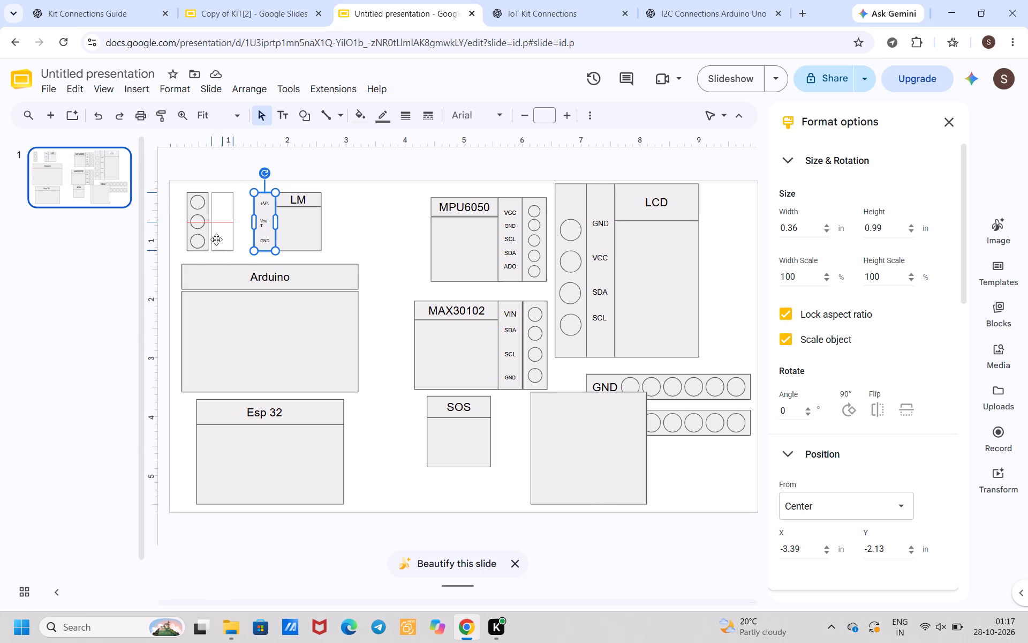
drag(216, 240, 214, 240)
click(236, 252)
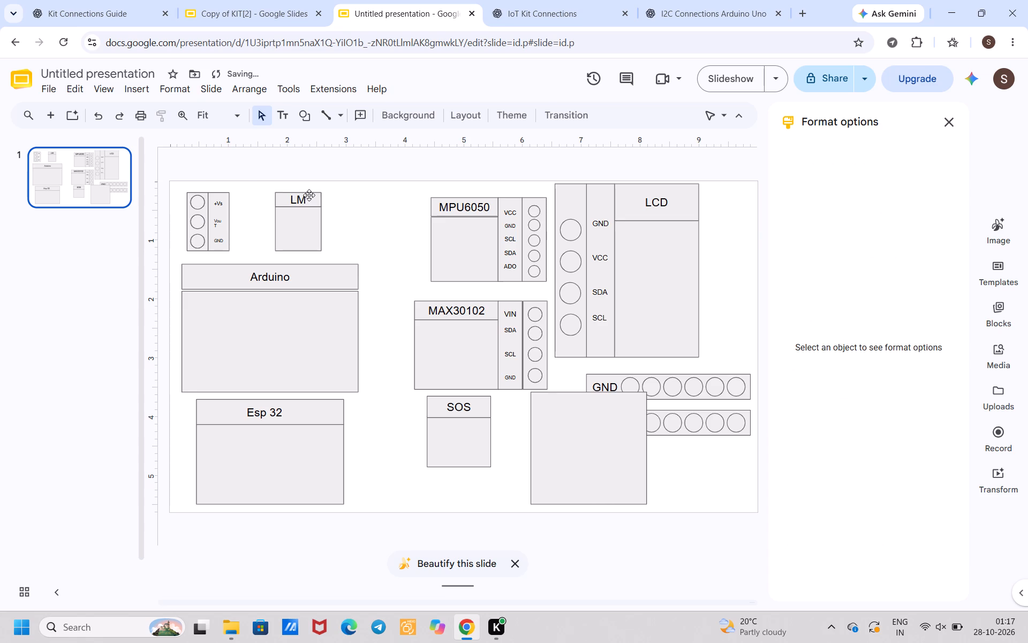
Move the LM title box left so it adjoins the upper part of the label strip.
drag(311, 195, 260, 196)
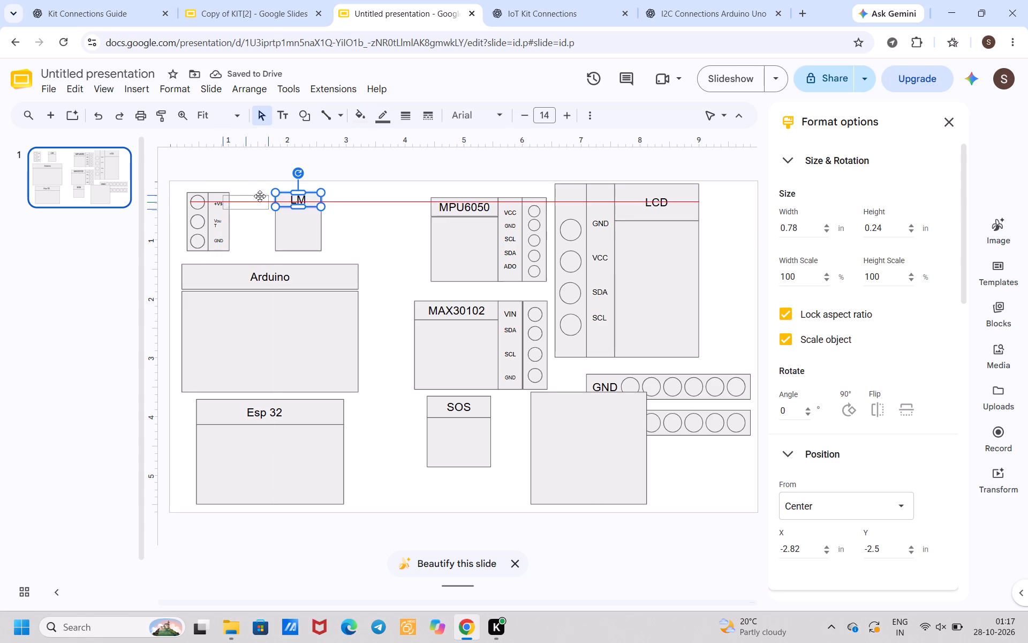
drag(260, 196, 262, 195)
drag(262, 195, 264, 192)
click(262, 242)
Move the LM body rectangle under the LM title box, centred at about X -3.6 in, Y -1.99 in.
click(282, 231)
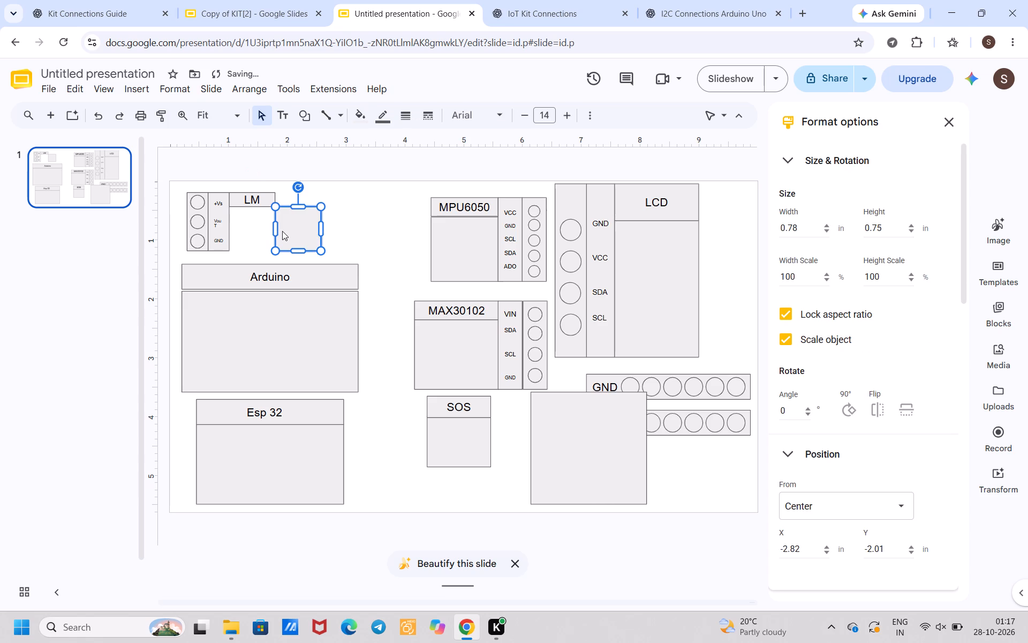
drag(282, 231, 239, 234)
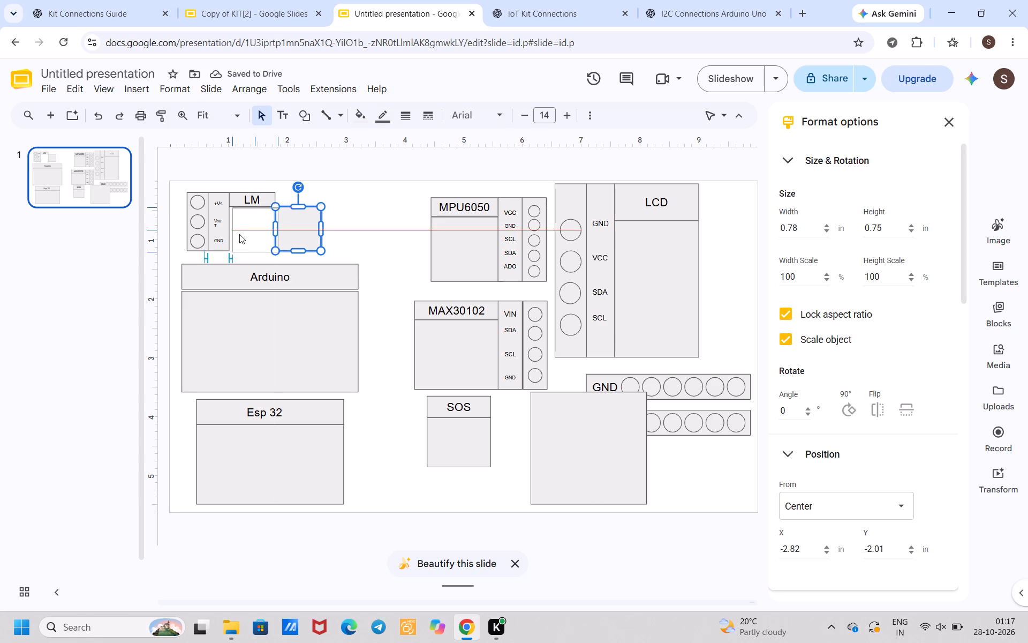
drag(239, 234, 236, 227)
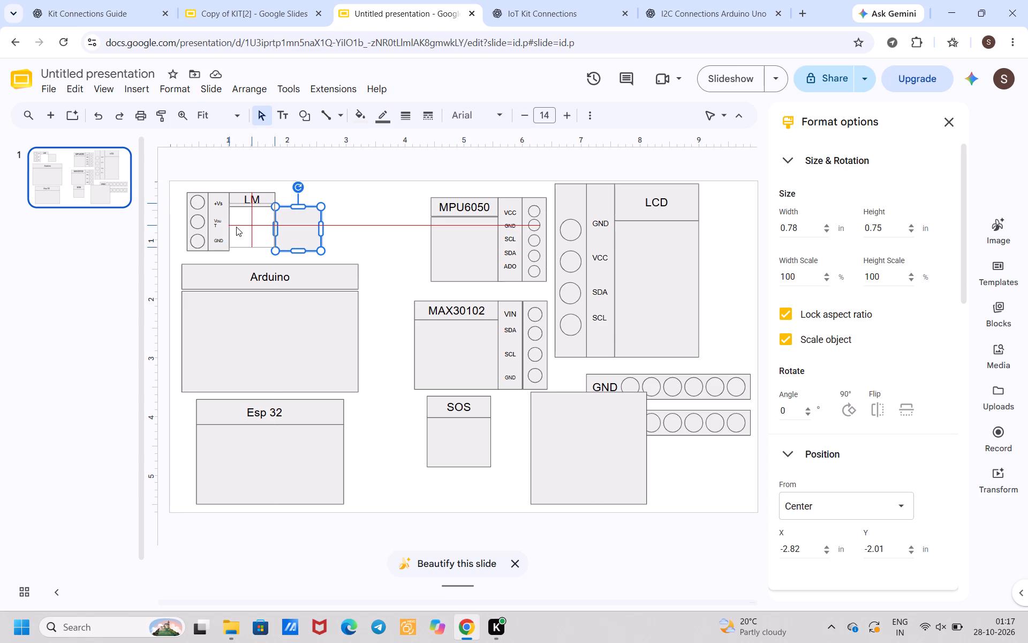
drag(236, 227, 236, 230)
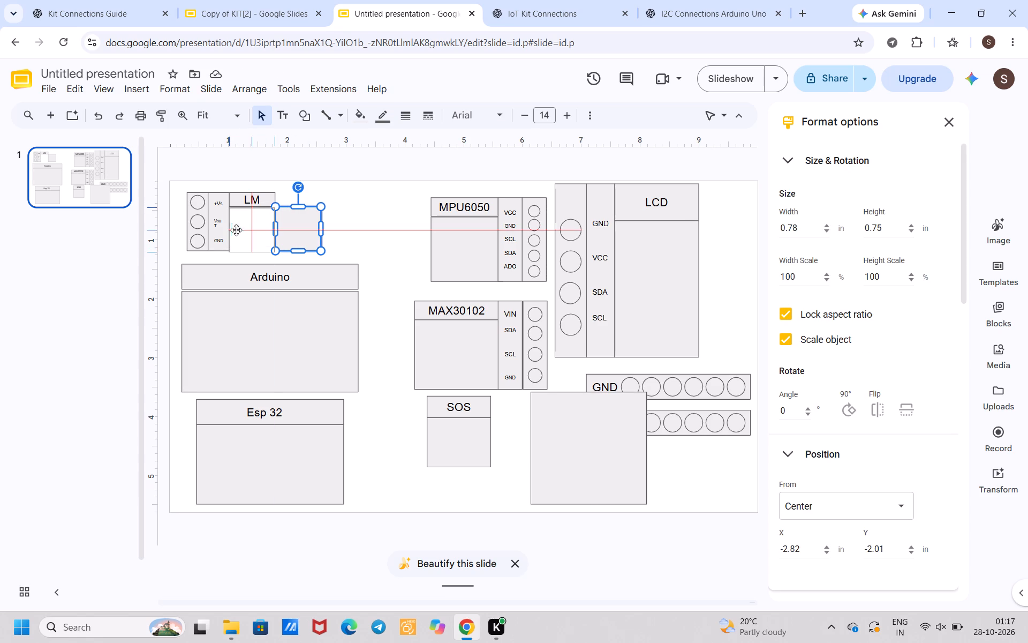
click(316, 229)
click(250, 211)
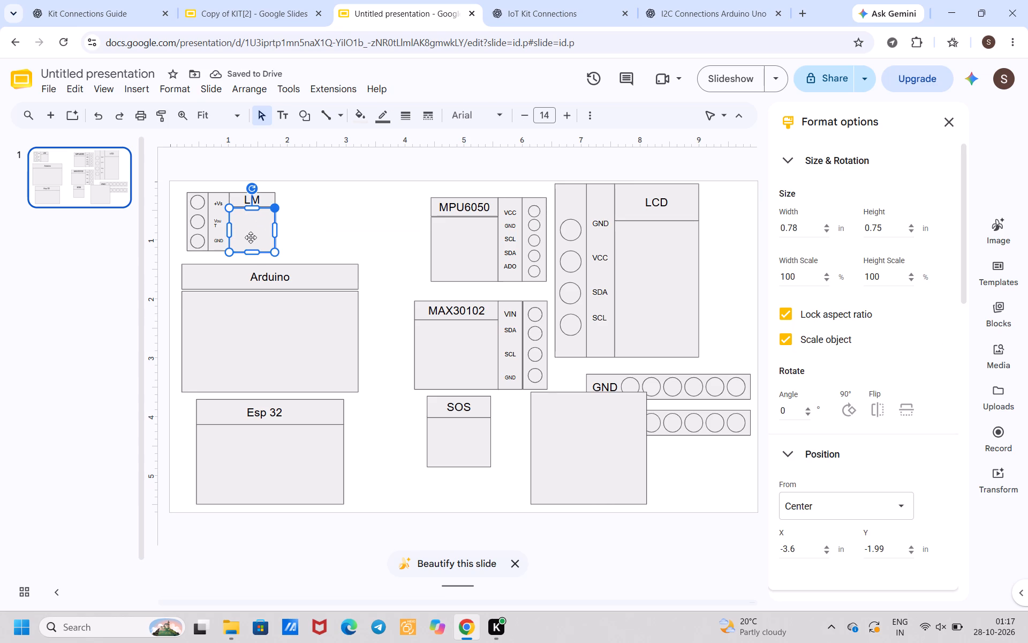
click(251, 237)
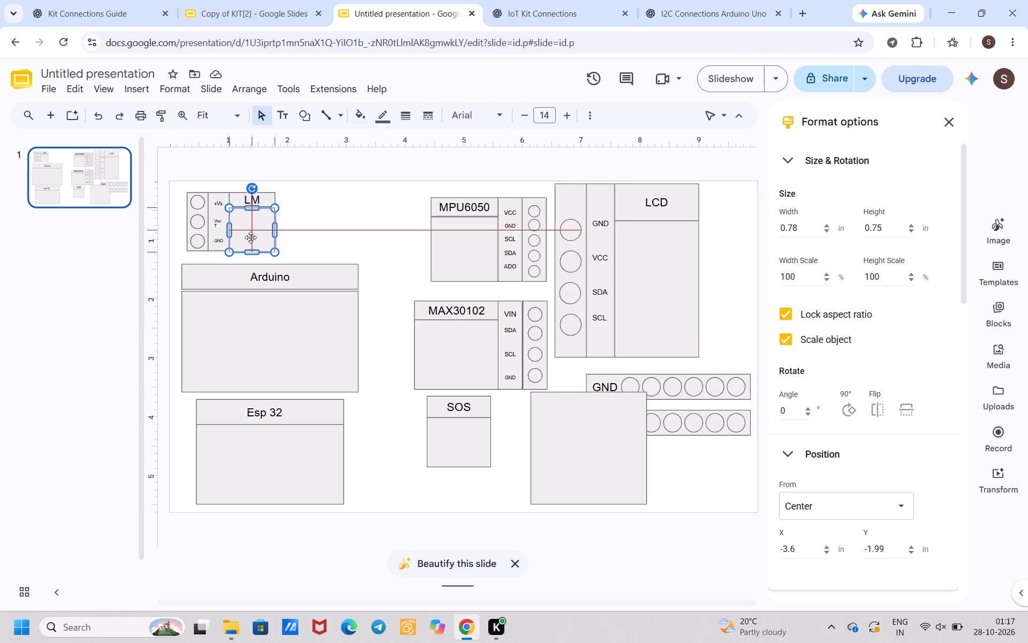
click(329, 230)
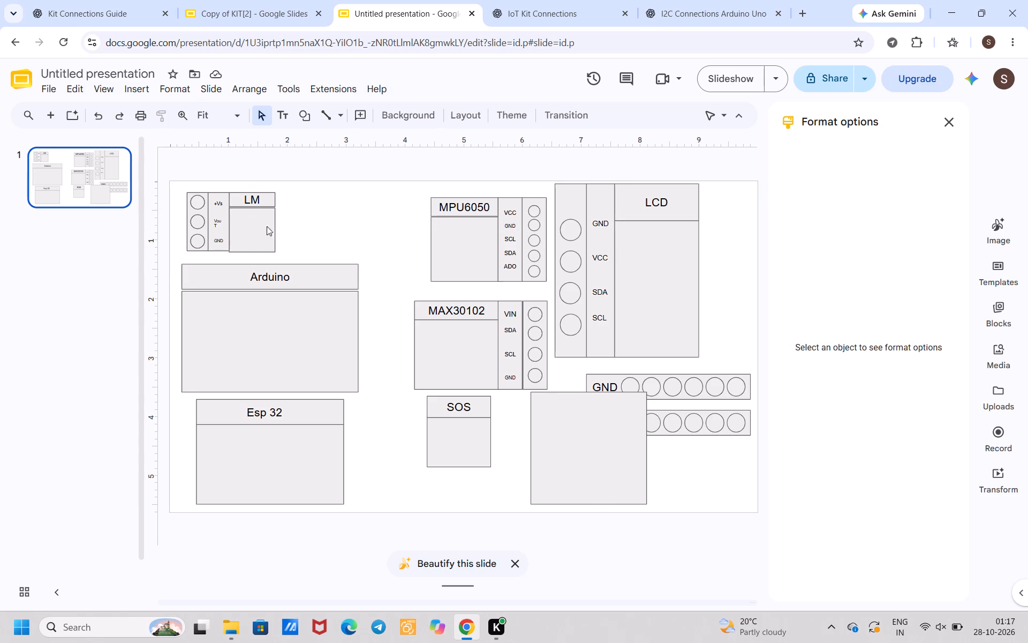
Shorten the LM body rectangle to about 0.72 in high so its lower edge lines up with the label strip.
click(259, 228)
click(247, 229)
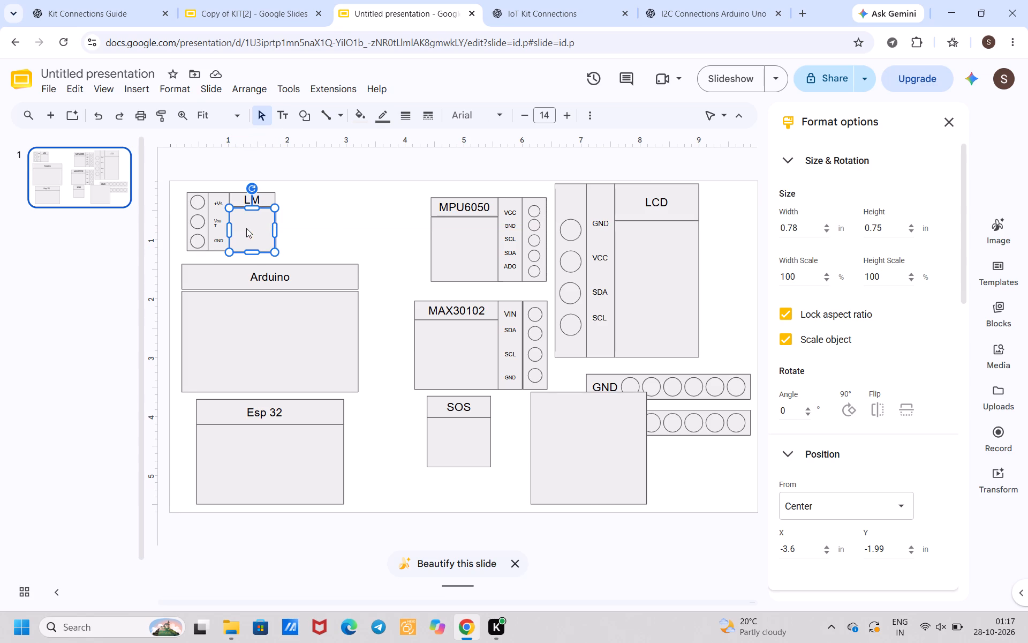
click(326, 219)
click(236, 241)
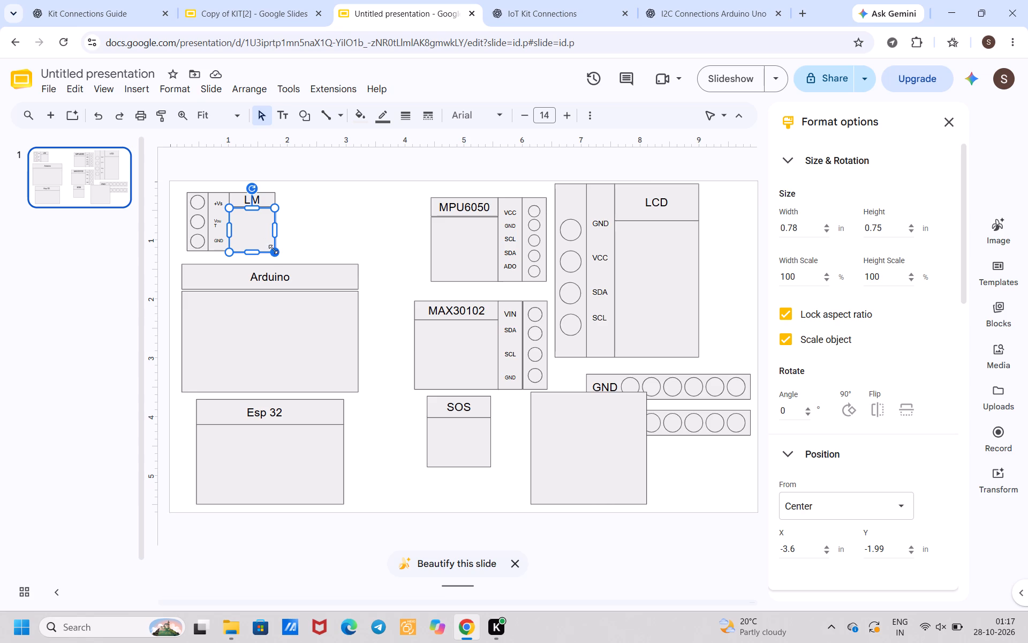
click(273, 249)
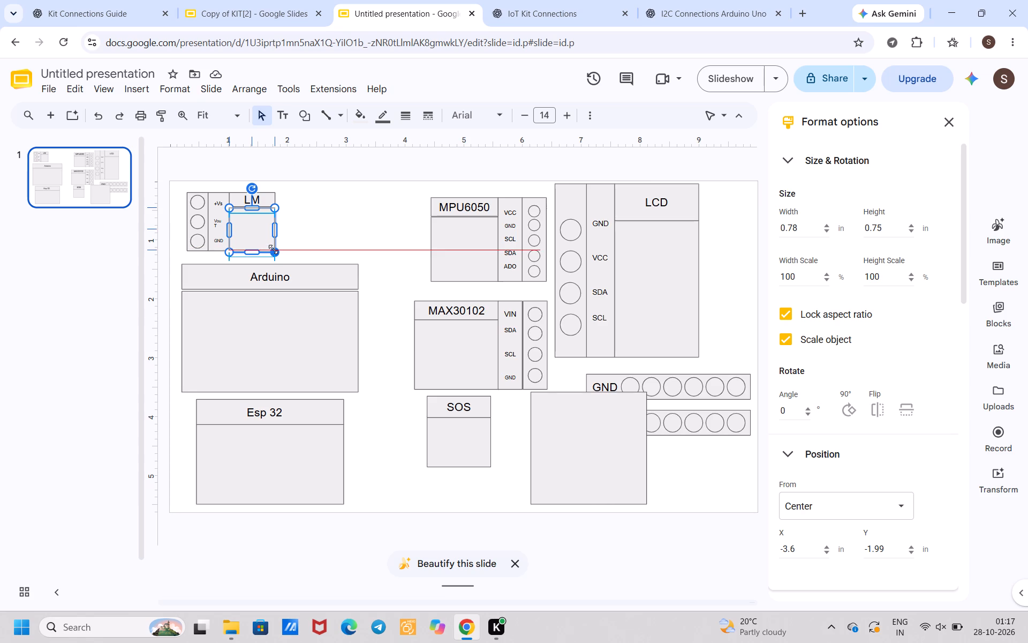
click(332, 241)
Resize the LM body rectangle so its upper edge meets the LM title box and its width matches the title box.
click(218, 238)
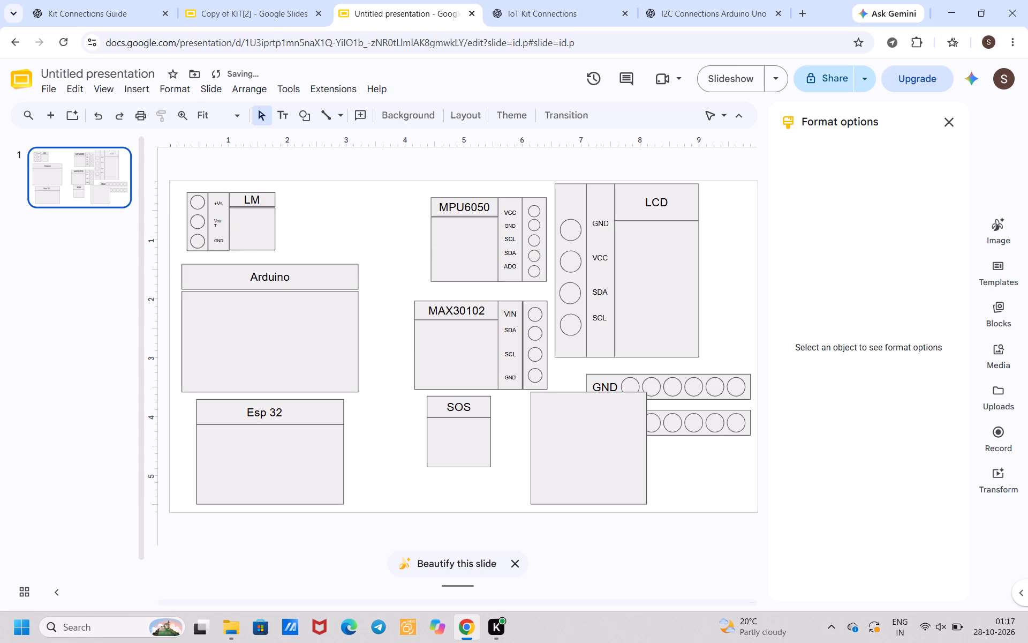
click(233, 233)
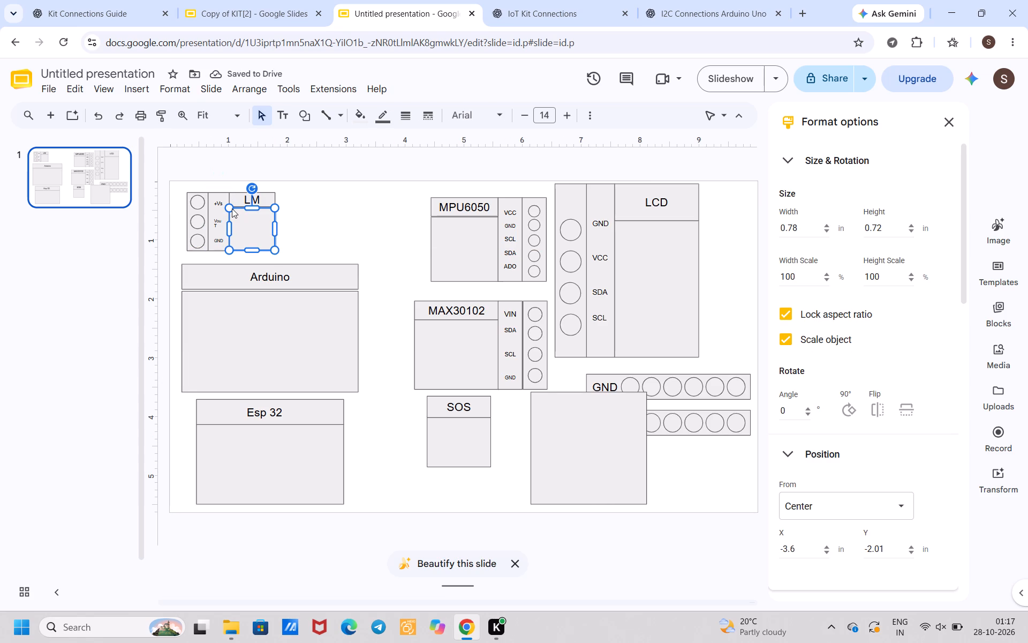
click(270, 208)
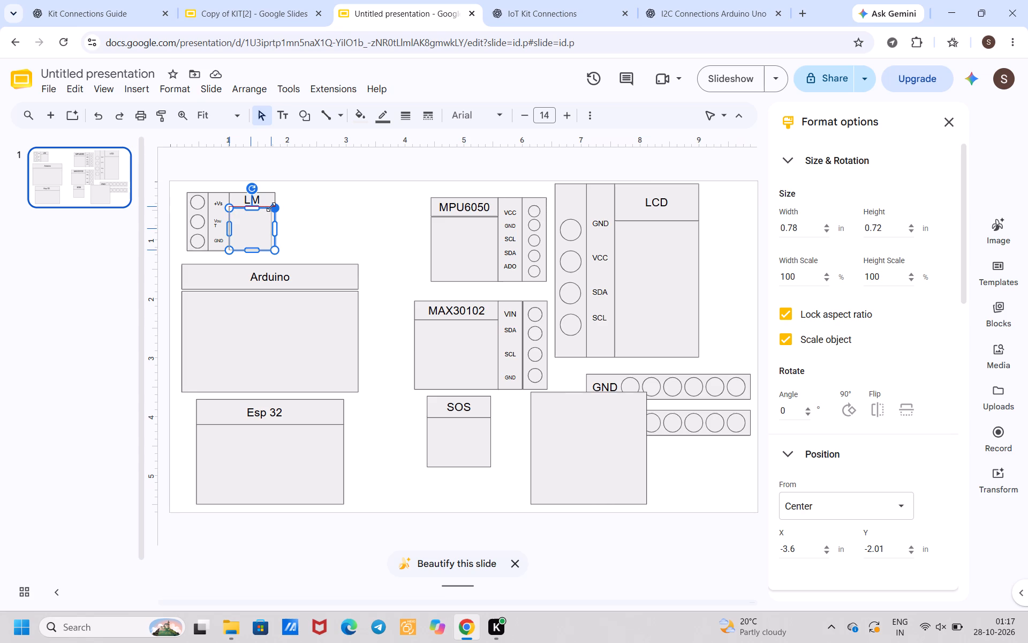
click(320, 211)
click(250, 228)
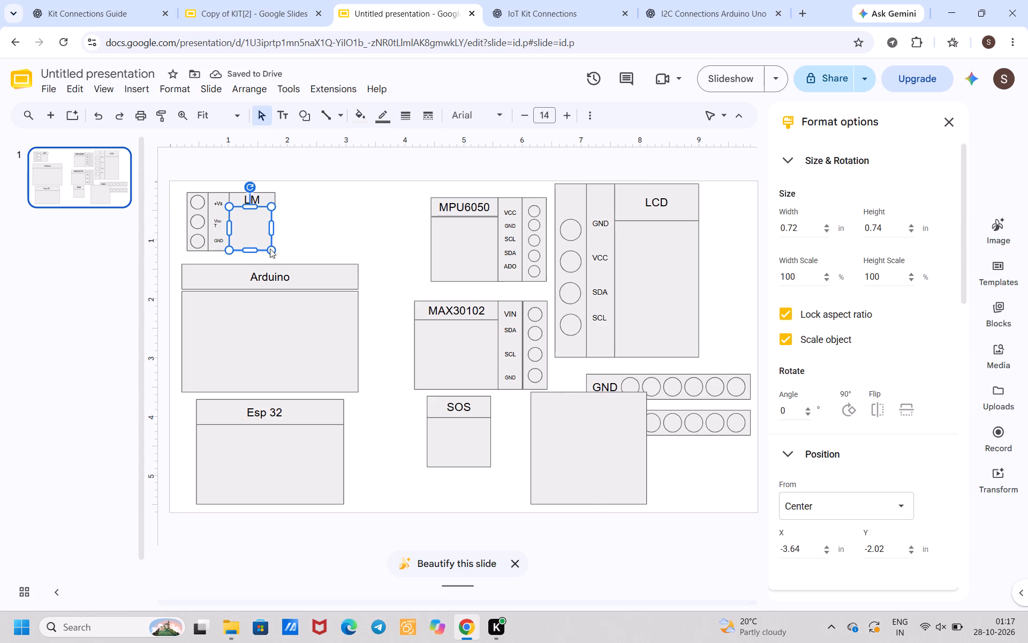
click(270, 249)
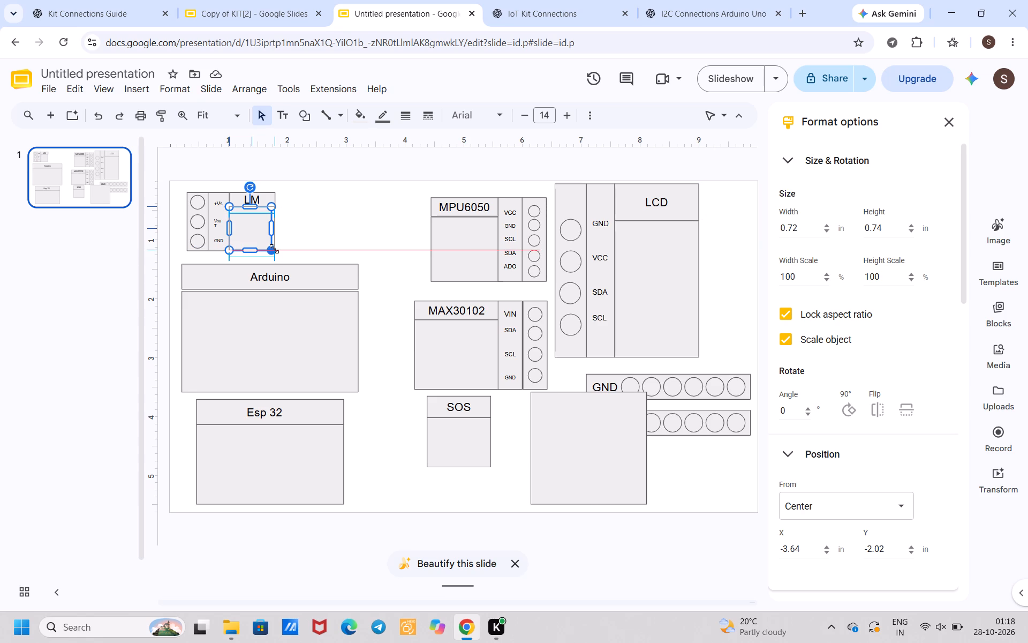
click(301, 237)
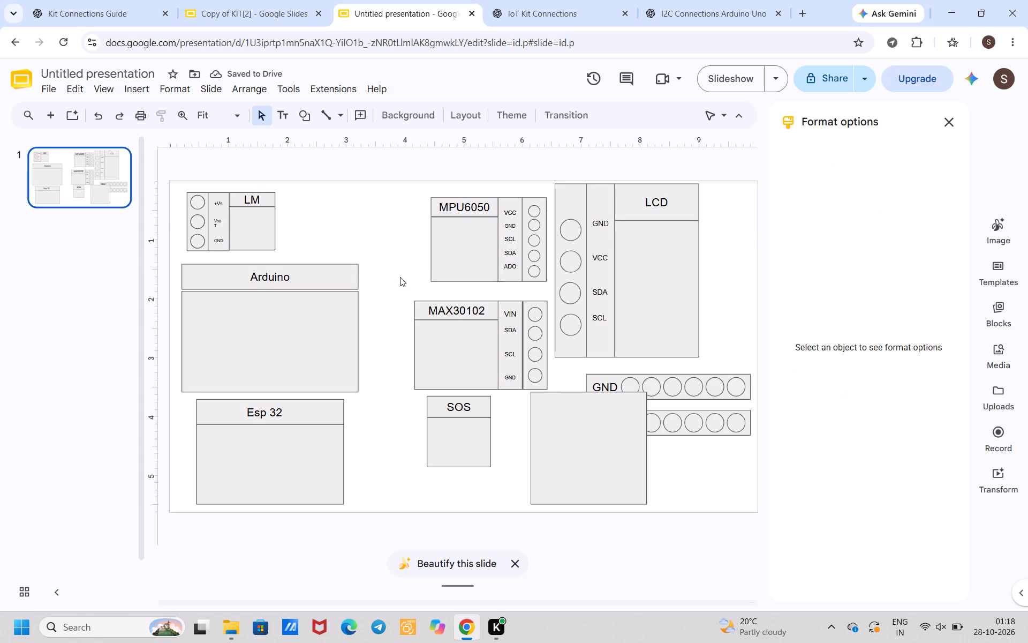
Move the SOS title box and body rectangle beside the Esp 32 block, with the body centred at about X -1.26 in, Y 1.75 in.
drag(442, 406, 375, 413)
click(456, 436)
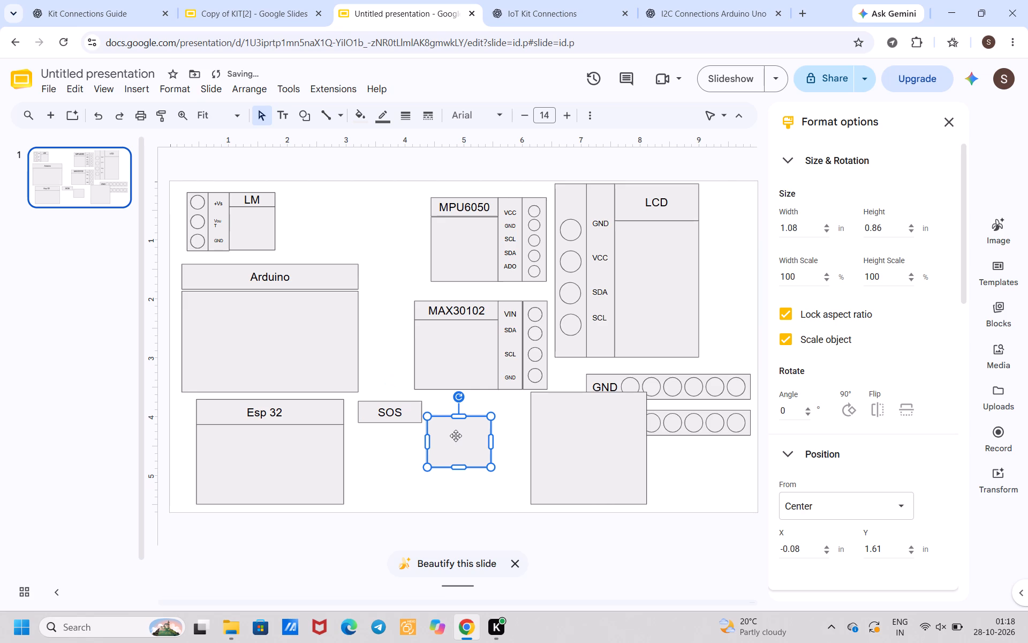
drag(456, 436, 385, 446)
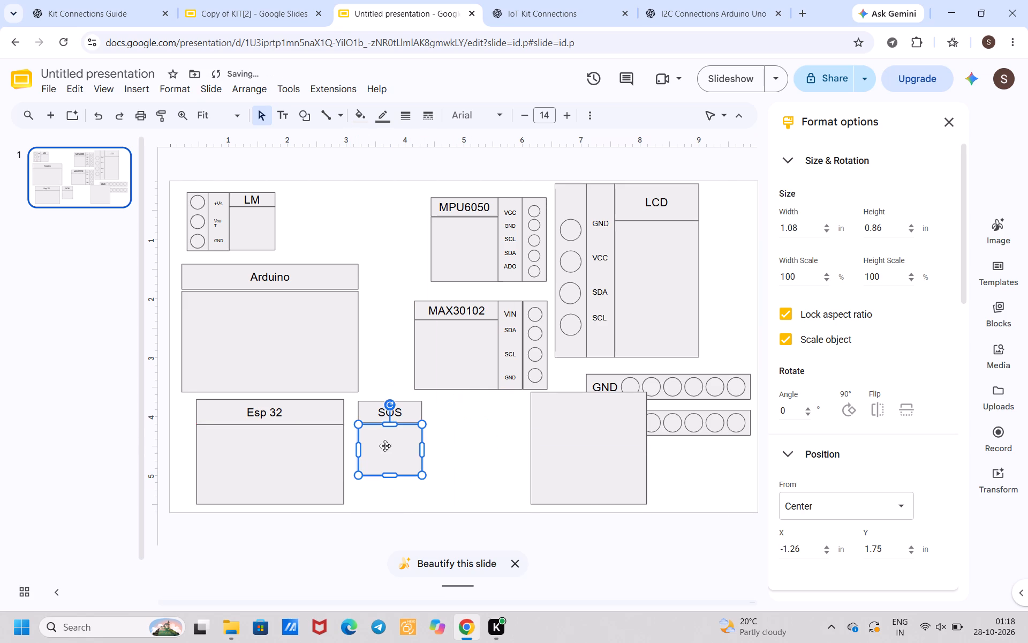
click(451, 460)
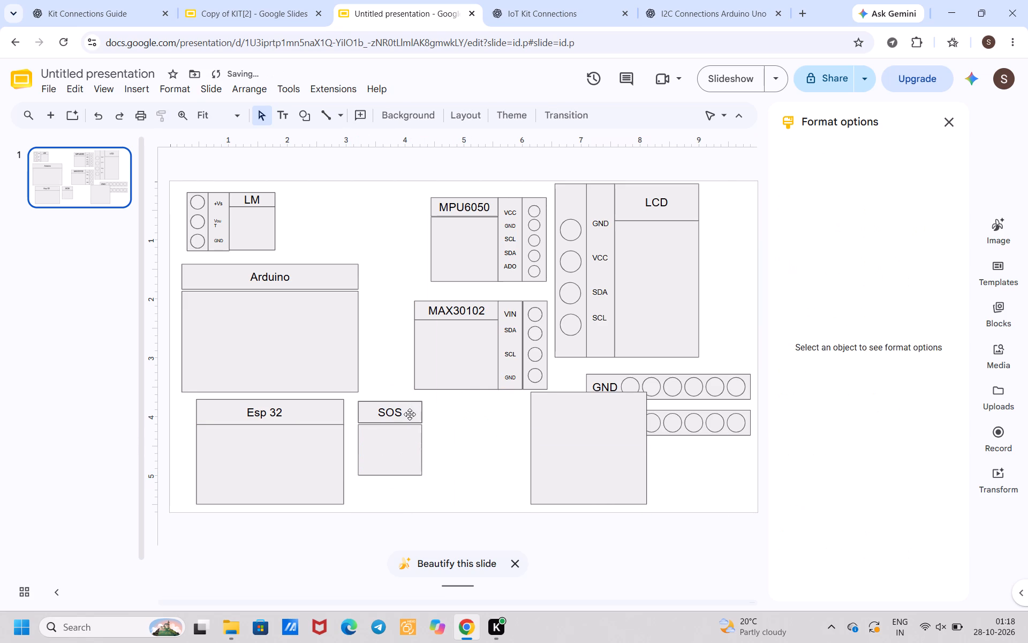
Nudge the SOS title box down so it adjoins the top of the SOS body rectangle.
double_click(410, 414)
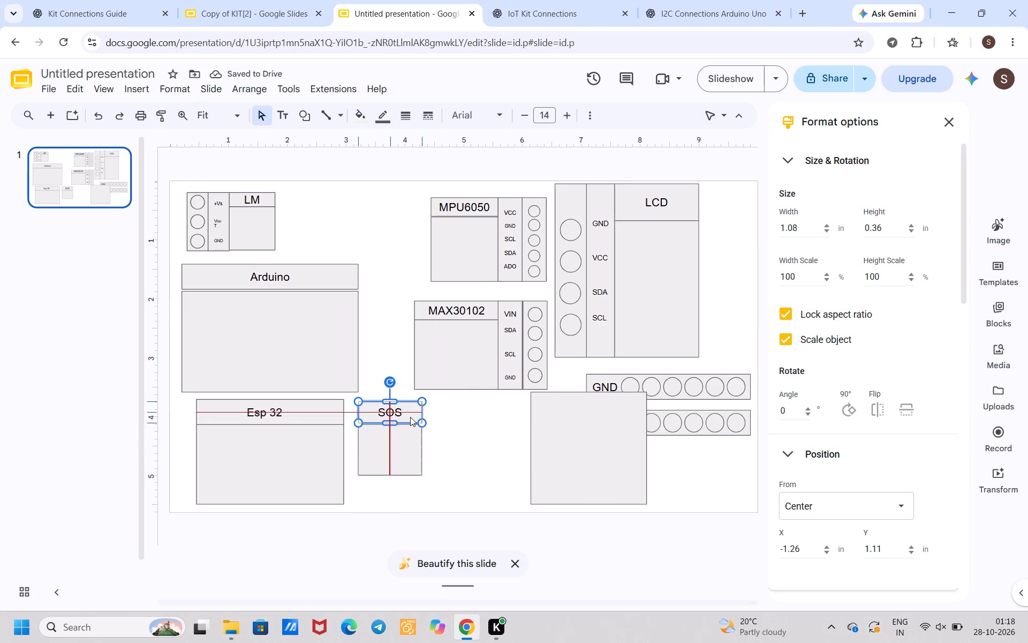
click(443, 443)
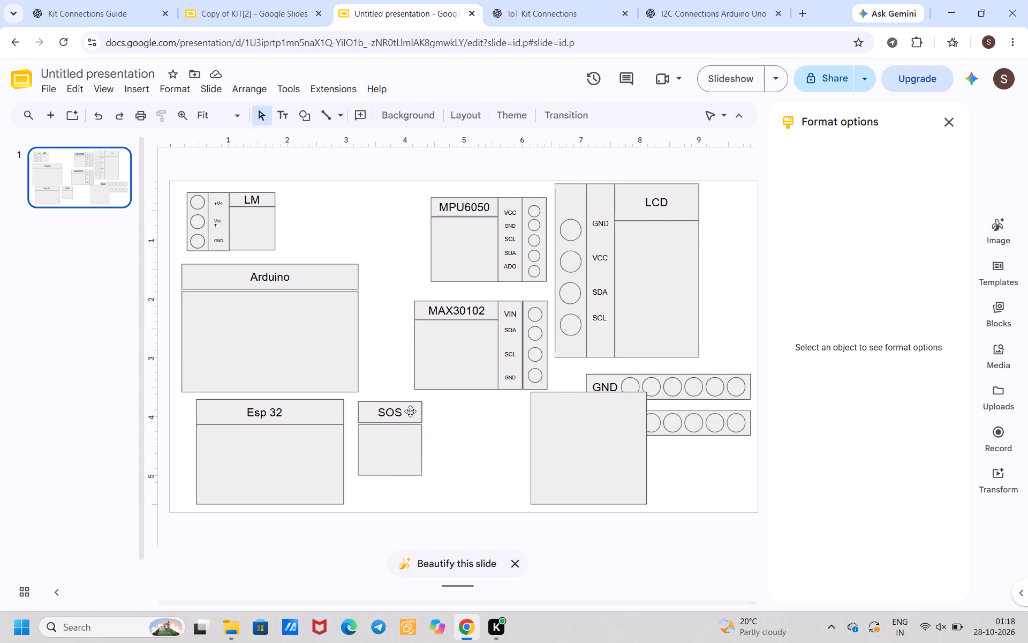
click(410, 411)
click(410, 411)
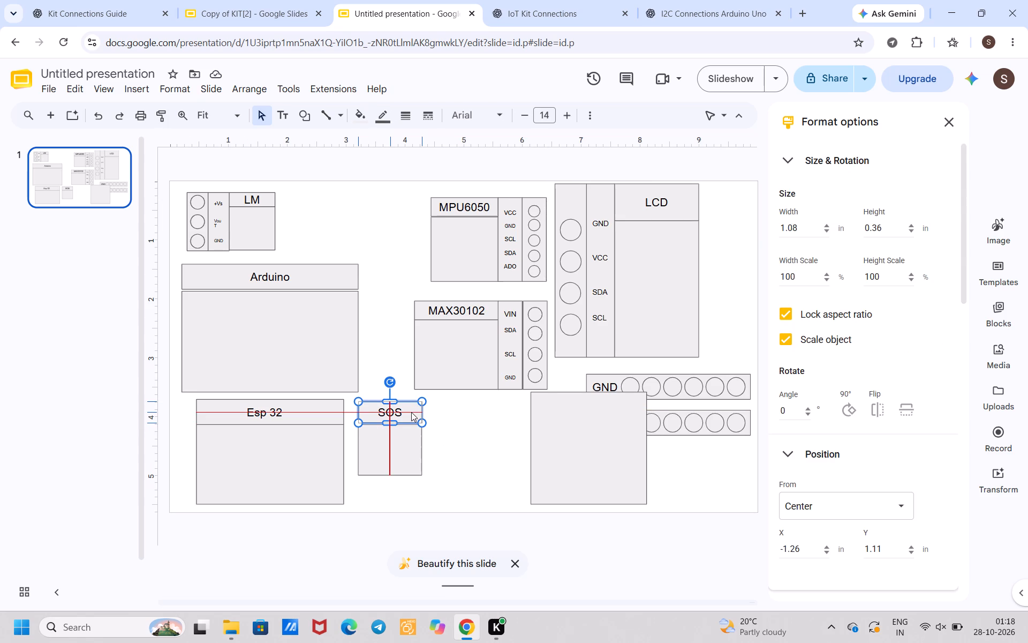
click(464, 425)
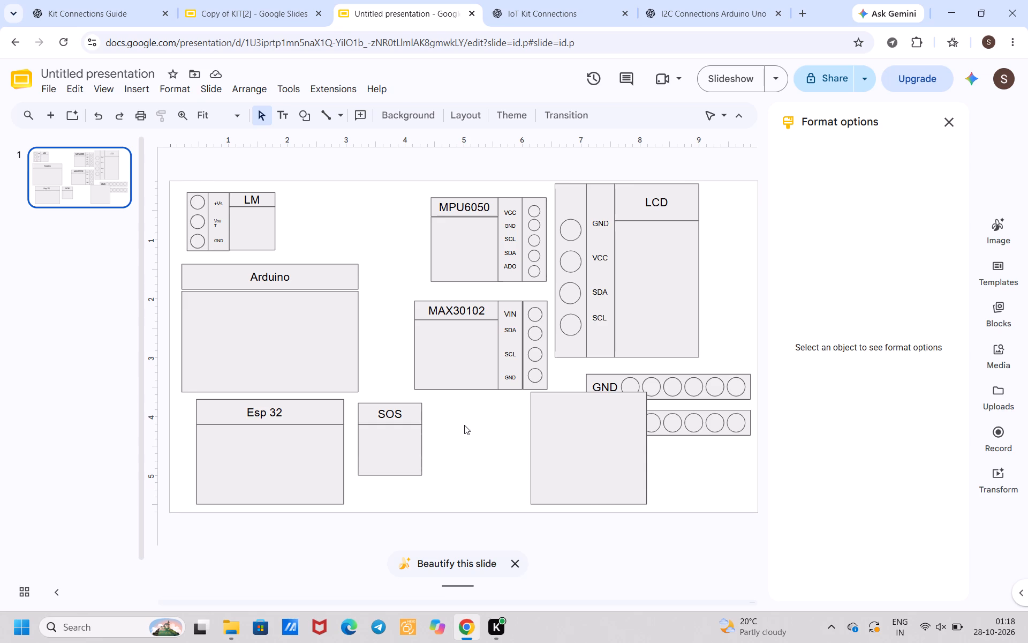
Shorten the LCD label strip and pin strip to about 2.47 in high, narrowing the pin strip to about 0.41 in.
click(613, 340)
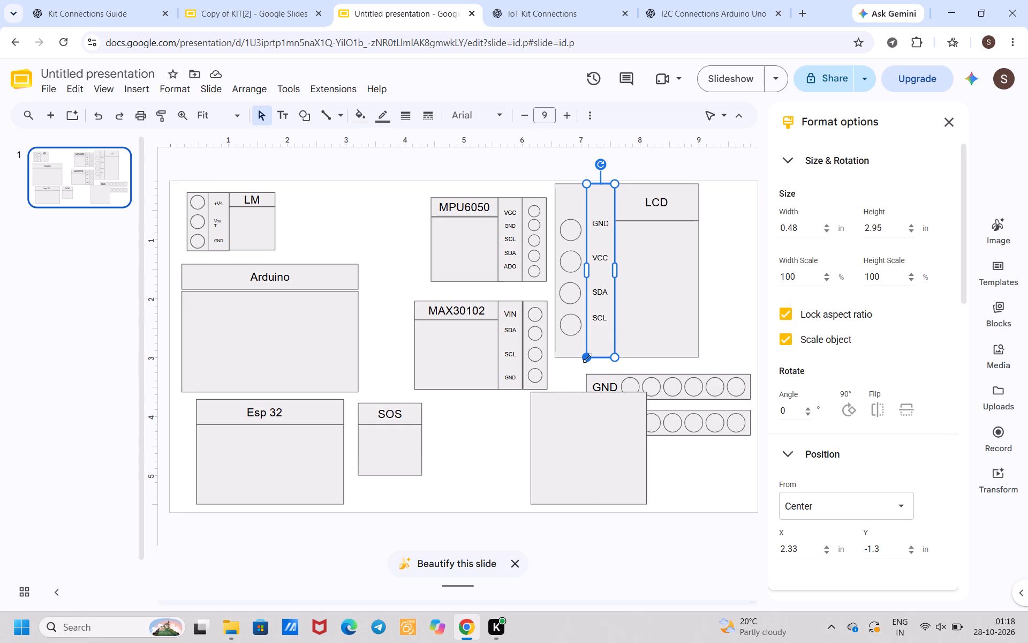
drag(587, 356, 586, 333)
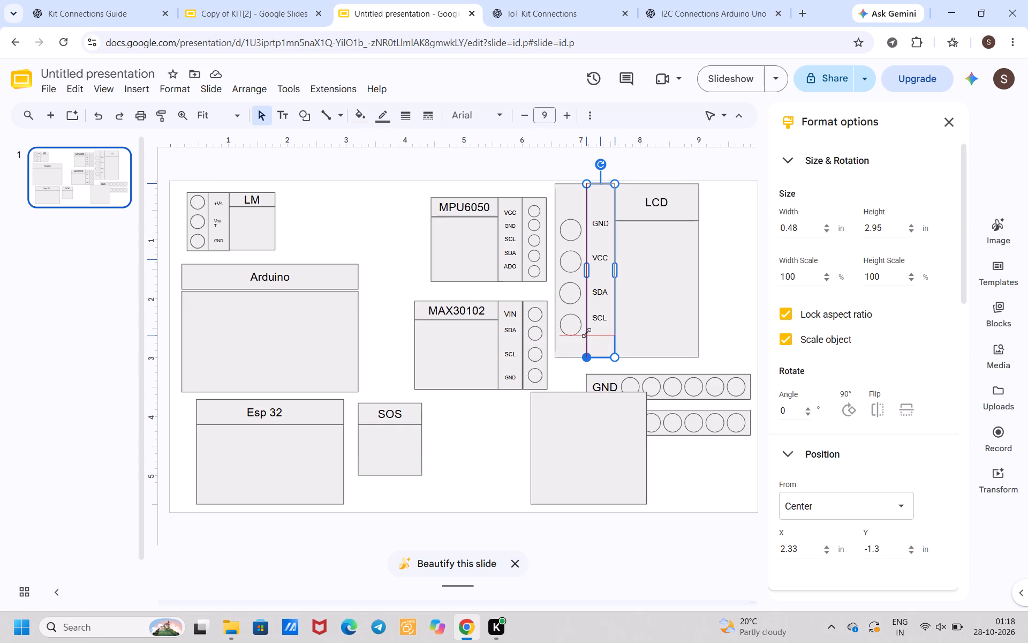
drag(586, 333, 585, 328)
click(569, 346)
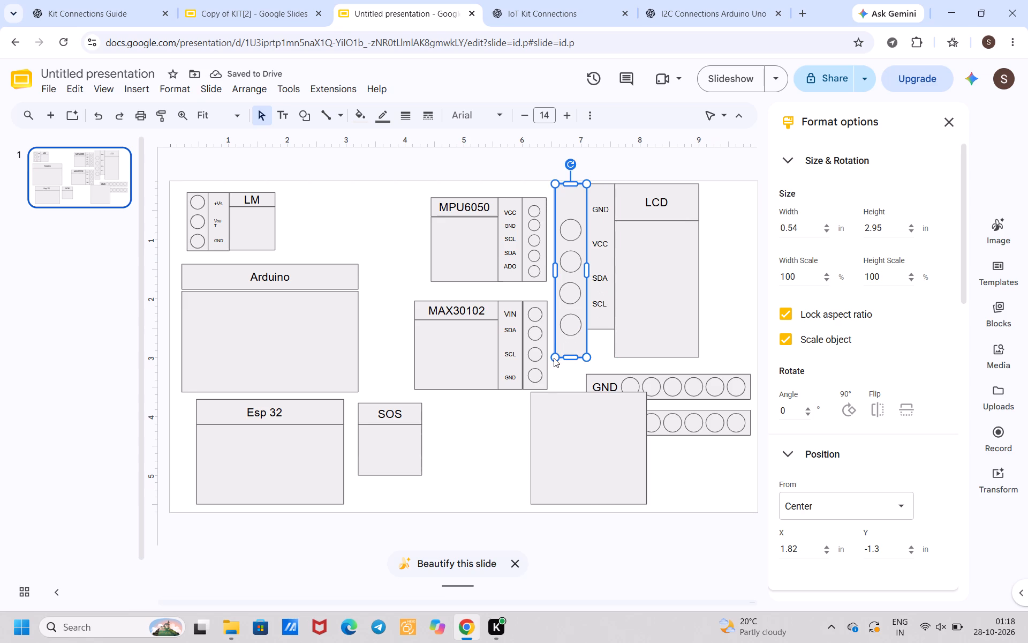
drag(556, 353, 559, 338)
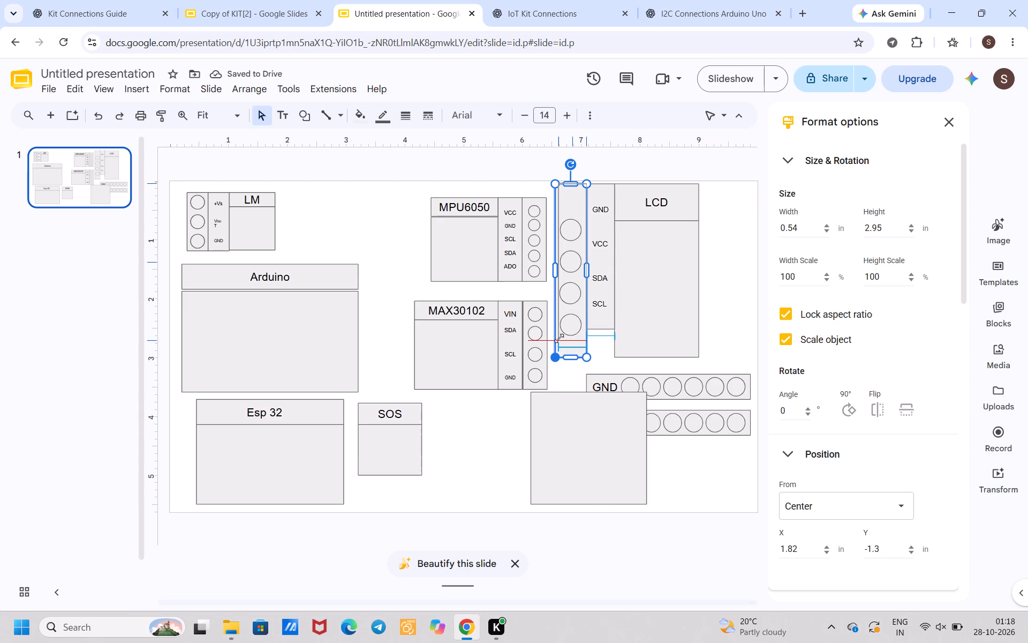
drag(559, 338, 562, 330)
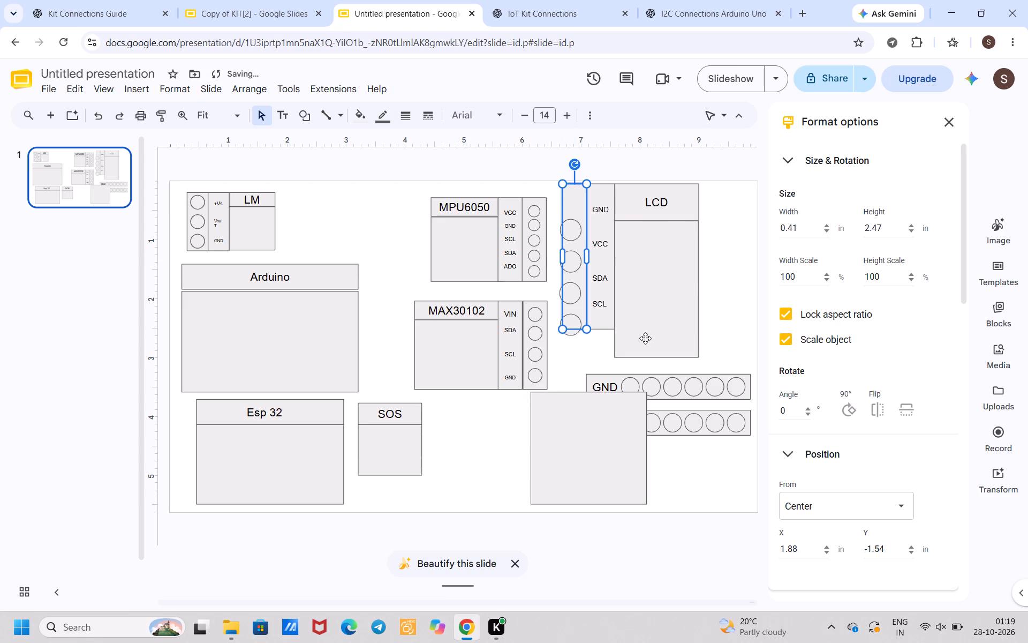
Shorten the LCD body rectangle to about 1.88 in long so its lower edge lines up with the shortened strips.
click(645, 338)
drag(615, 358, 622, 338)
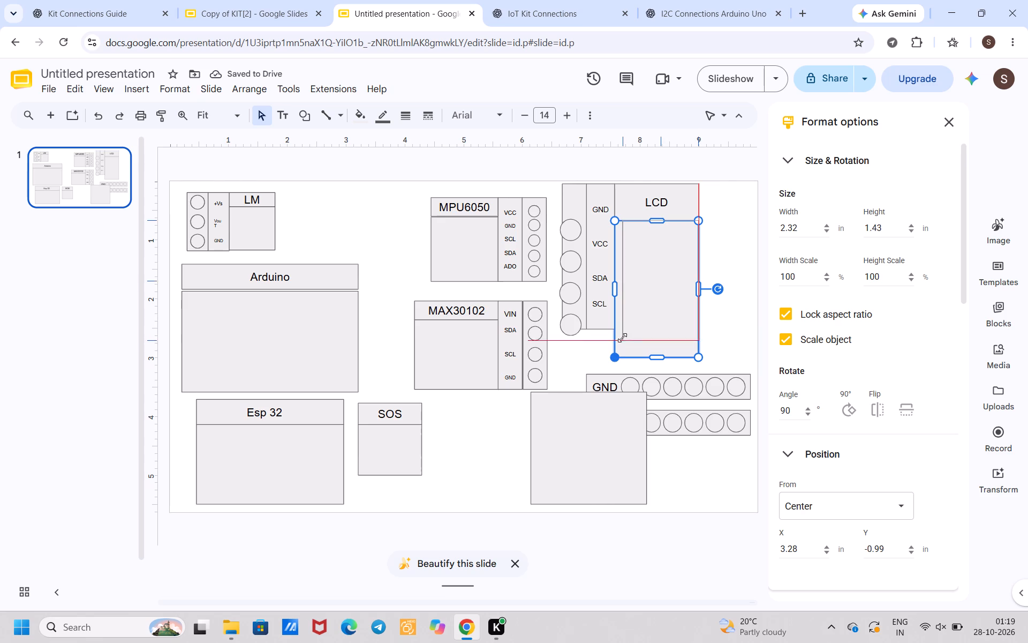
drag(622, 338, 615, 331)
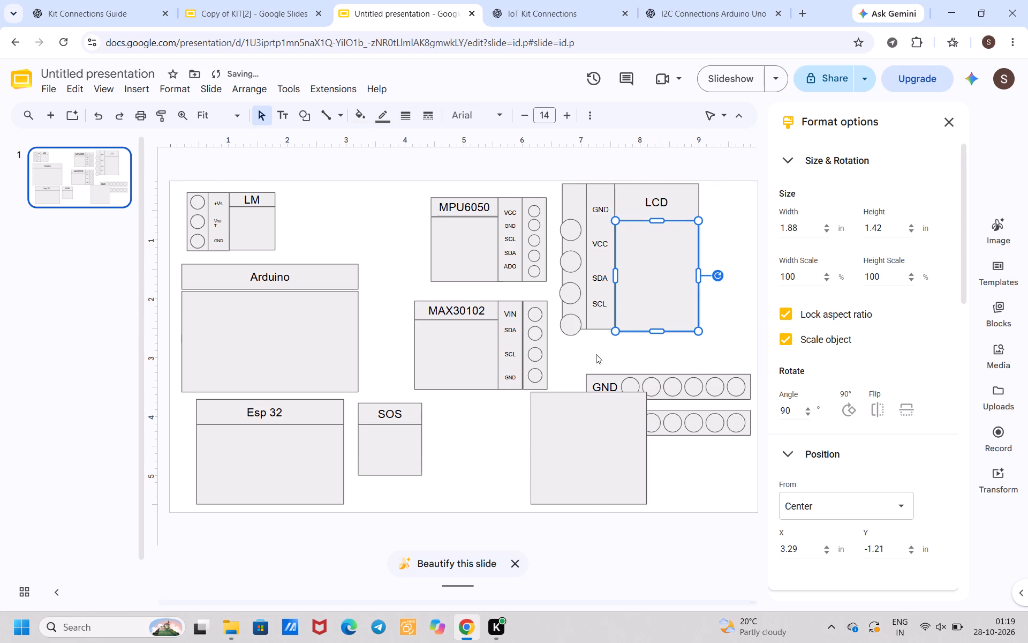
click(596, 354)
Move the LCD's first pin circle beside the GND label, centred at about X 1.88 in, Y -2.38 in.
click(569, 226)
drag(569, 226, 571, 204)
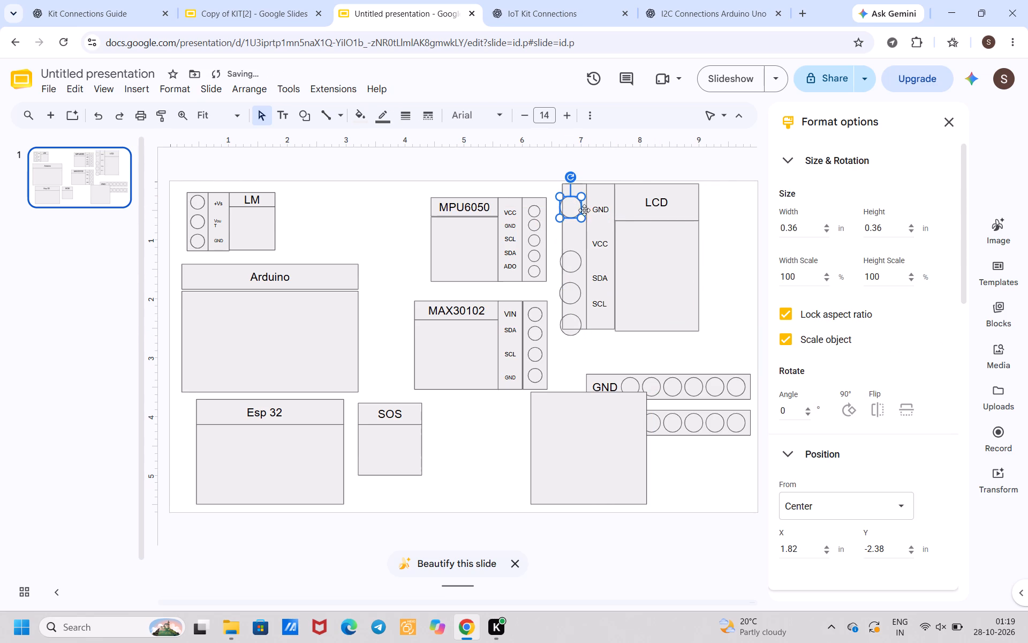
click(576, 206)
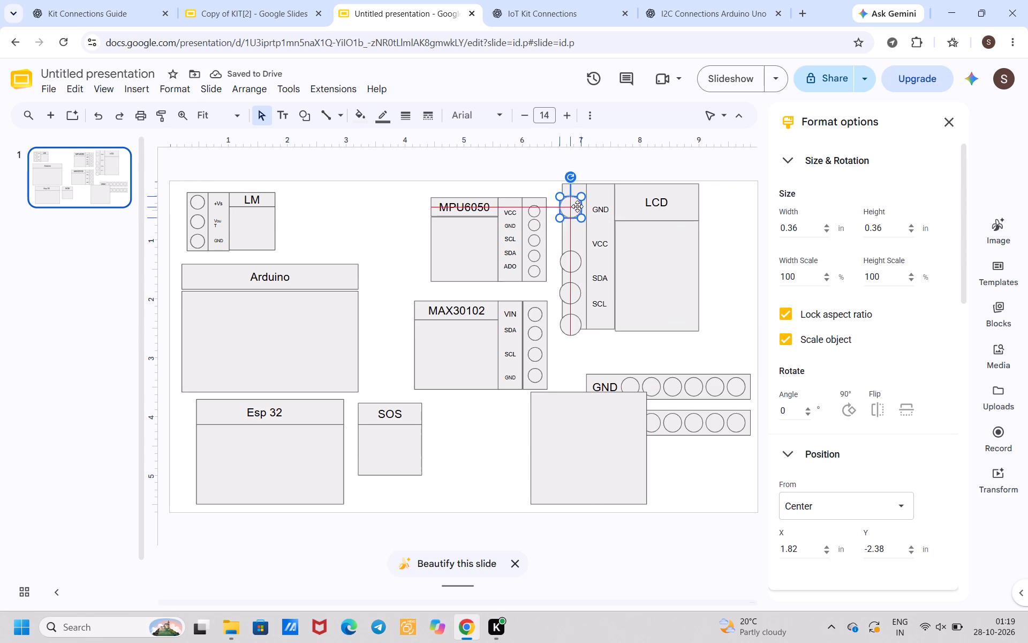
click(711, 243)
Move the LCD's second pin circle beside the VCC label, centred at about X 1.9 in, Y -1.8 in.
click(568, 260)
drag(568, 260, 569, 244)
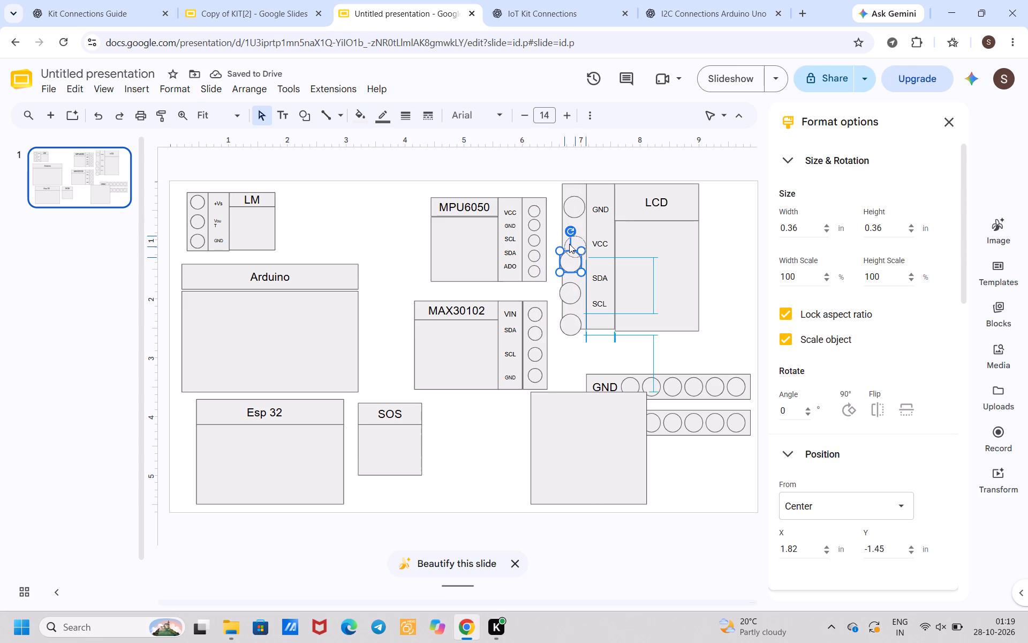
drag(569, 244, 569, 242)
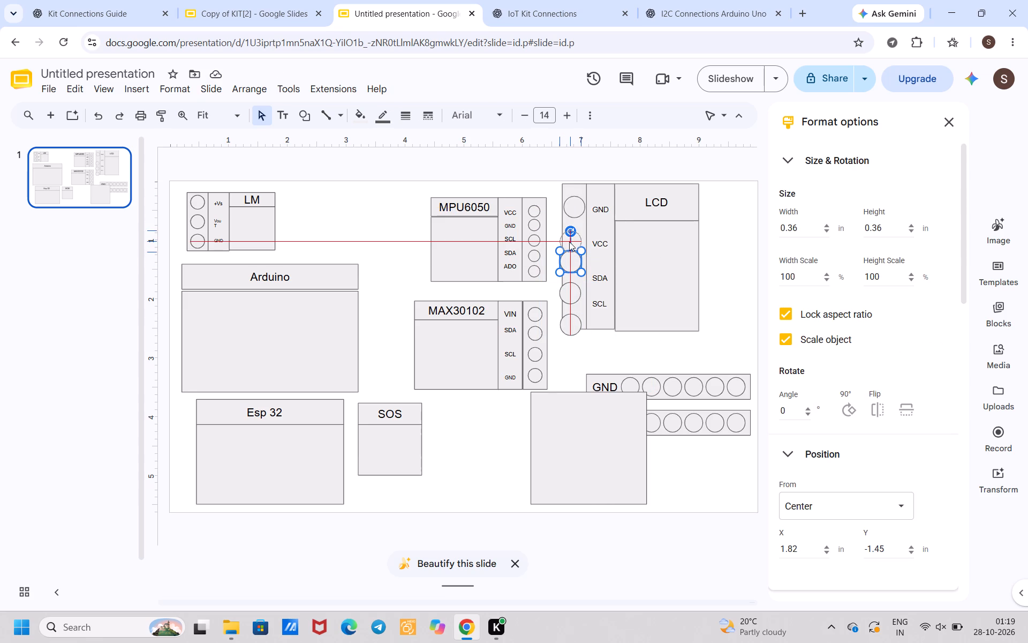
drag(569, 242, 570, 242)
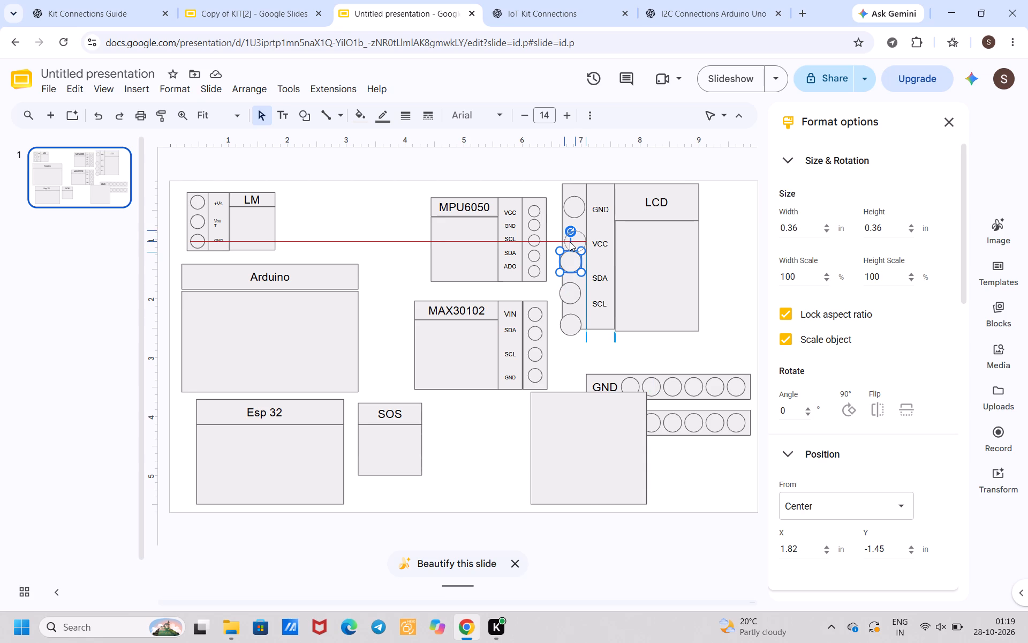
drag(570, 242, 570, 245)
click(729, 233)
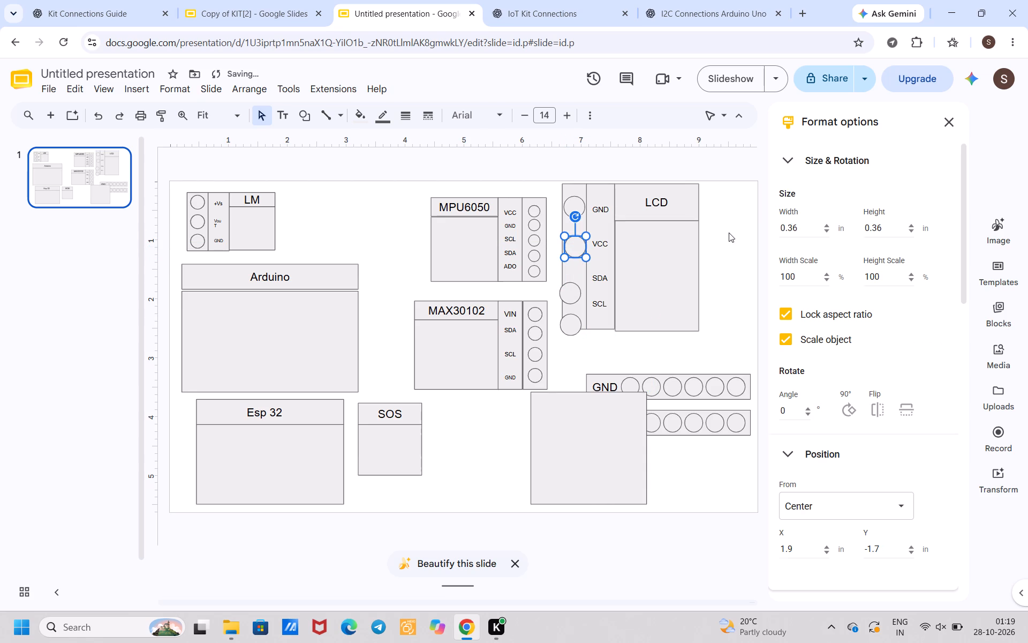
click(565, 290)
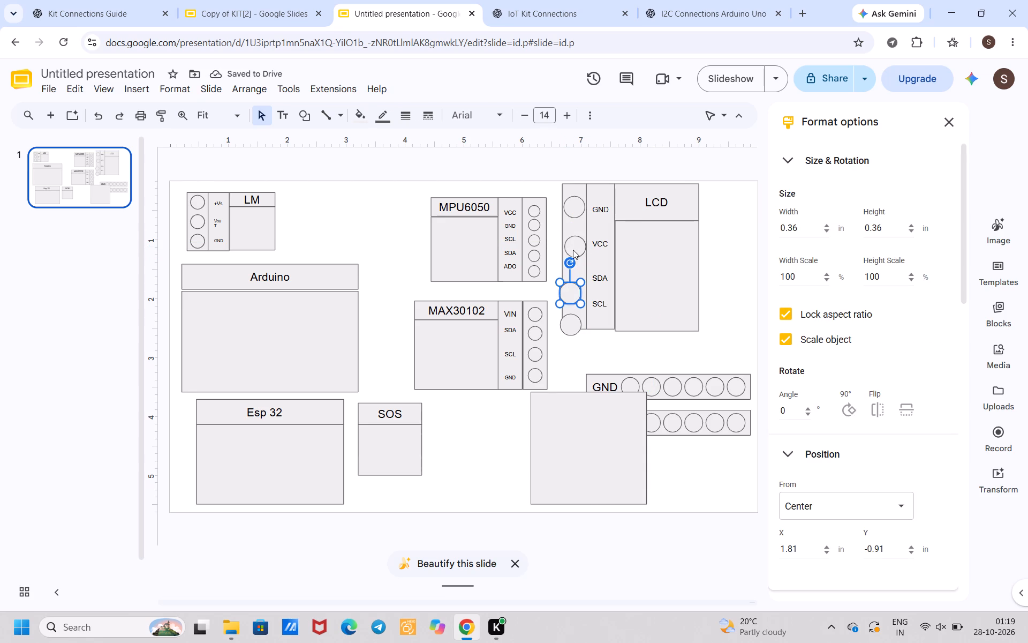
click(573, 250)
drag(574, 242, 574, 241)
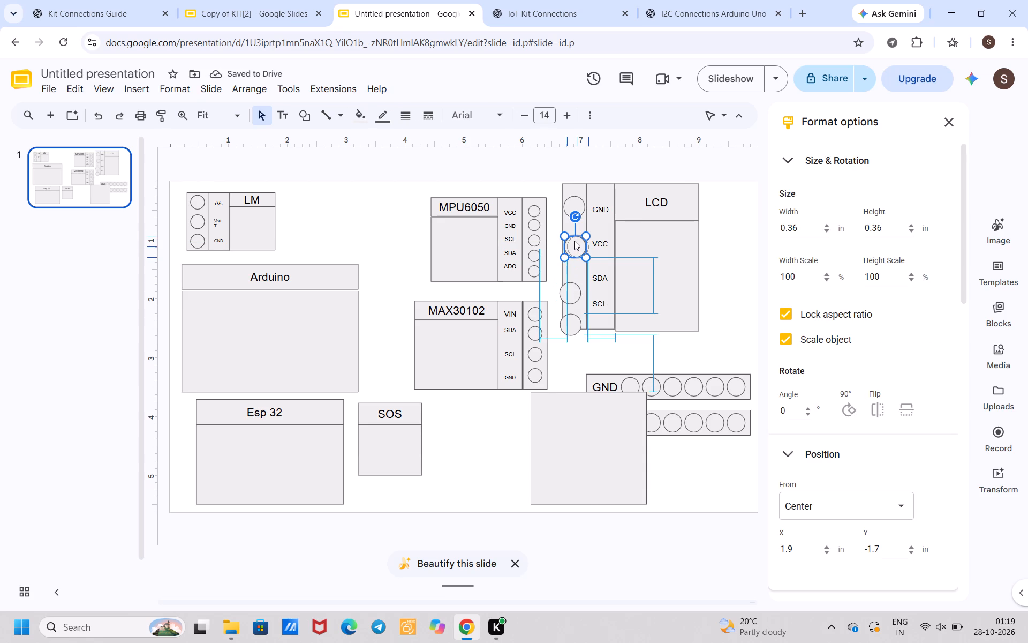
drag(574, 241, 572, 237)
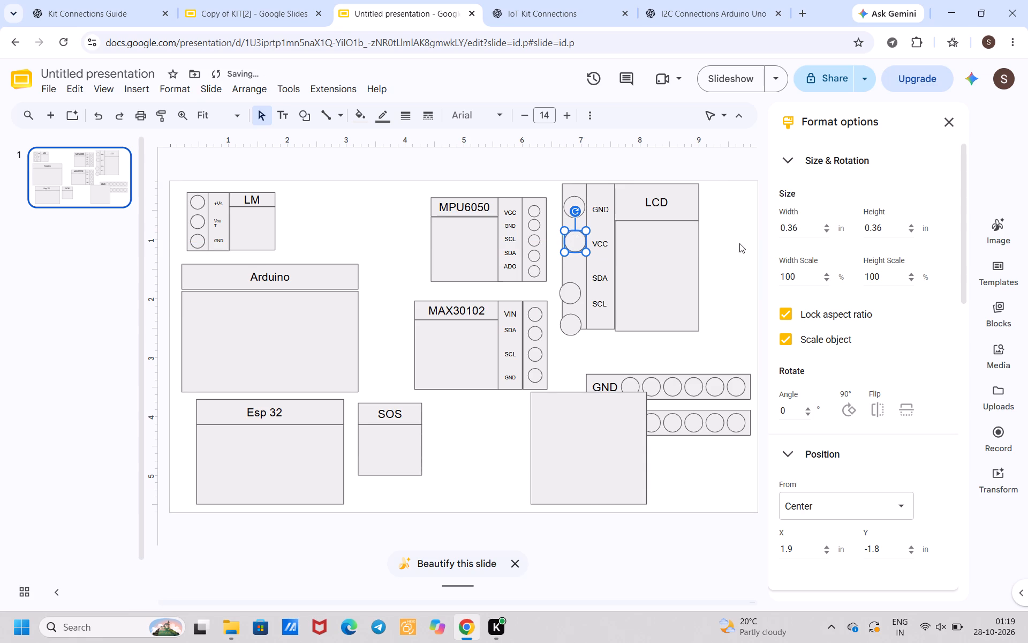
click(739, 243)
Move the LCD's third pin circle up beside the SDA label, inside the narrowed pin strip.
click(573, 287)
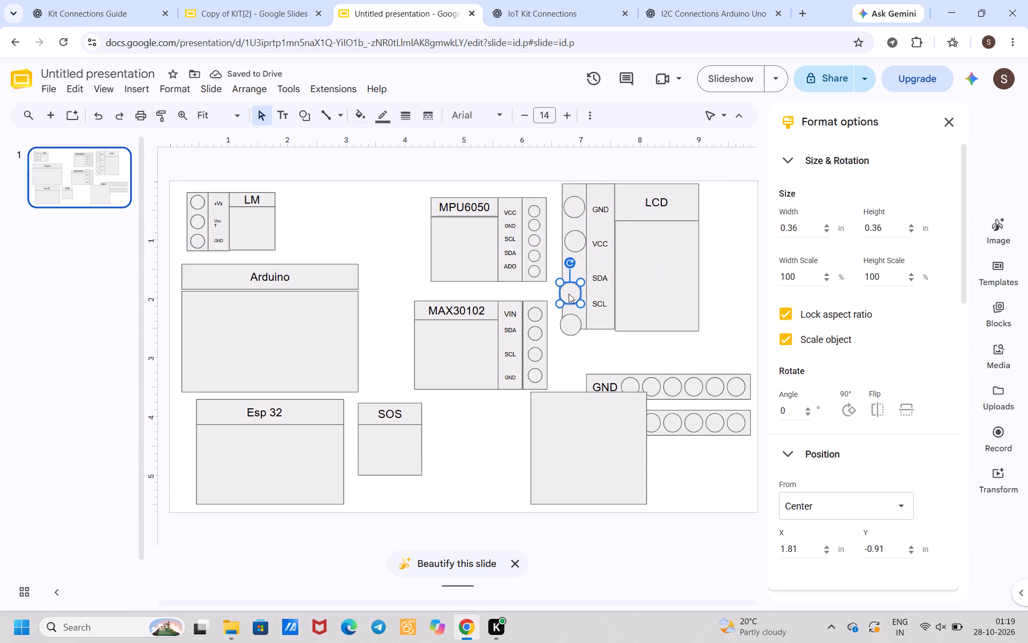
drag(569, 294, 572, 282)
drag(572, 282, 572, 280)
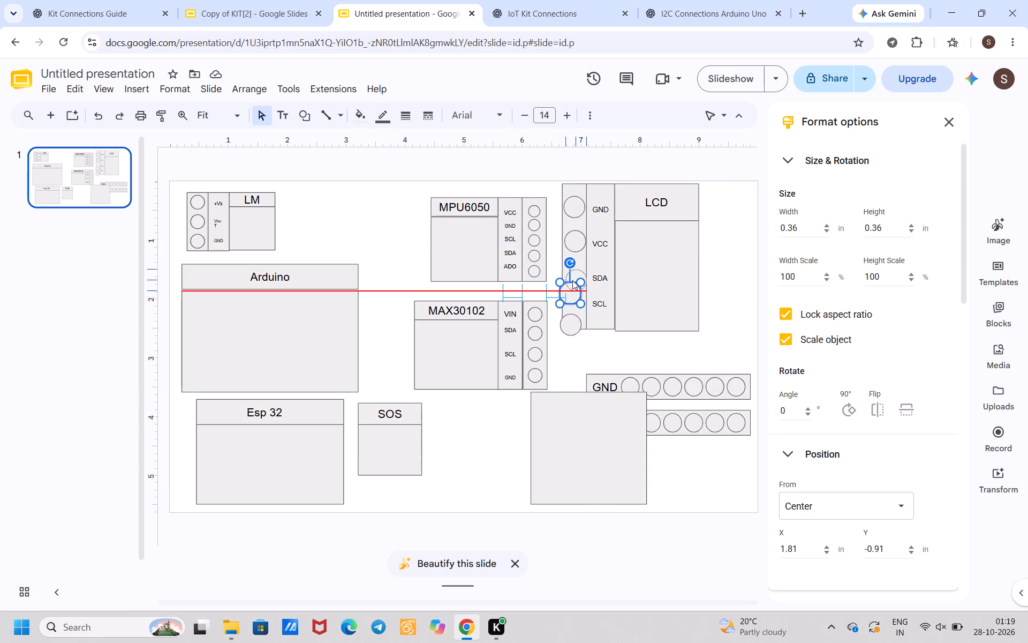
drag(572, 280, 571, 281)
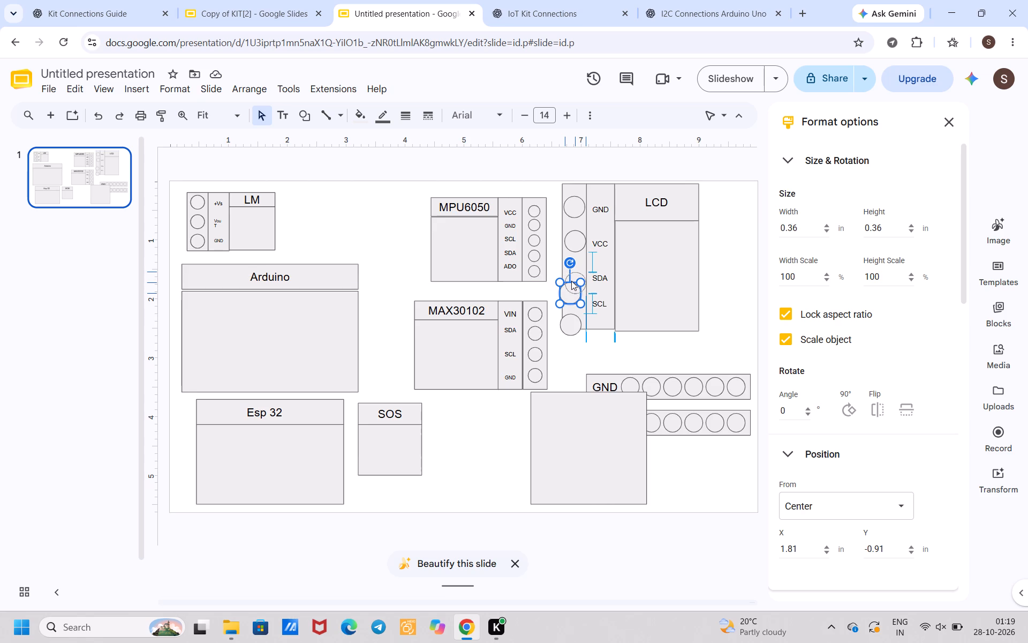
drag(571, 281, 572, 281)
click(742, 272)
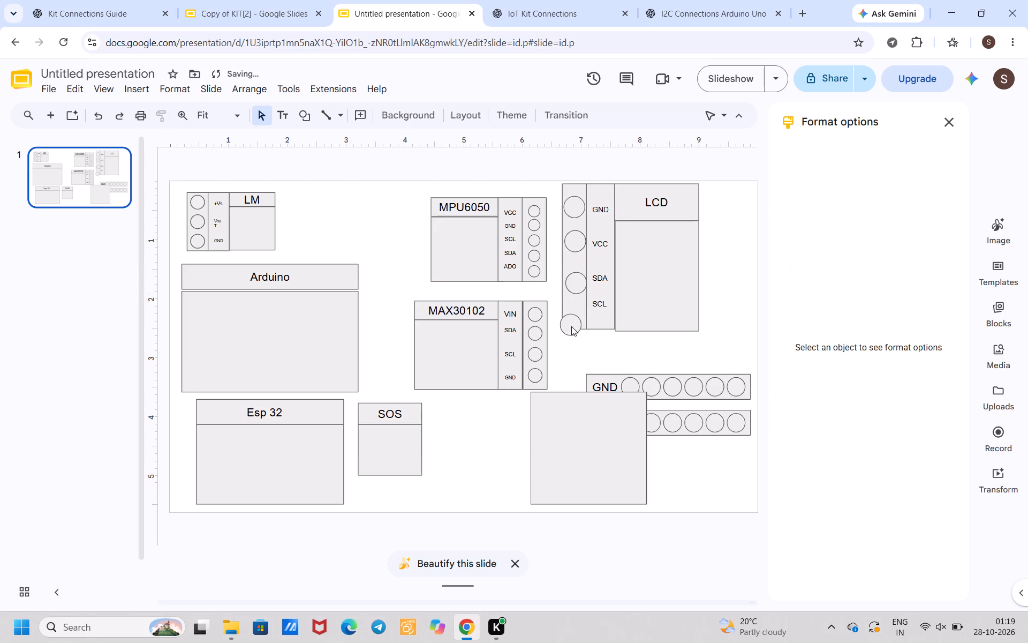
Move the LCD's fourth pin circle into the pin strip beside the SCL label, centred at about X 1.88 in, Y -0.62 in.
click(570, 331)
drag(570, 324, 576, 310)
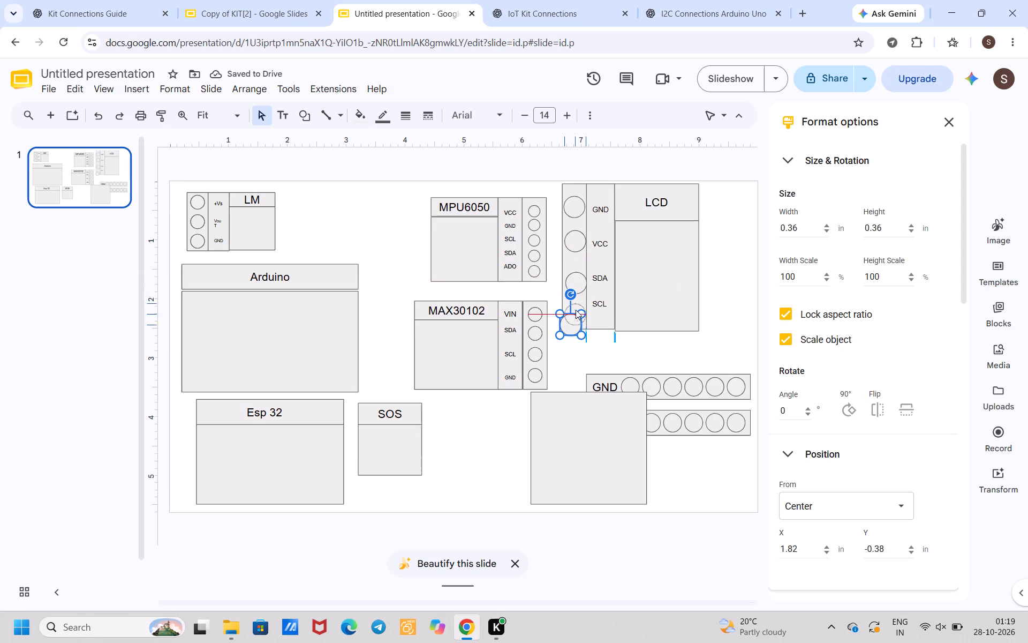
drag(576, 310, 572, 310)
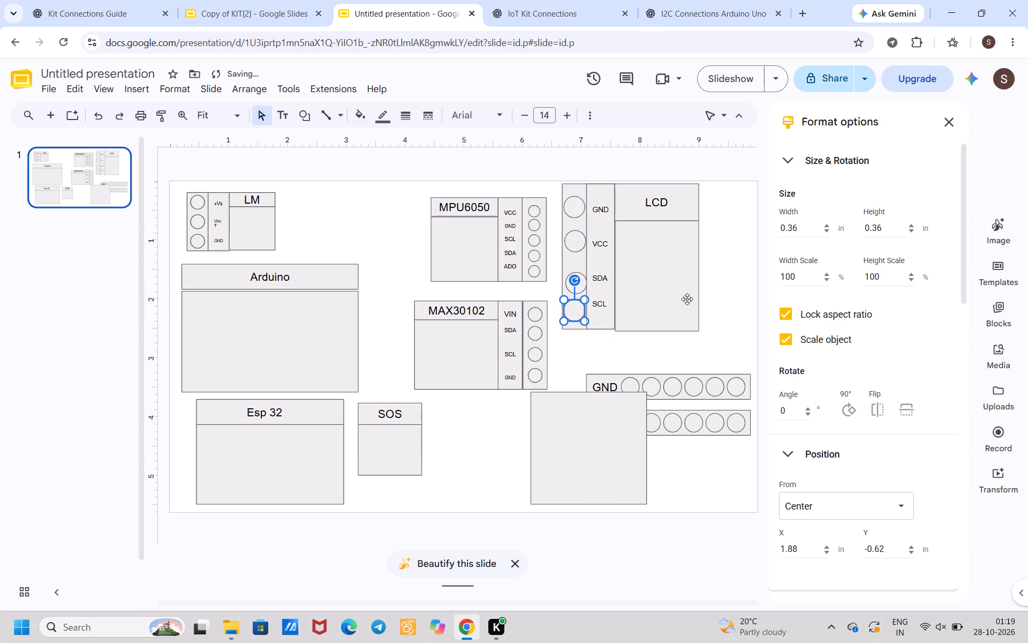
click(708, 291)
Move the LCD's third pin circle slightly up beside the SDA label, centred at about X 1.9 in, Y -1.19 in.
click(583, 278)
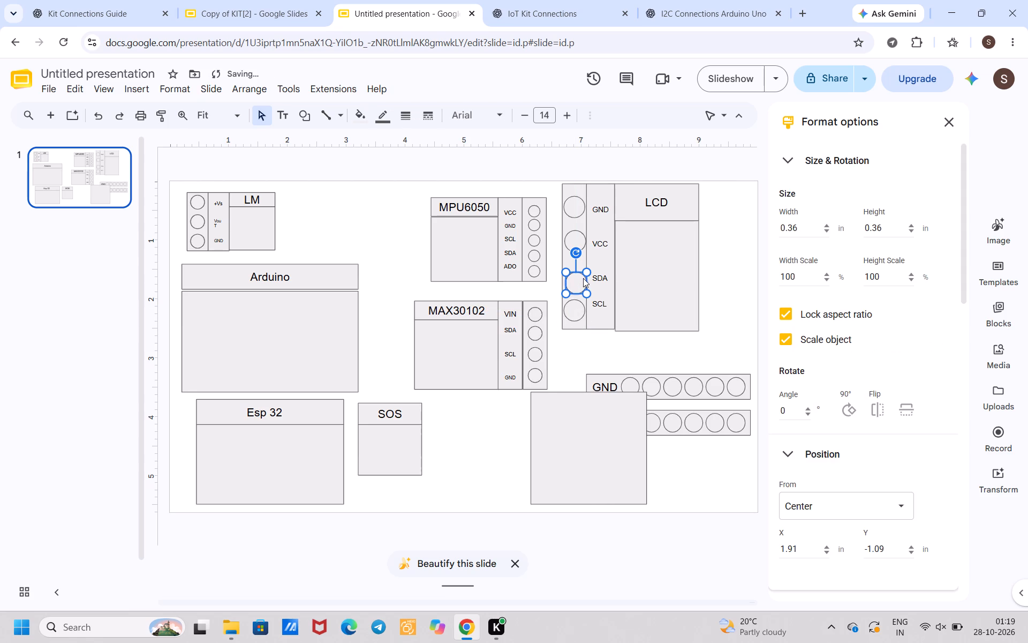
click(575, 282)
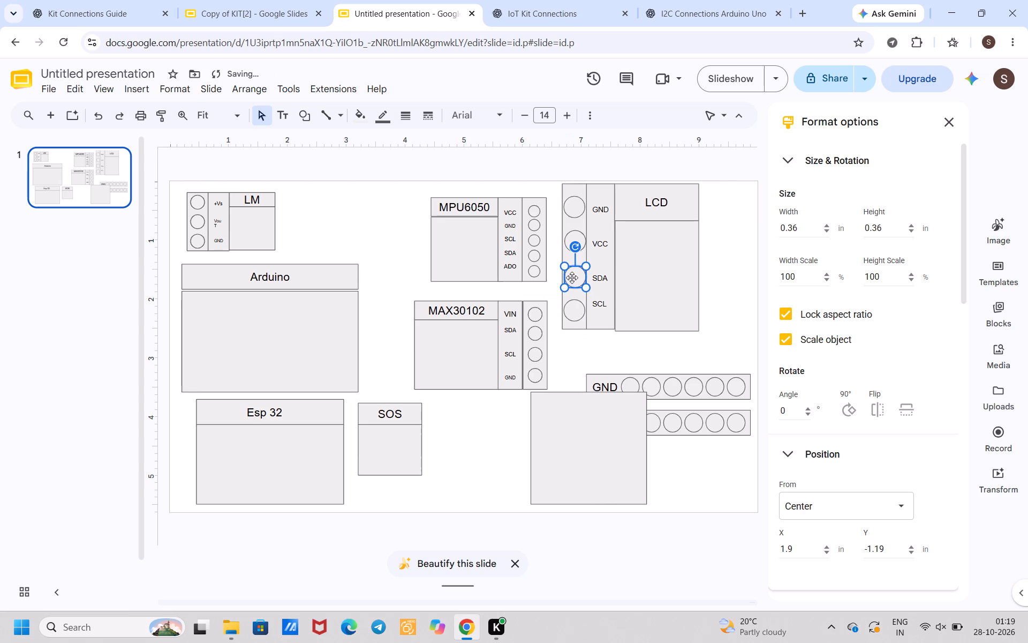
click(758, 253)
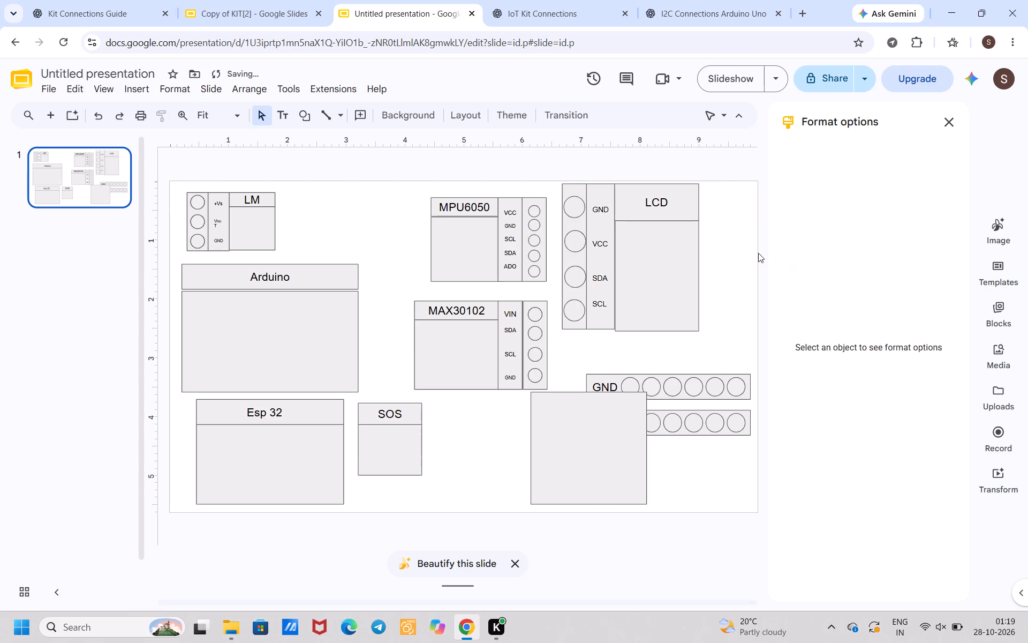
Shrink the LCD's fourth pin circle, beside the SCL label, to about 0.31 in wide and 0.32 in high.
click(572, 308)
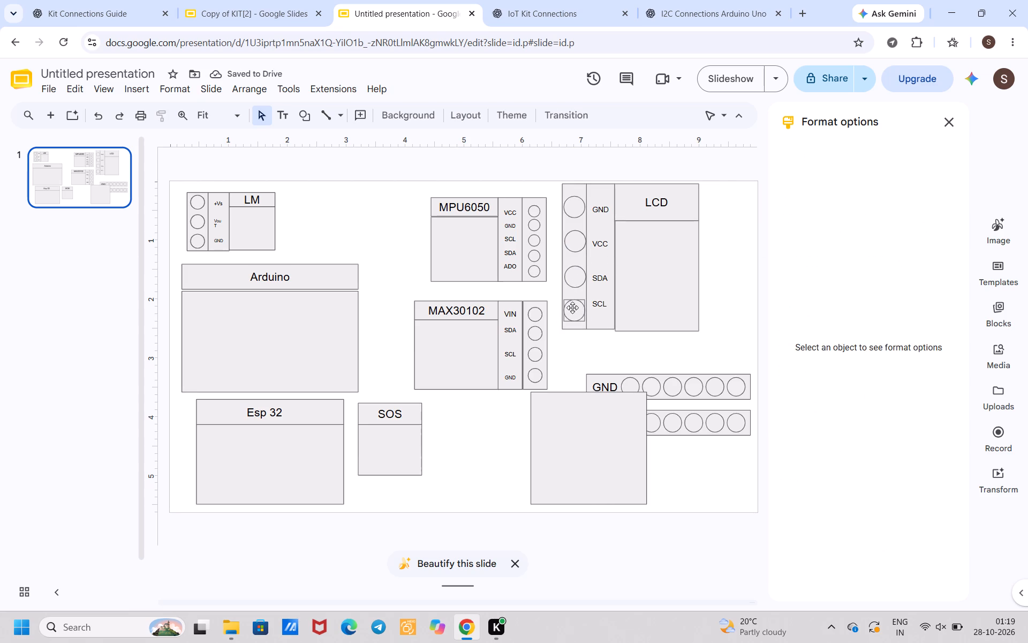
click(564, 301)
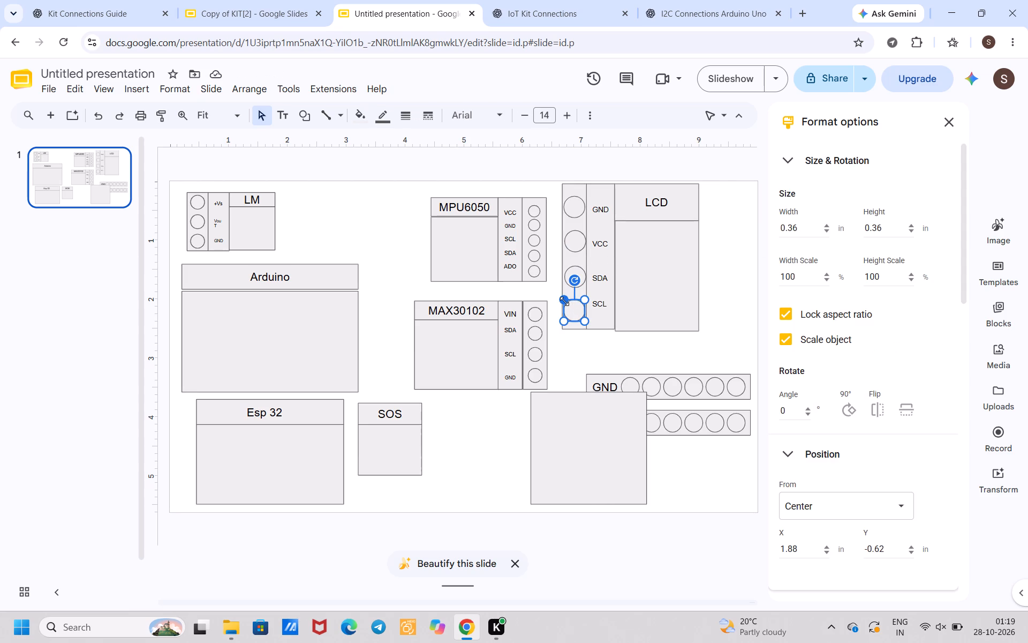
click(746, 279)
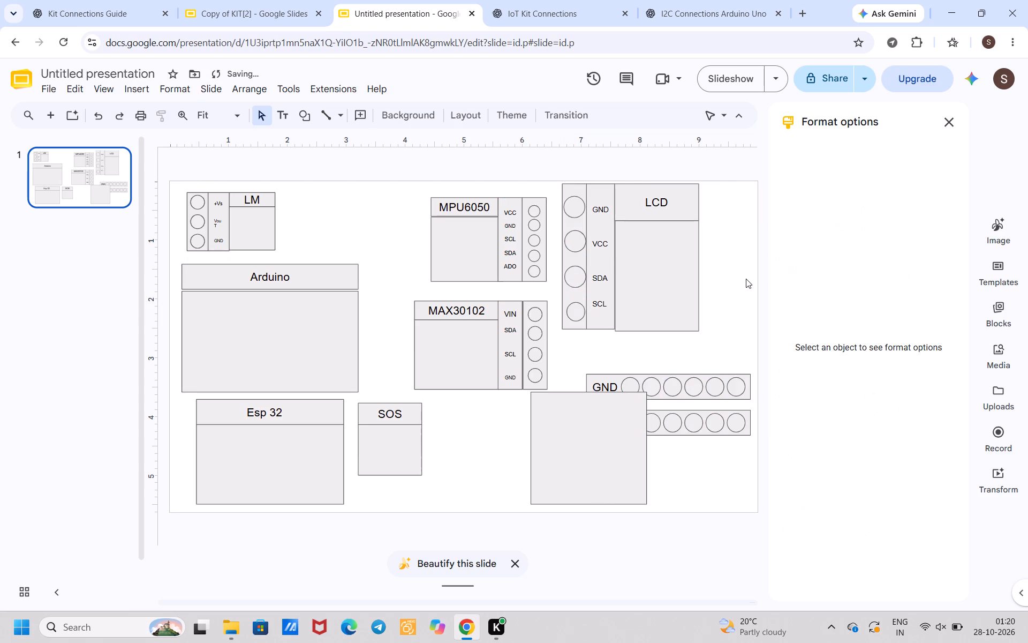
click(576, 309)
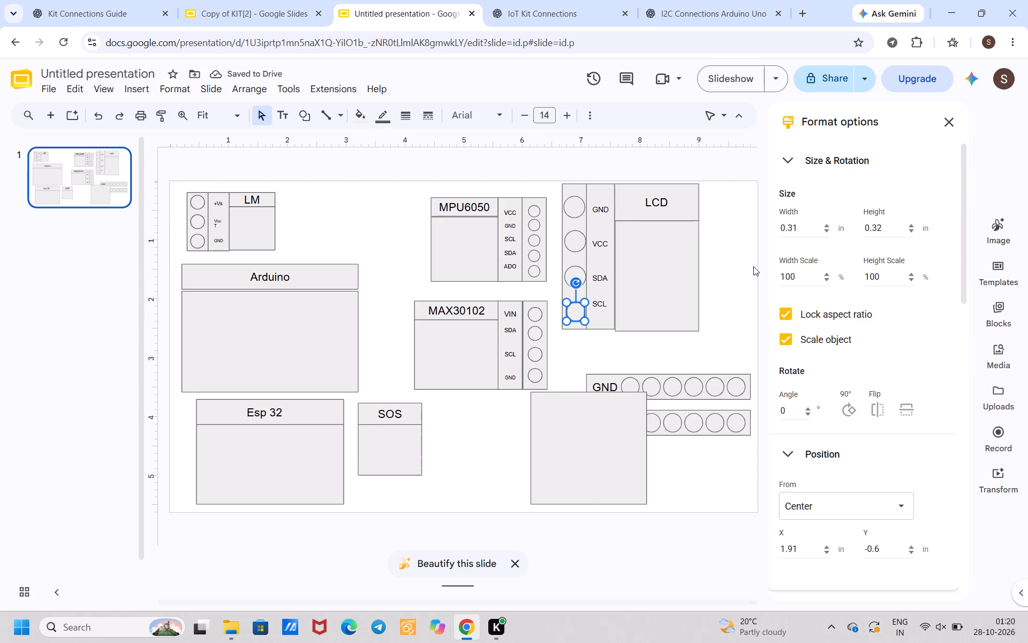
click(753, 266)
click(579, 307)
click(600, 340)
Reposition the LCD's shrunken fourth pin circle near the pin strip's lower end, centred at about X 1.88 in, Y -0.61 in.
drag(576, 311, 574, 308)
drag(574, 308, 573, 338)
click(571, 346)
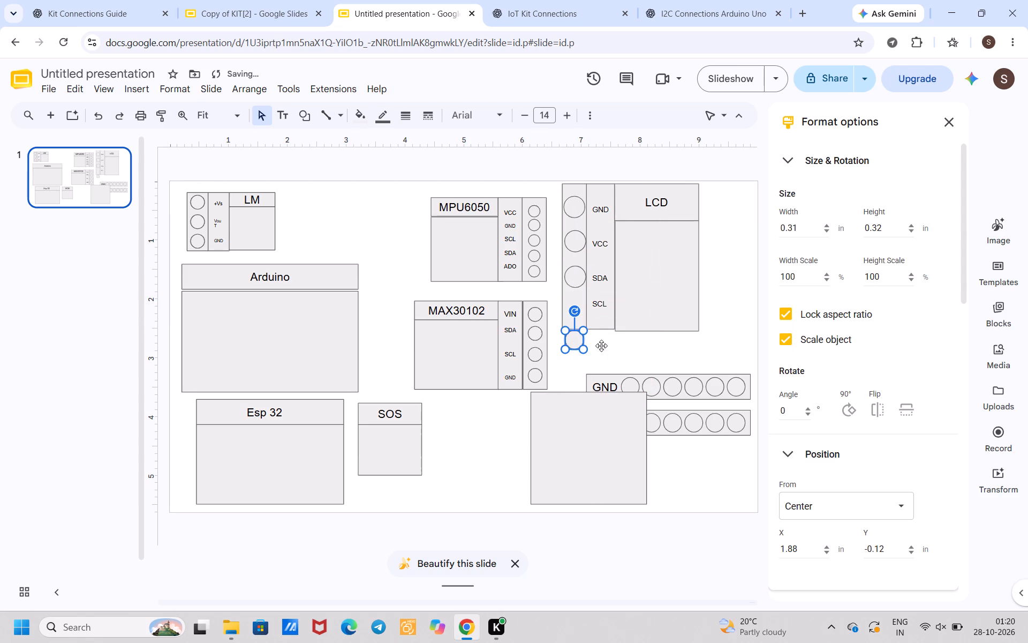
click(621, 350)
click(571, 337)
drag(571, 337, 570, 326)
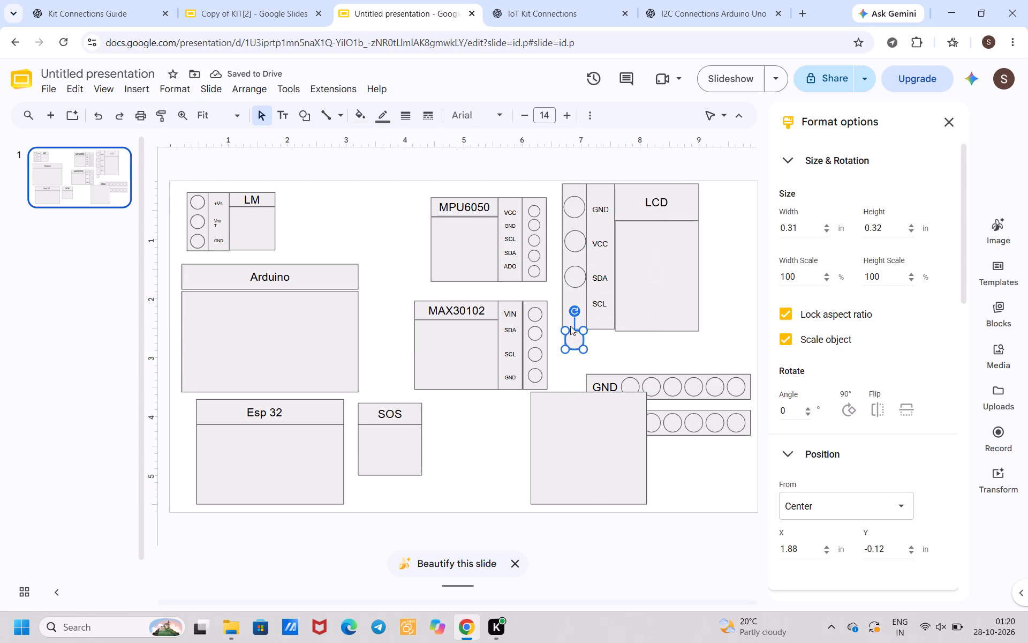
drag(570, 326, 570, 310)
click(617, 337)
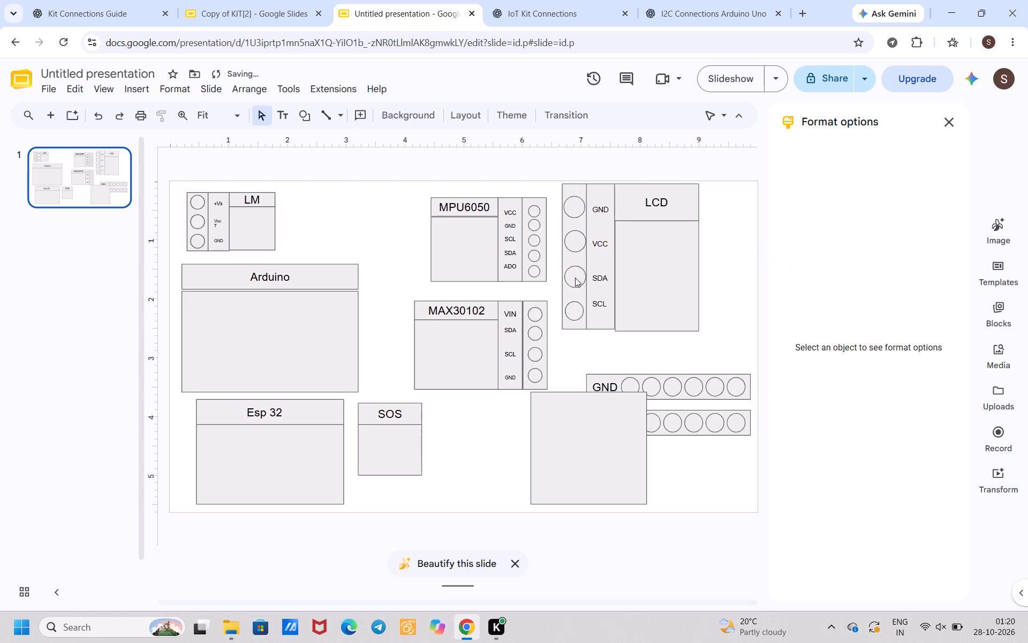
Shrink the LCD's third pin circle, beside the SDA label, to about 0.31 in wide and 0.32 in high.
click(575, 278)
click(564, 266)
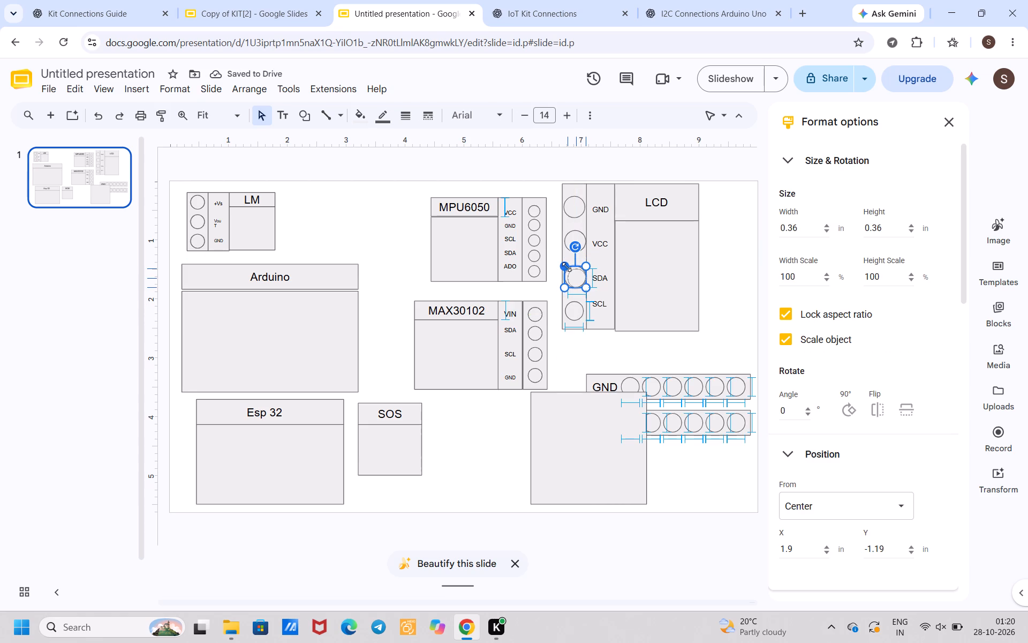
click(576, 355)
click(578, 267)
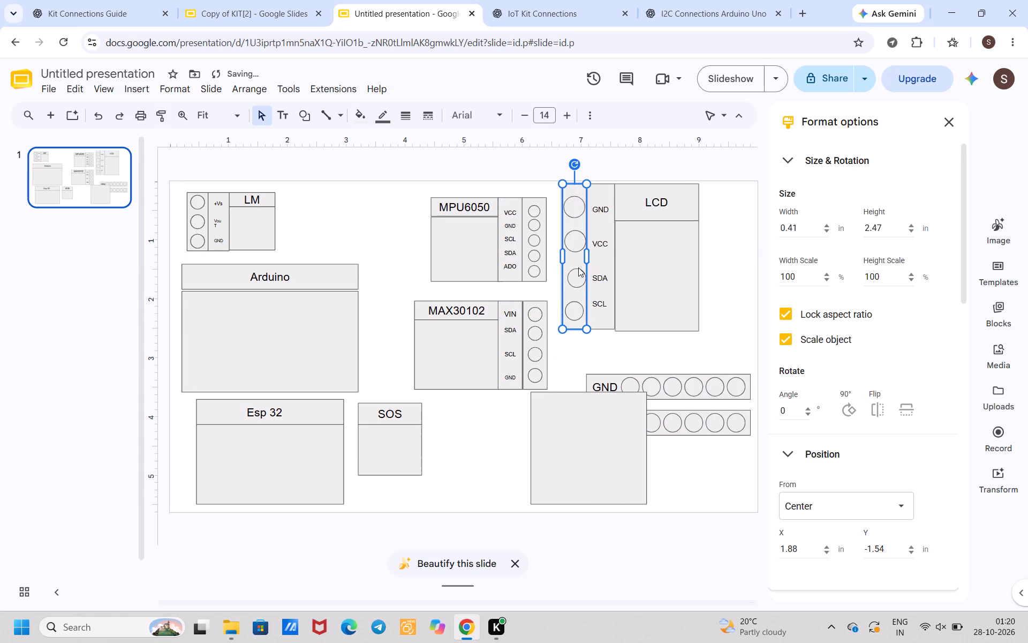
click(575, 276)
Shrink the LCD's second pin circle, beside the VCC label, to about 0.31 in wide and 0.32 in high.
click(577, 229)
click(572, 237)
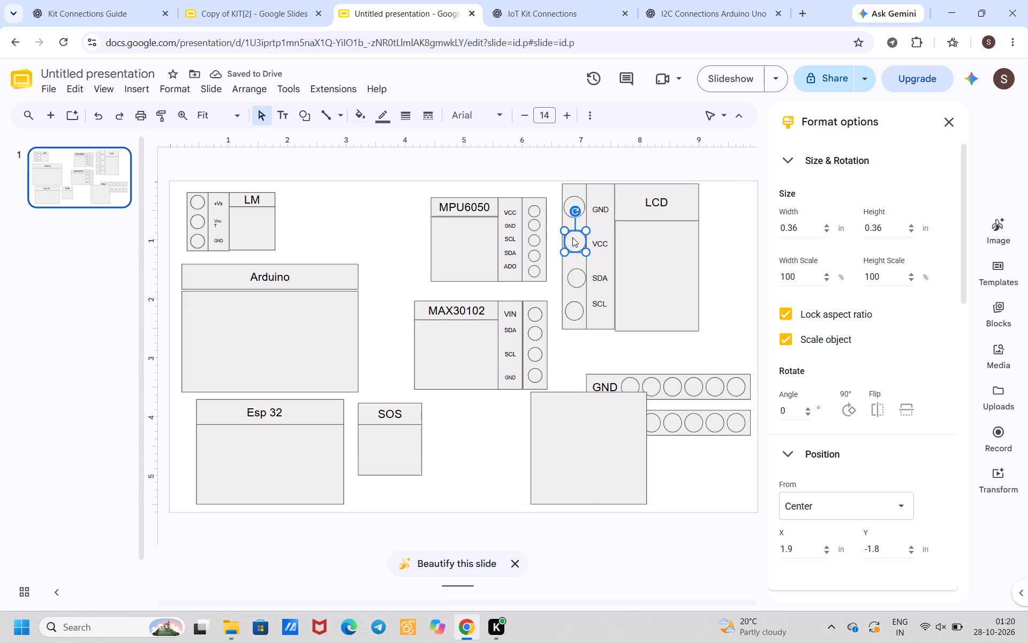
click(566, 233)
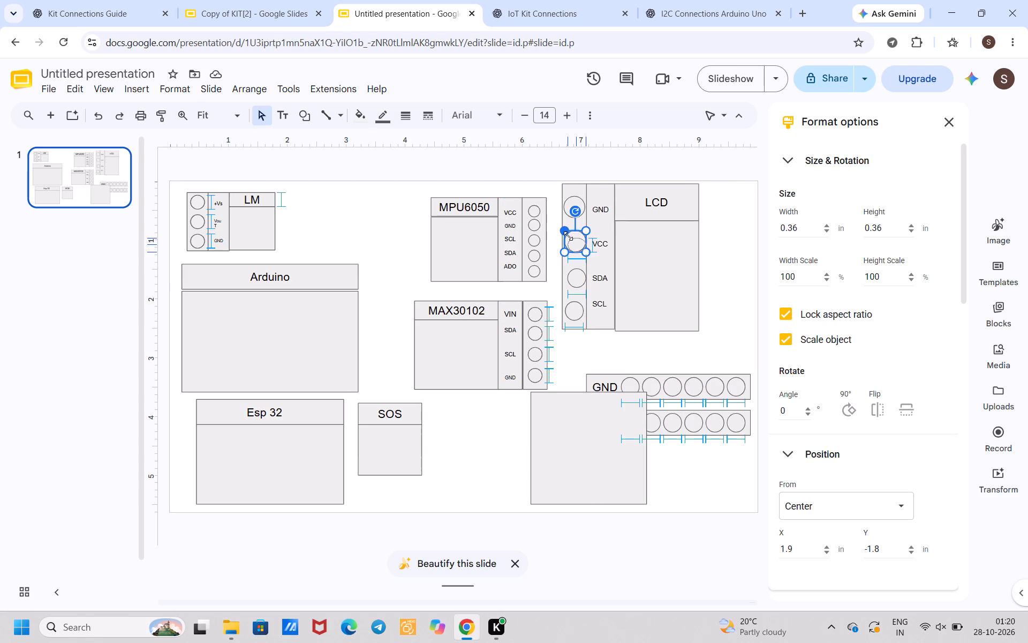
click(608, 339)
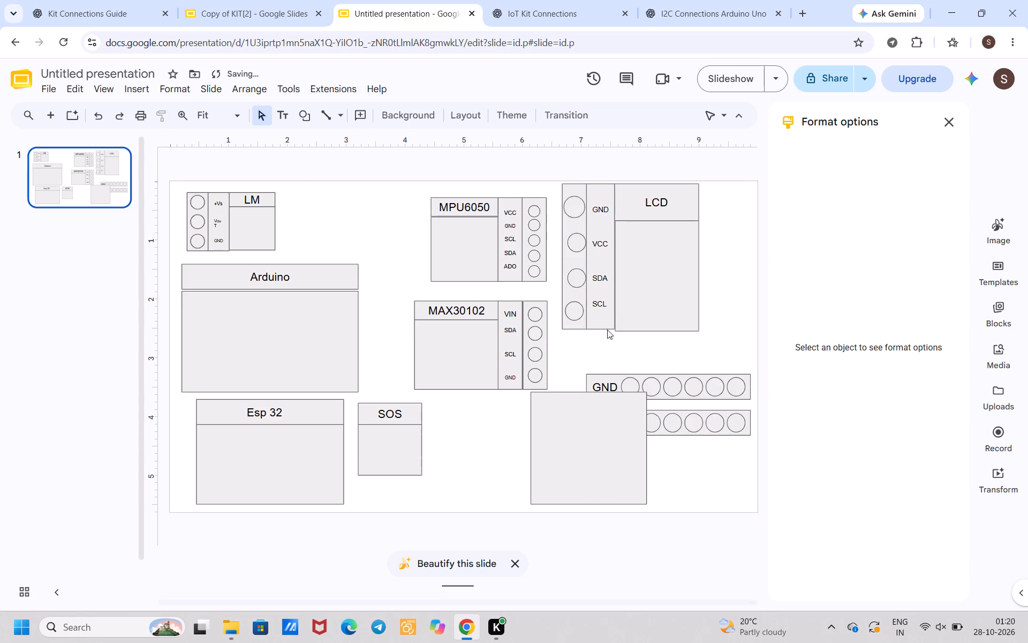
Shrink the LCD's first pin circle, beside the GND label, to about 0.31 in wide and 0.32 in high.
click(582, 200)
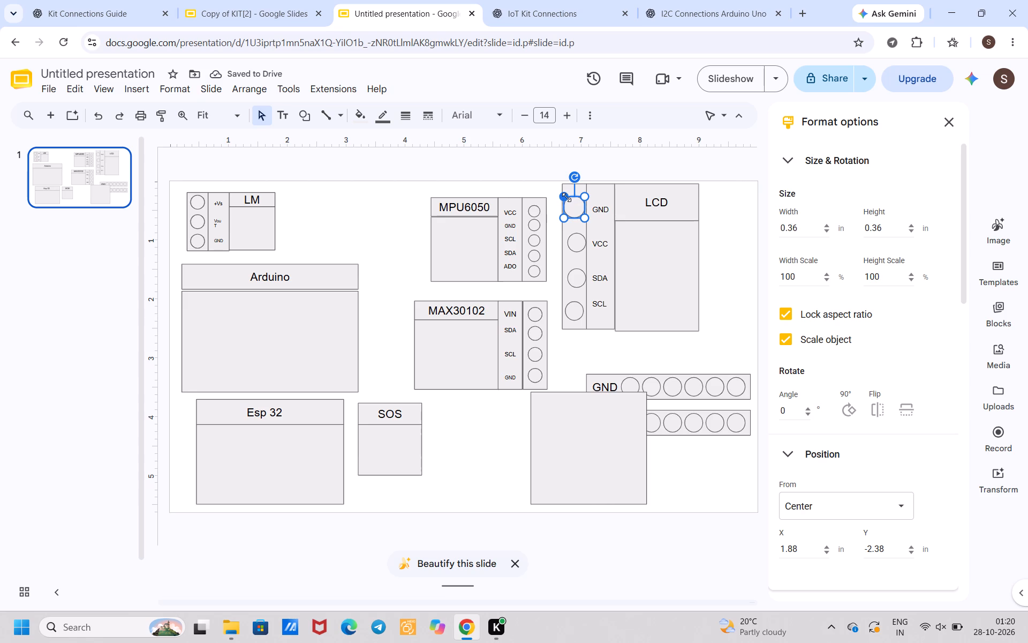
click(566, 196)
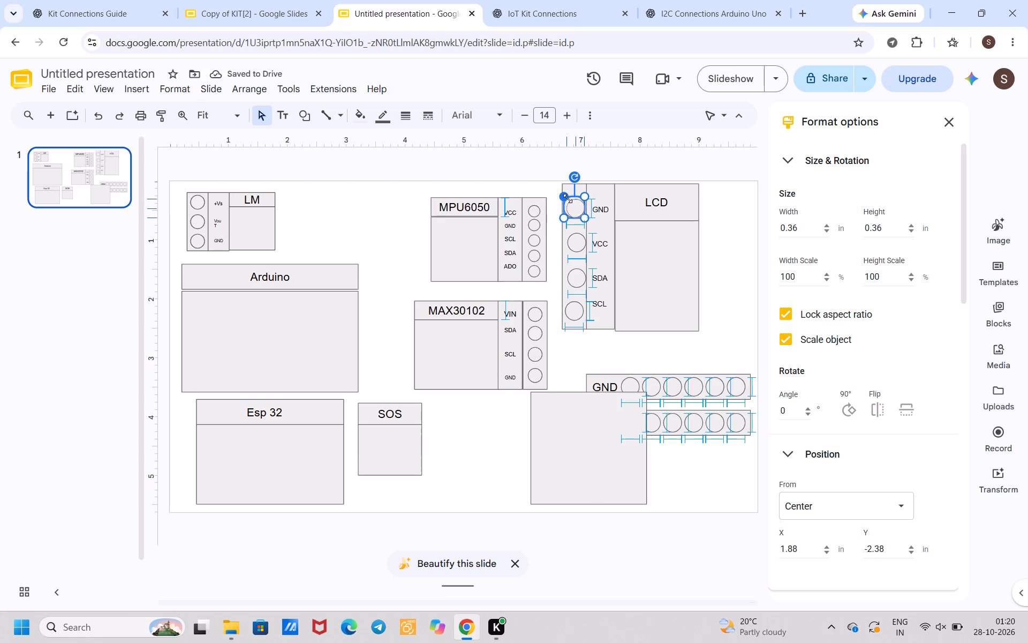
click(606, 304)
click(577, 363)
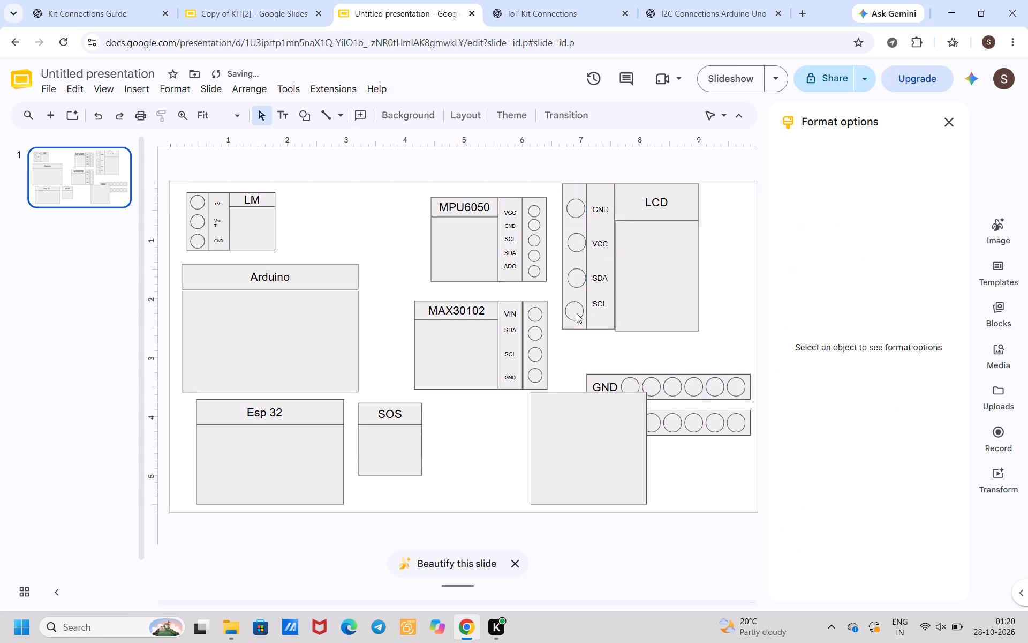
Shift the LCD's second pin circle slightly left so it sits centred across the pin strip beside the VCC label.
click(578, 272)
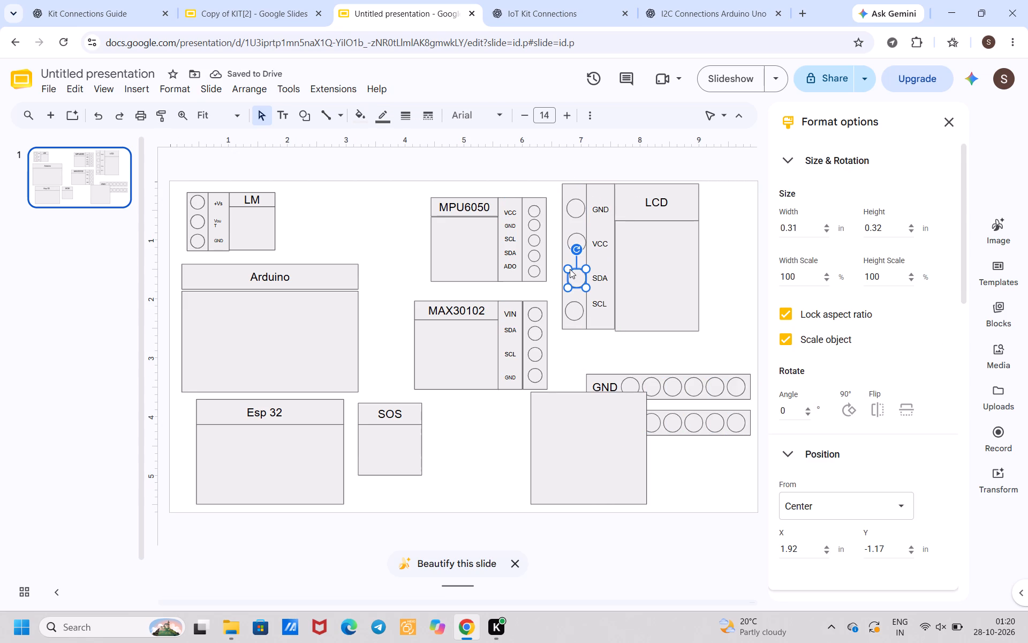
click(571, 308)
click(592, 355)
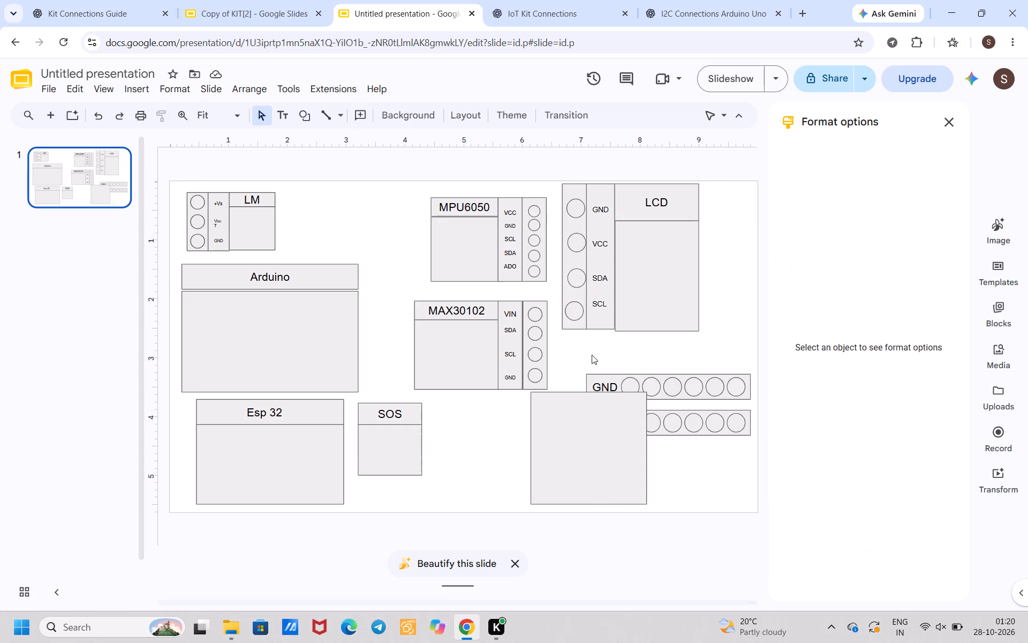
click(577, 243)
click(577, 243)
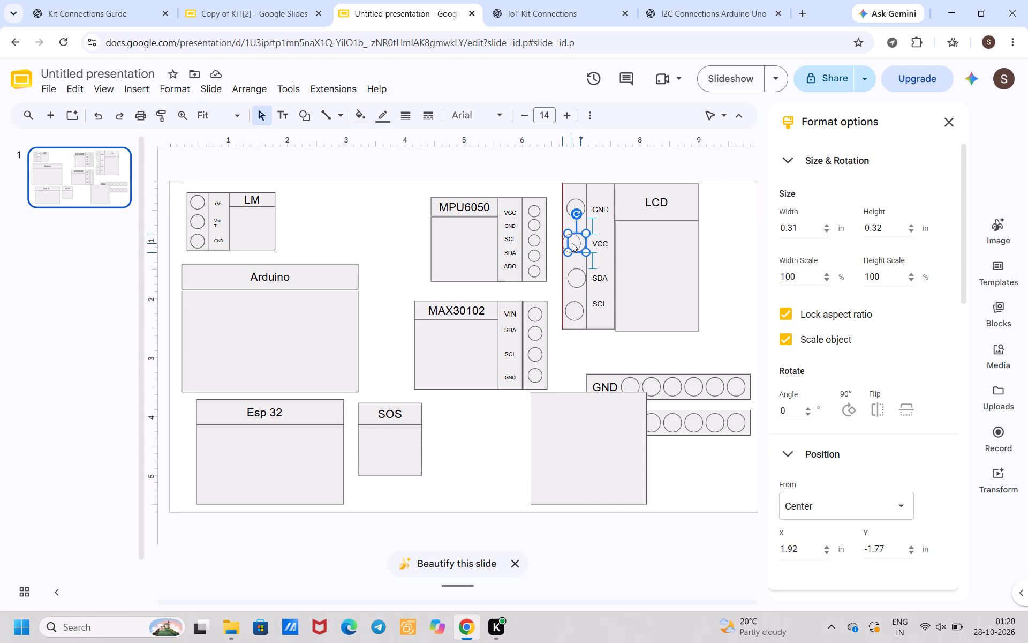
click(762, 264)
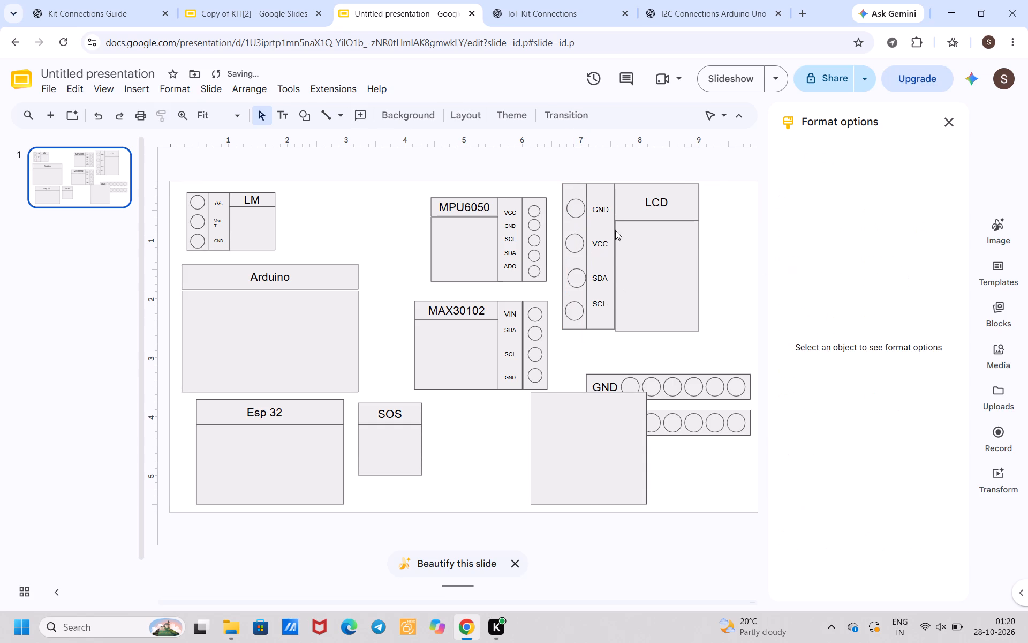
Move the LCD's first pin circle slightly down beside the GND label, level with the MPU6050's VCC pin circle.
click(575, 208)
click(575, 208)
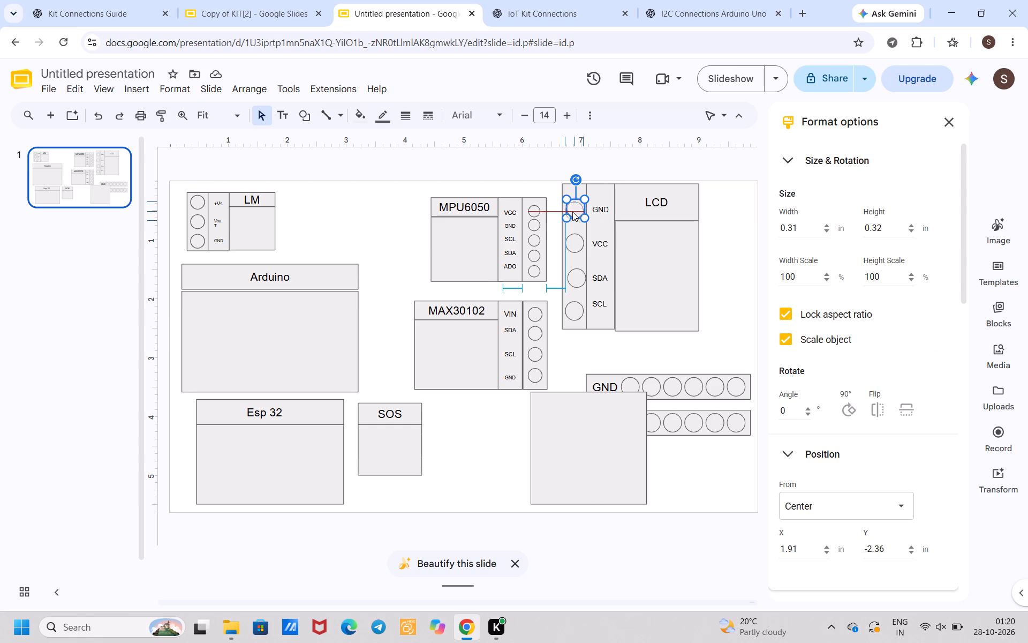
click(603, 365)
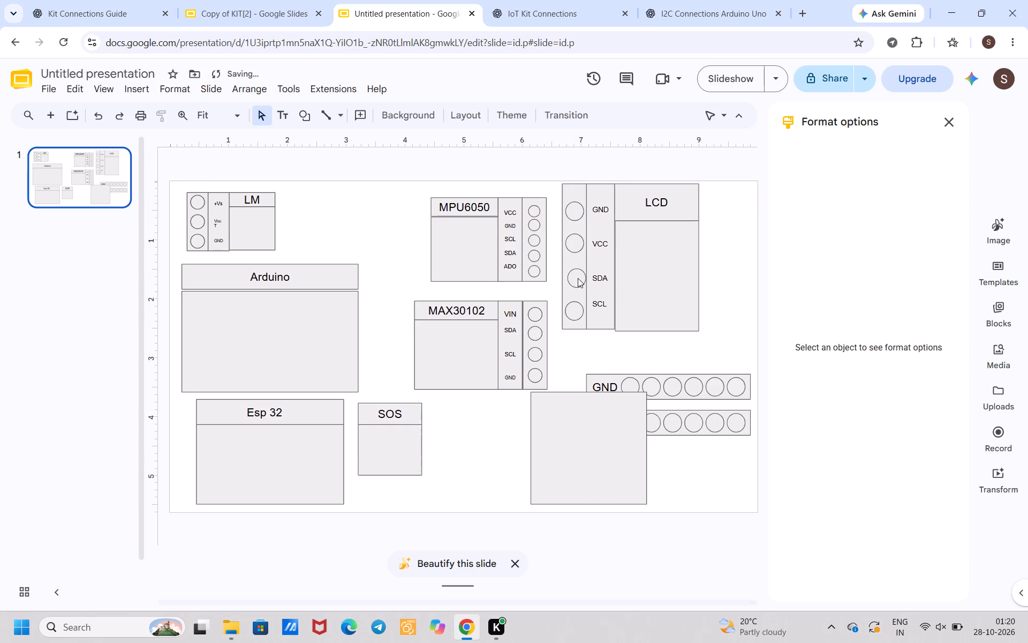
Shift the LCD's third pin circle slightly left so it sits centred across the pin strip beside the SDA label.
click(578, 278)
click(578, 278)
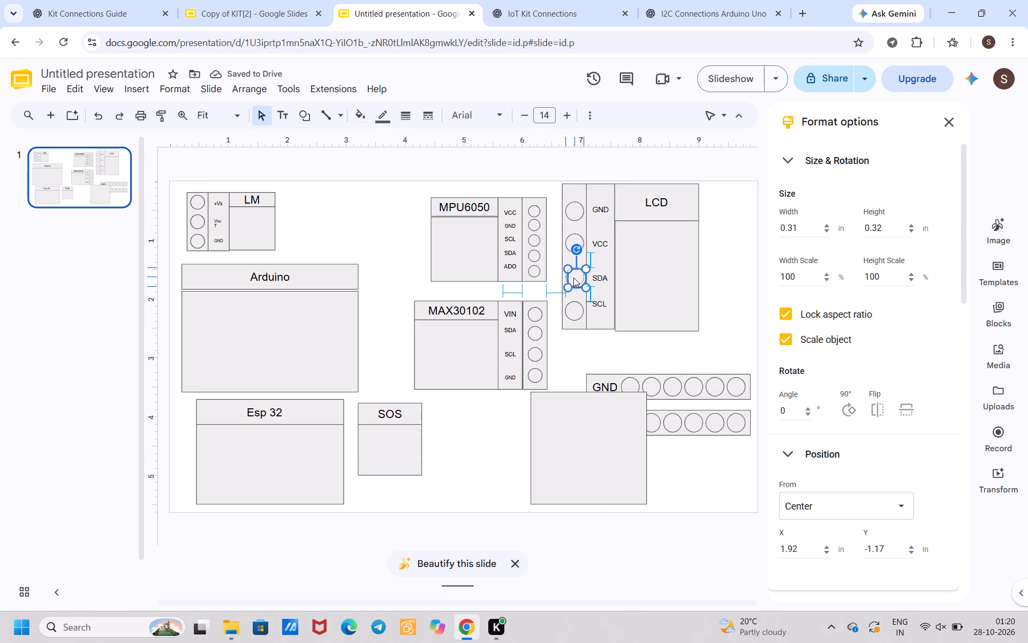
drag(579, 346, 579, 302)
Raise the LCD's fourth pin circle beside the SCL label, centred at about X 1.88 in, Y -0.69 in.
click(572, 318)
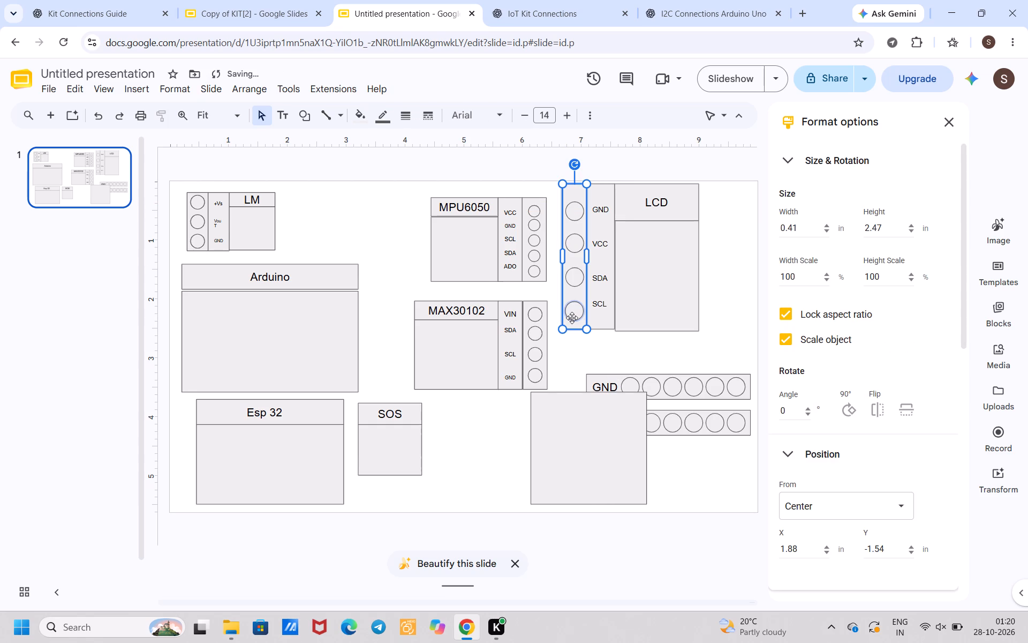
drag(566, 344, 576, 298)
click(575, 309)
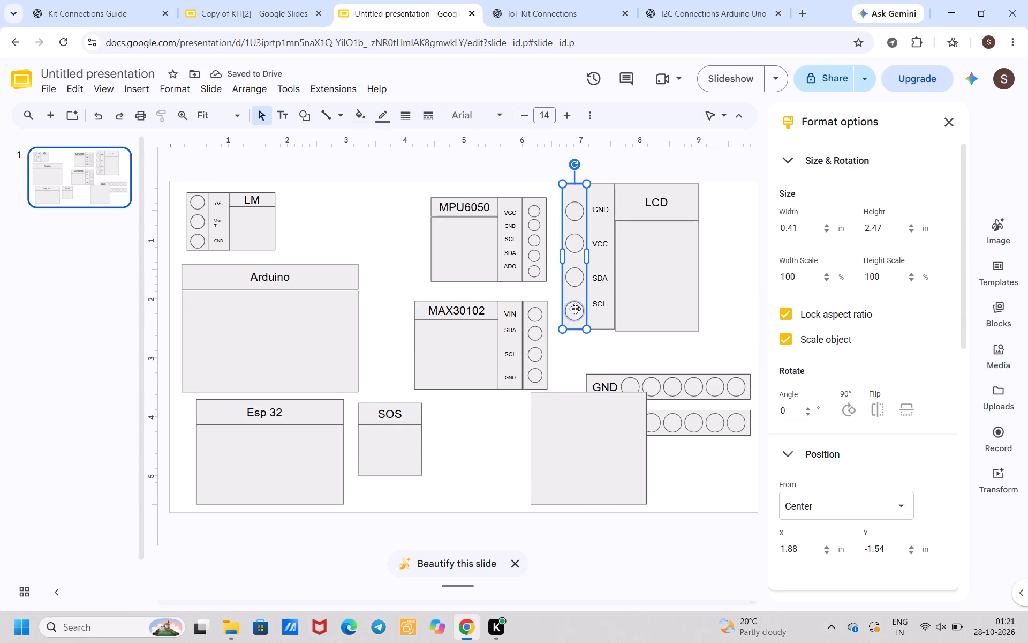
click(576, 364)
click(577, 310)
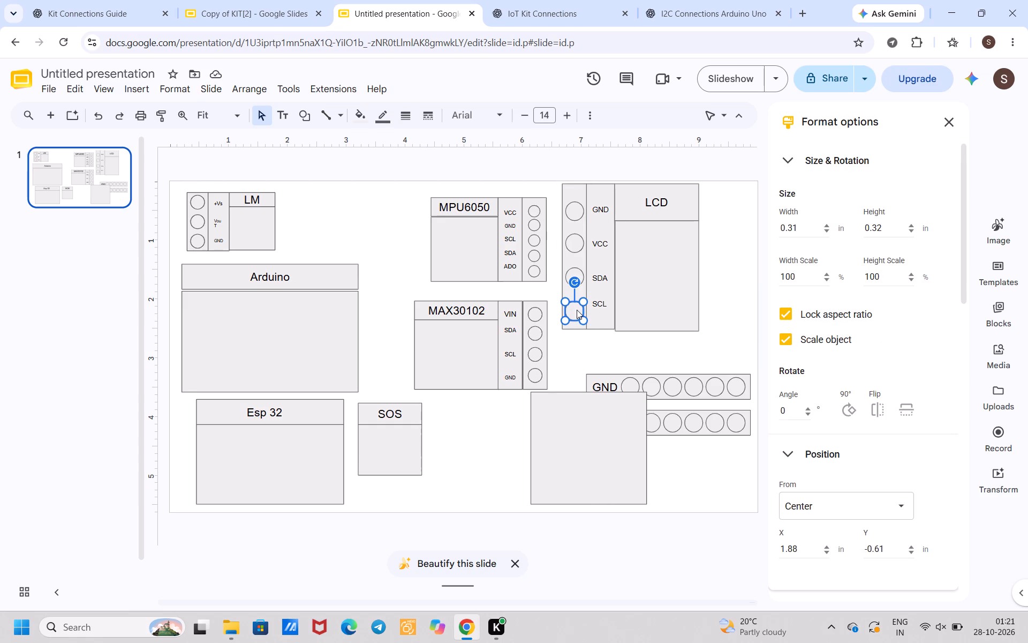
click(577, 310)
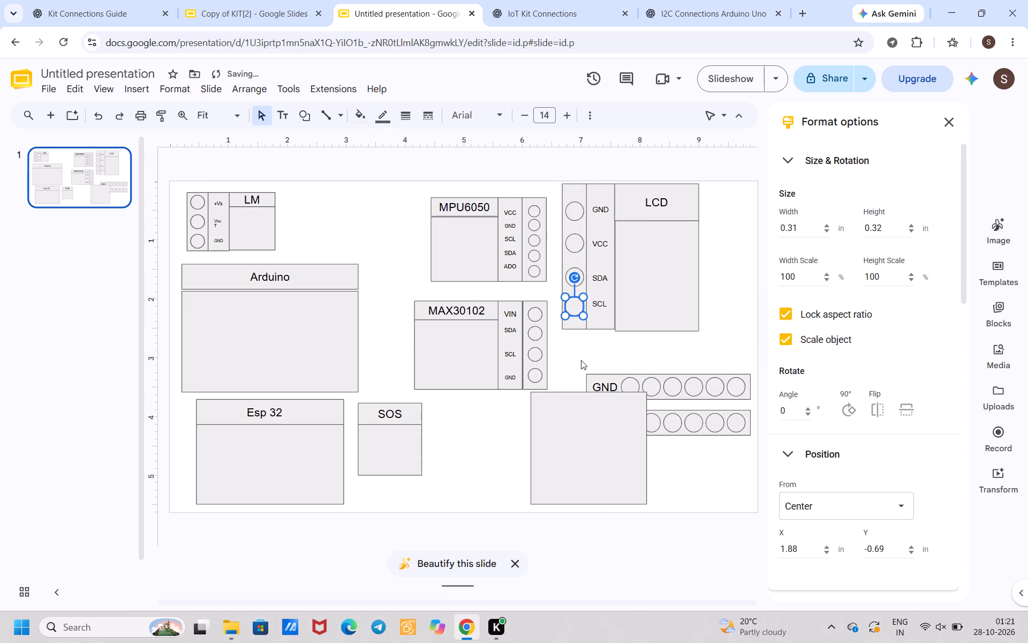
click(581, 360)
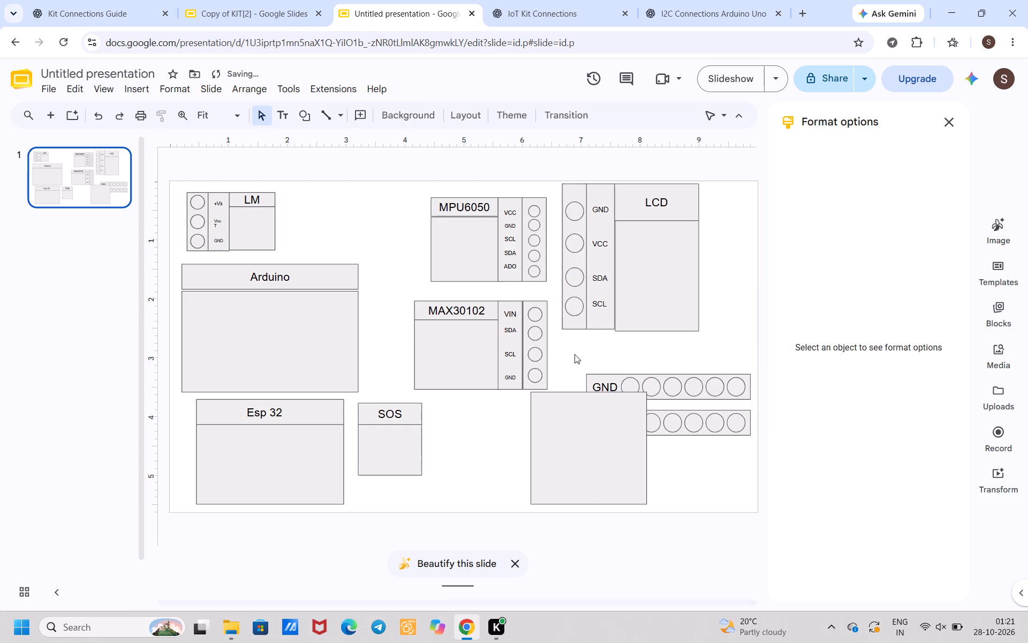
Resize the LCD body rectangle to about 1.85 by 1.4 in, bringing its bottom edge level with the pin strip's bottom.
click(640, 320)
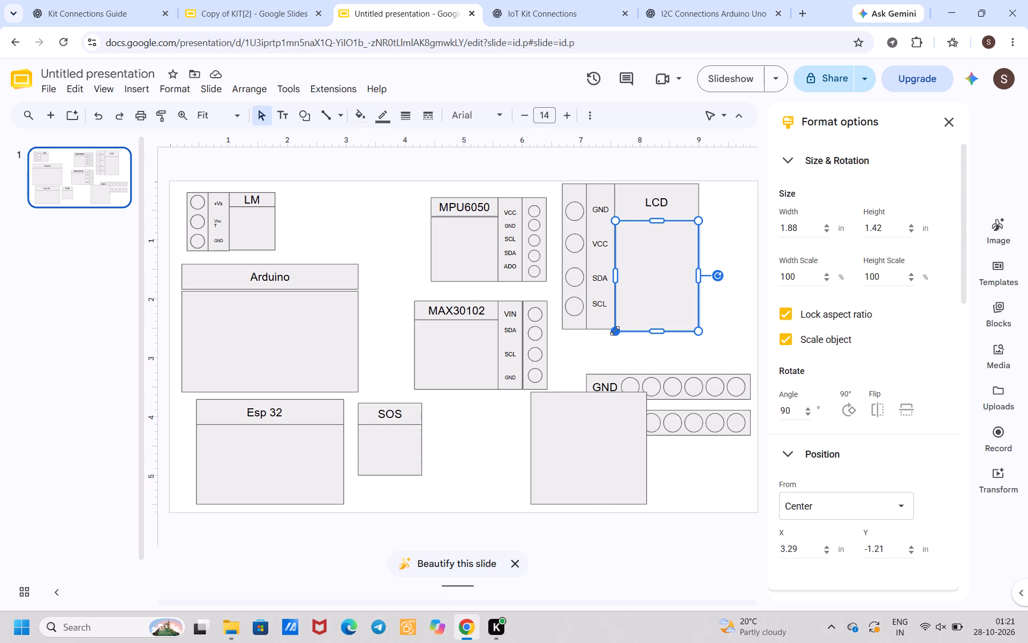
click(615, 331)
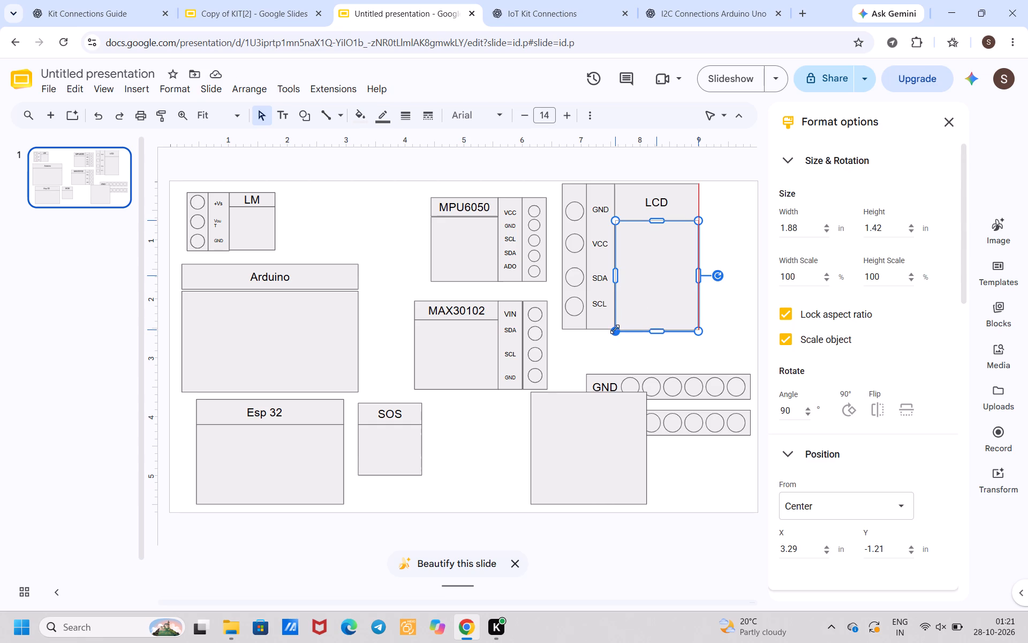
click(640, 385)
click(700, 331)
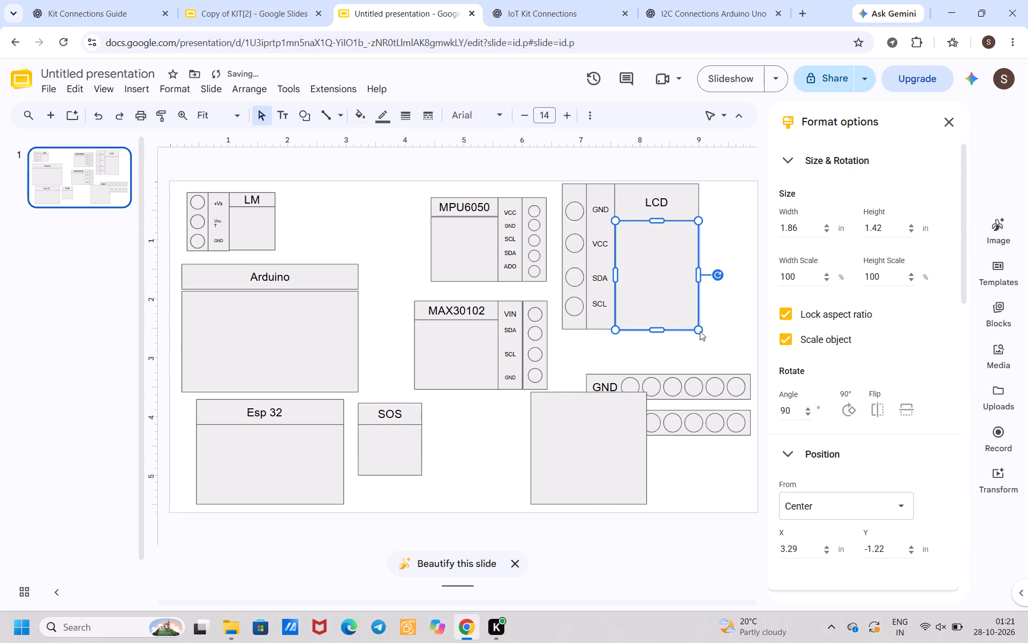
click(616, 328)
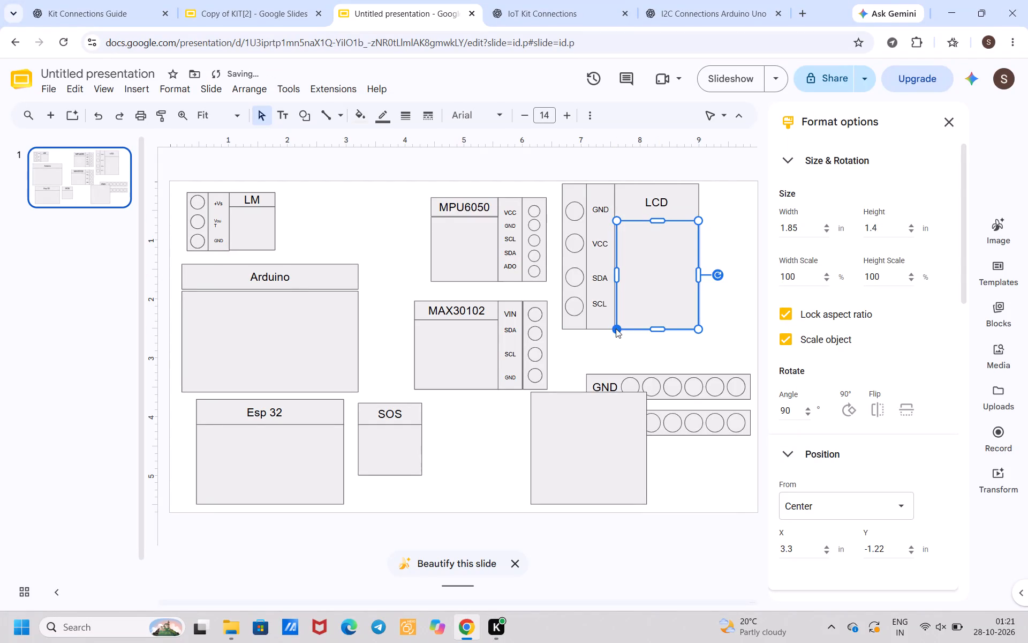
click(631, 356)
Adjust the upper corners of the LCD body rectangle so it meets the pin-label strip and sits flush beneath the LCD title box.
click(664, 242)
click(617, 221)
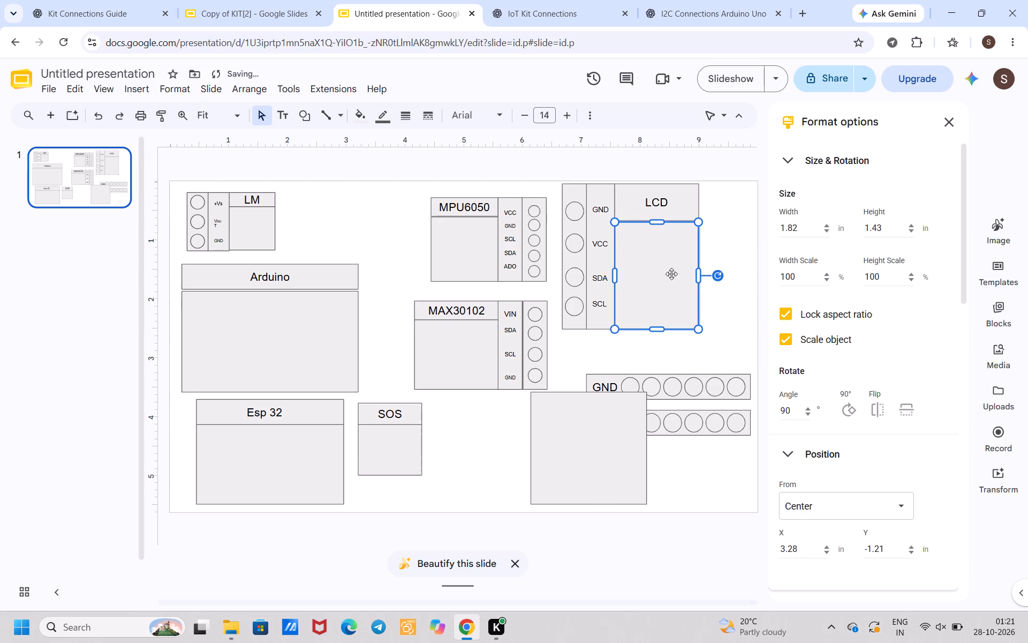
click(713, 283)
click(672, 252)
click(697, 222)
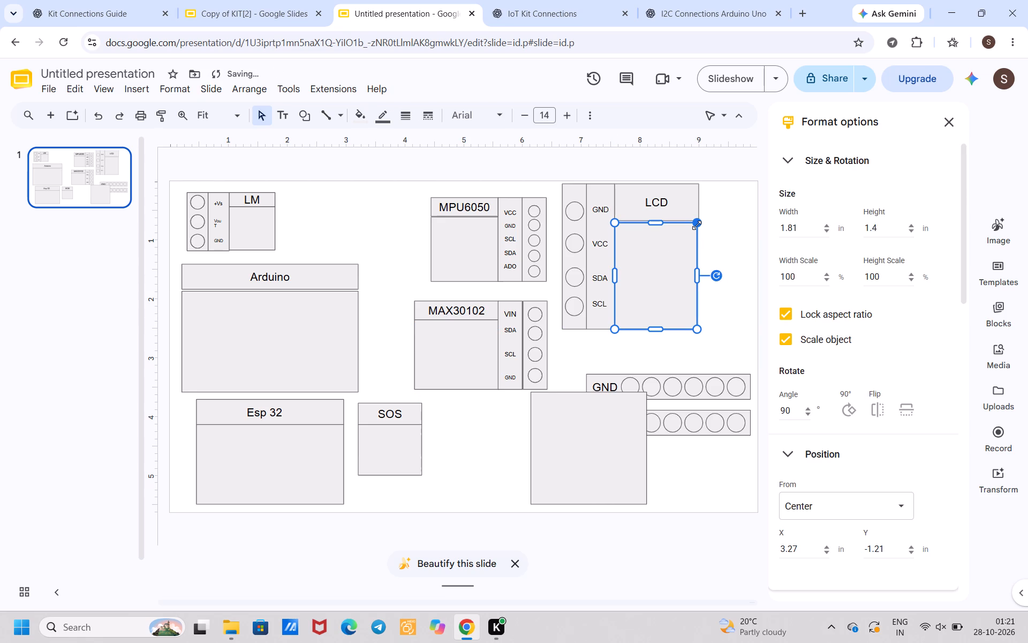
click(697, 225)
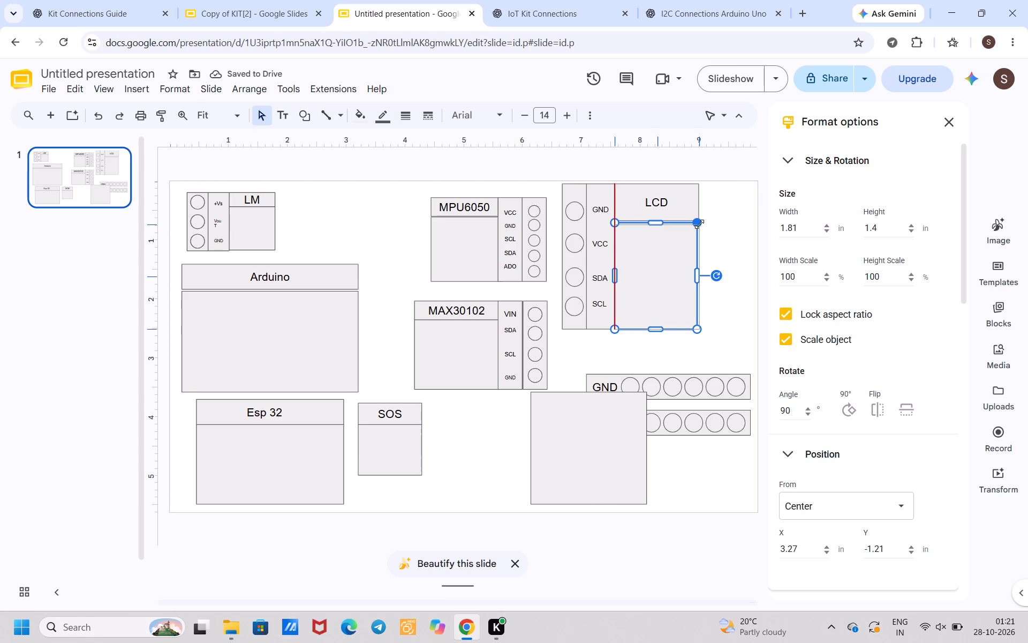
click(727, 257)
click(691, 252)
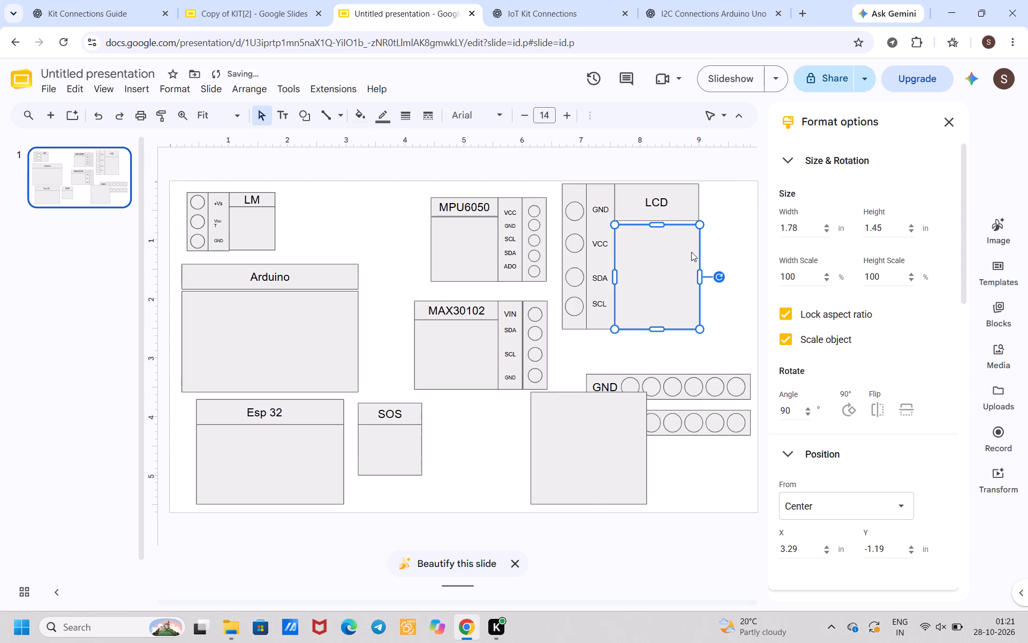
click(698, 222)
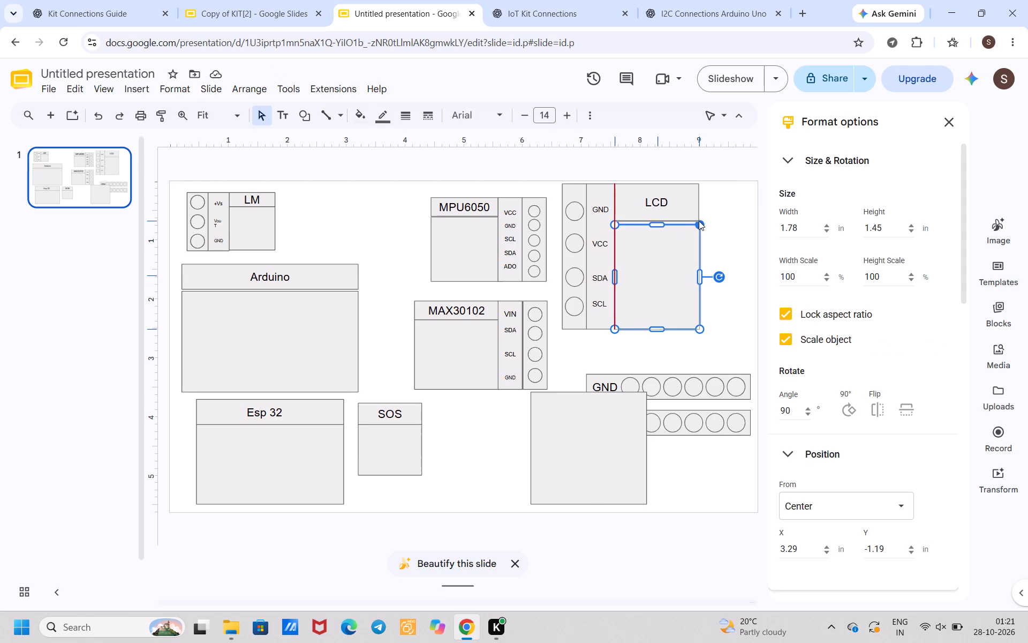
click(739, 258)
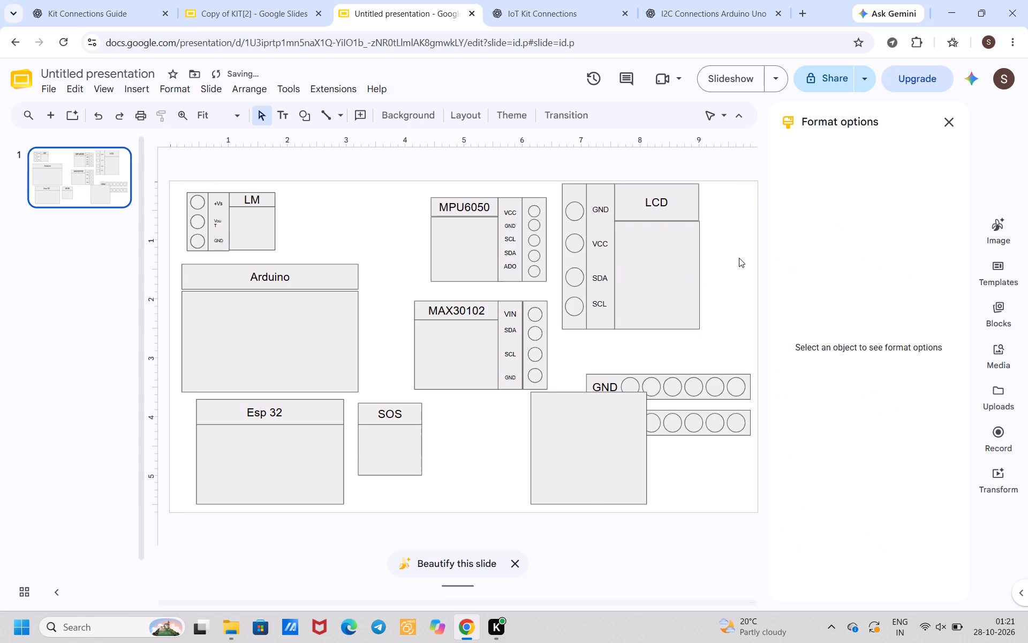
click(664, 347)
Move the MPU6050 title box left to about X -1.45 in, Y -2.5 in, level with the LM title.
drag(438, 206, 375, 206)
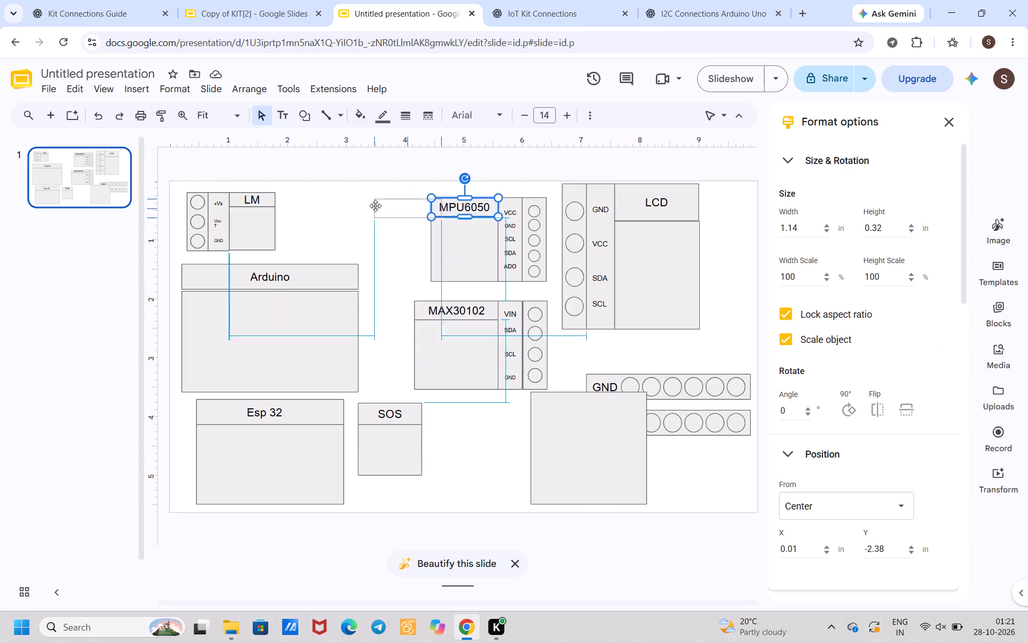
drag(375, 206, 357, 203)
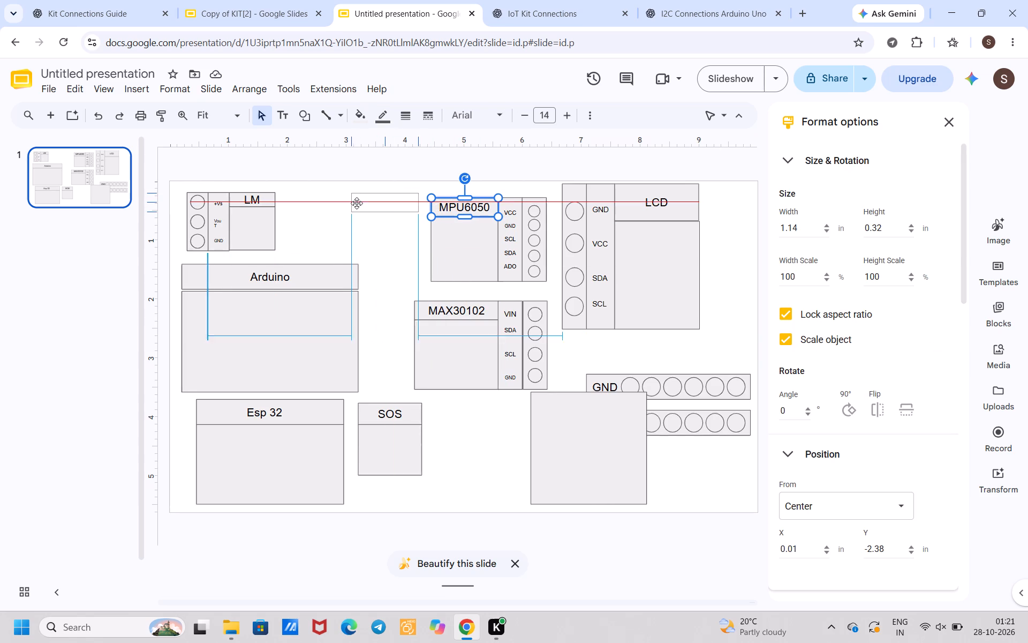
drag(357, 203, 353, 196)
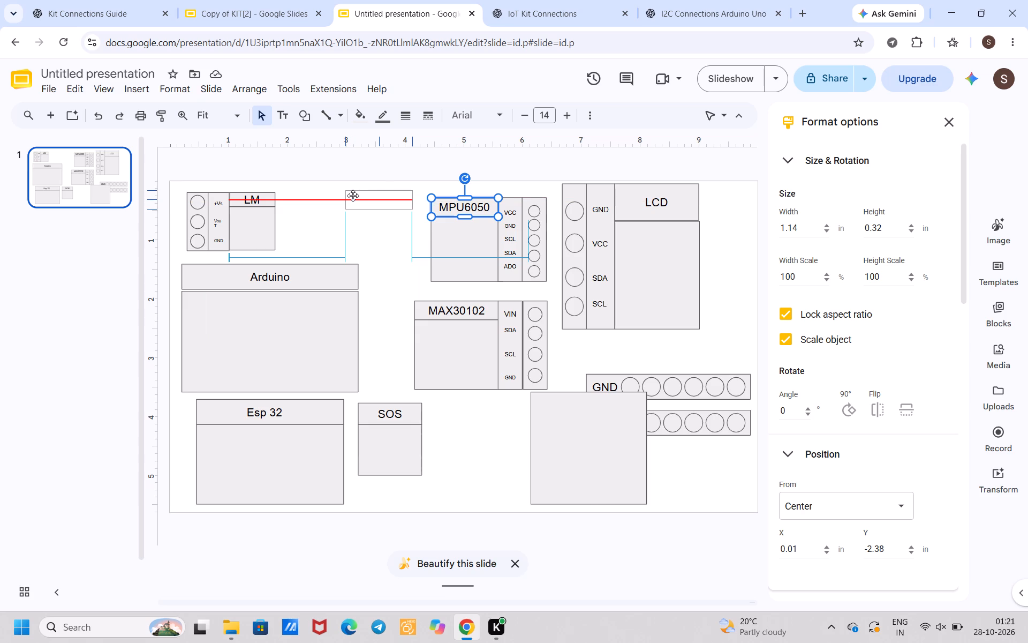
drag(353, 196, 353, 196)
Move the MPU6050 body rectangle beneath its relocated title box, centred at about X -1.45 in, Y -1.81 in.
click(436, 270)
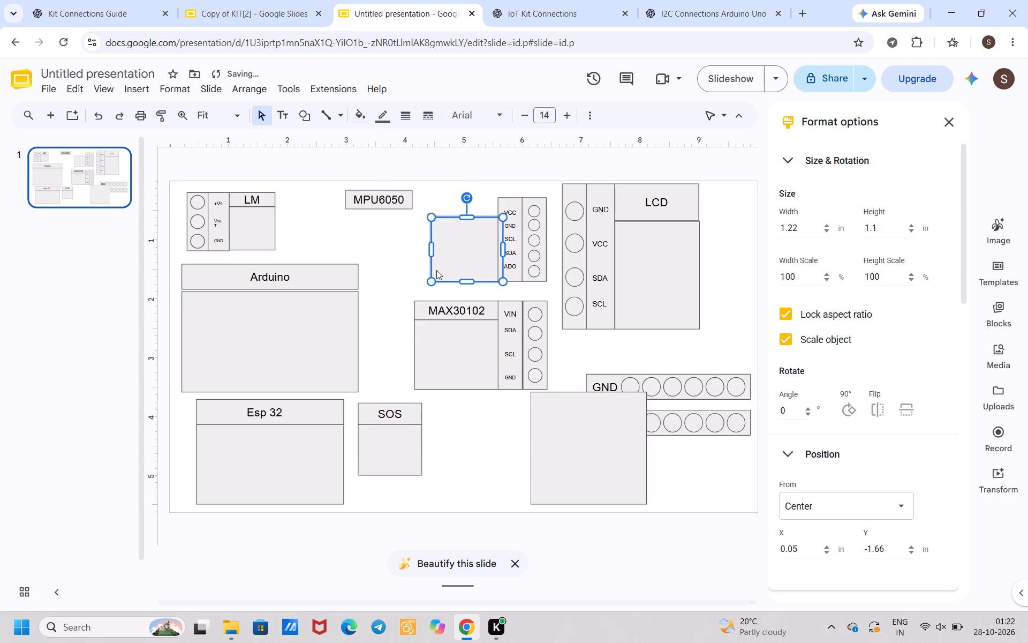
drag(401, 267, 445, 256)
click(445, 256)
drag(445, 256, 358, 249)
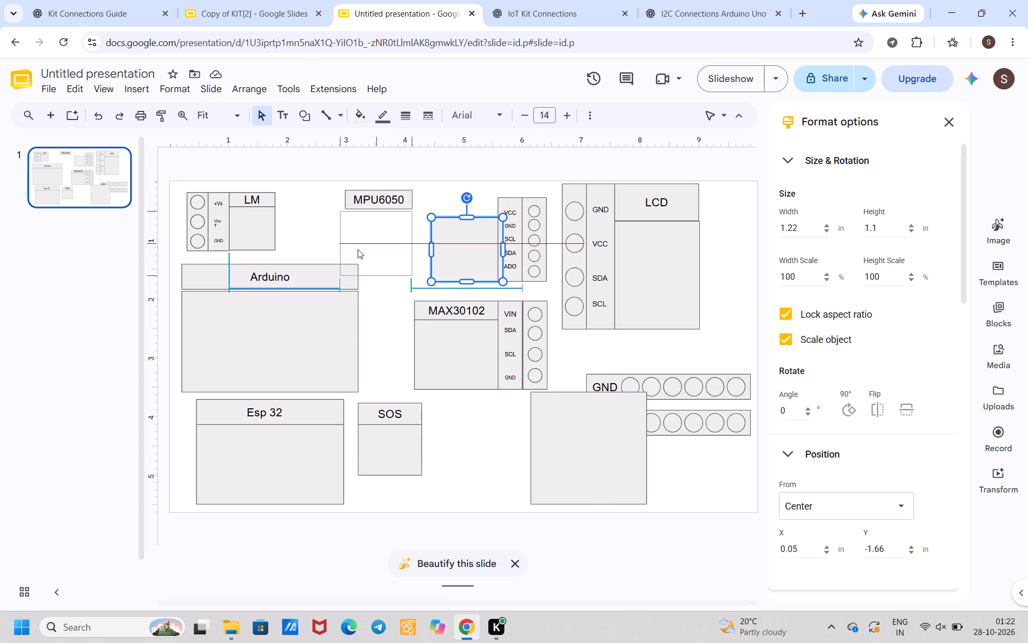
drag(358, 249, 358, 249)
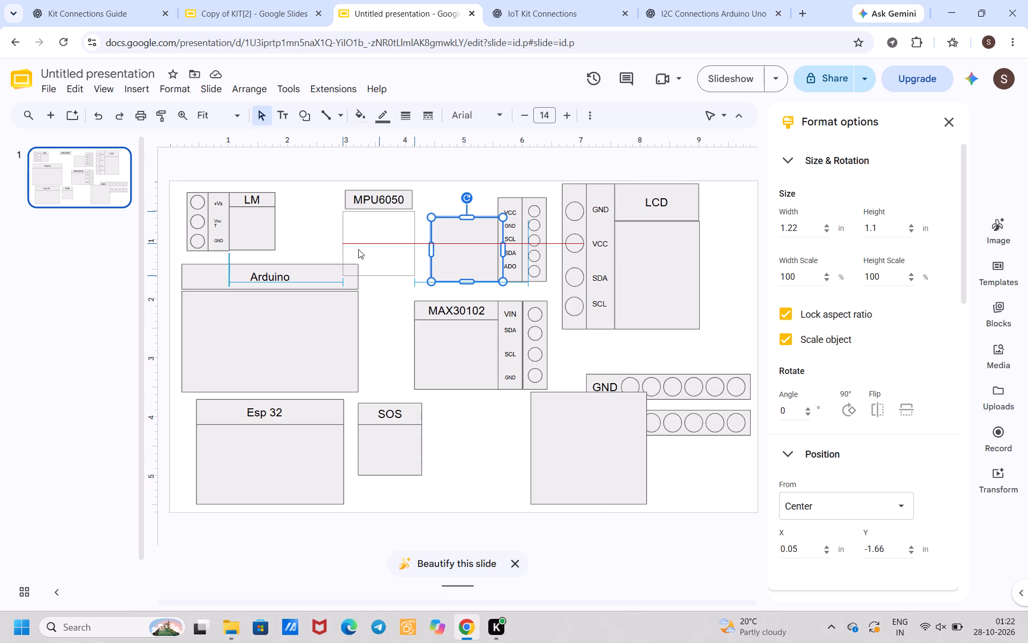
drag(358, 249, 359, 248)
click(444, 230)
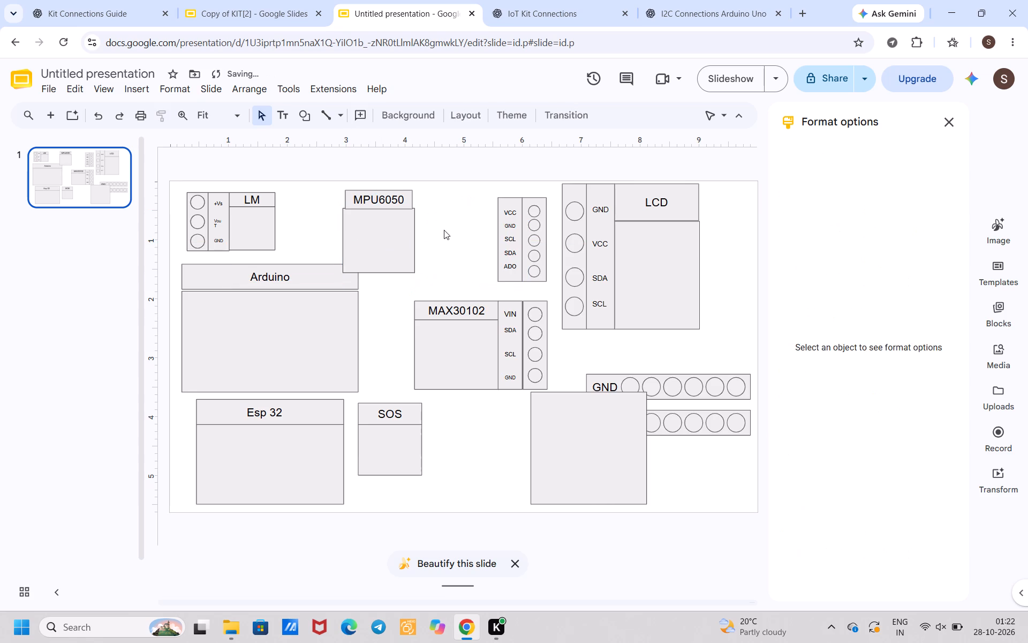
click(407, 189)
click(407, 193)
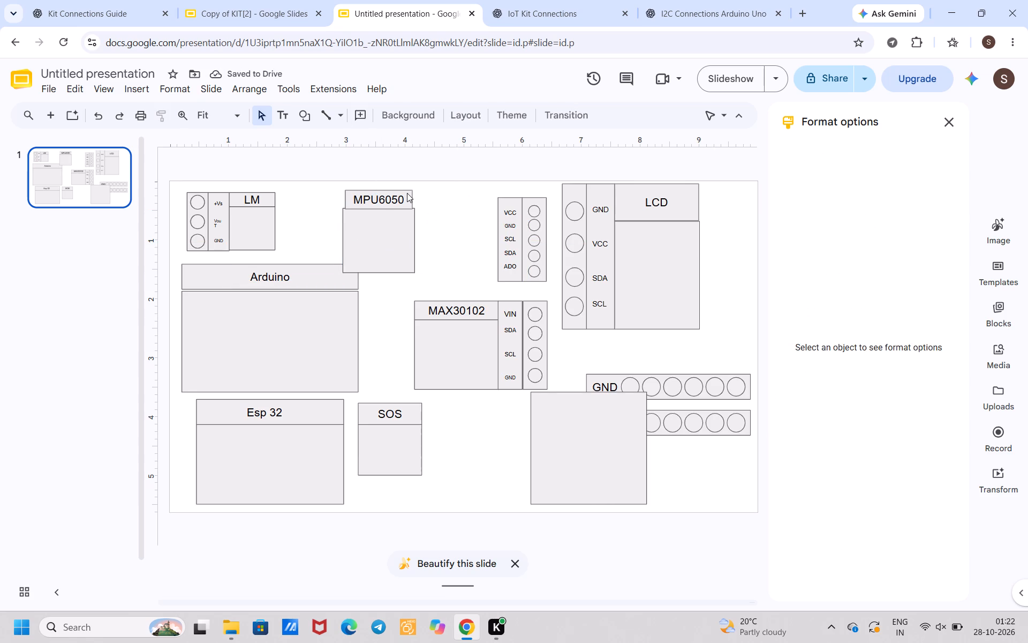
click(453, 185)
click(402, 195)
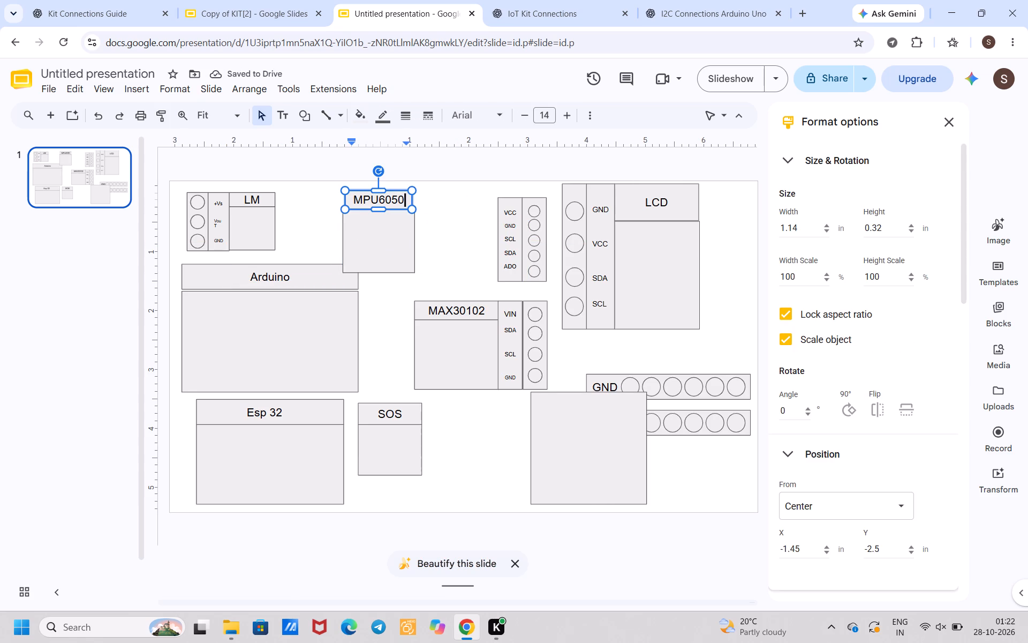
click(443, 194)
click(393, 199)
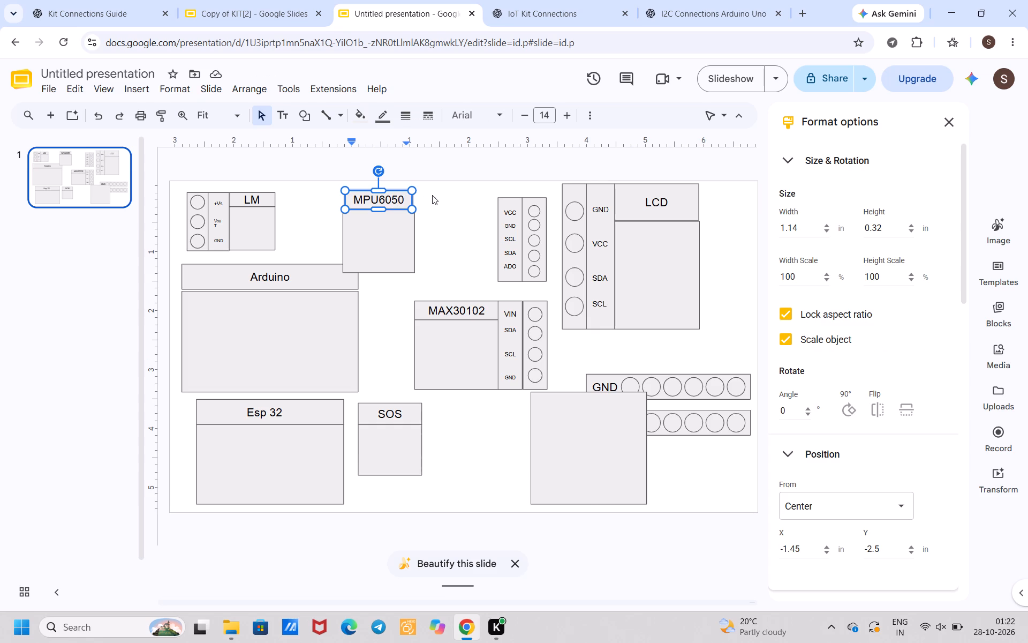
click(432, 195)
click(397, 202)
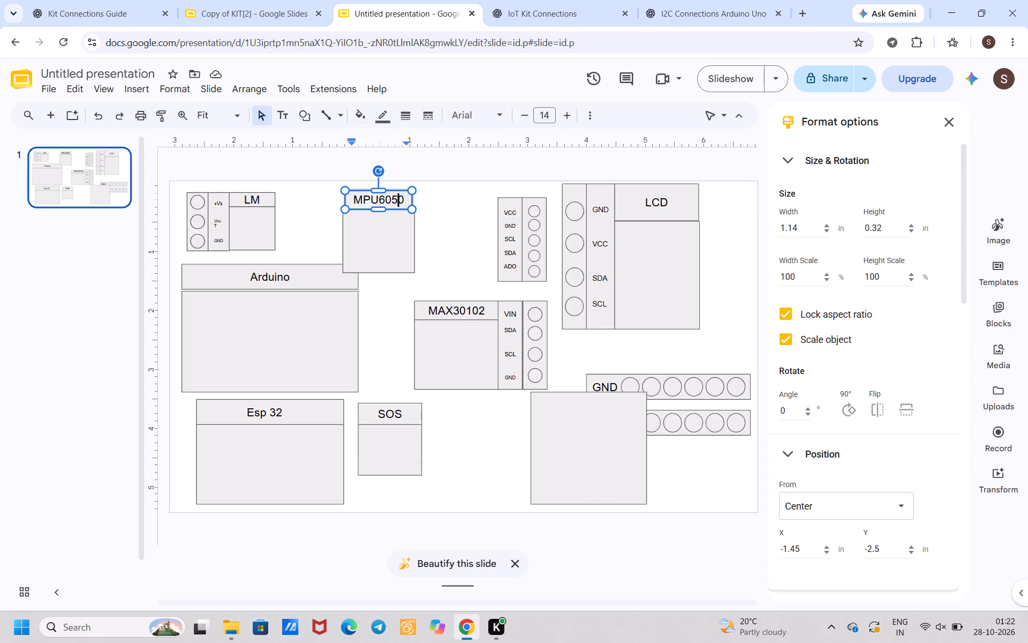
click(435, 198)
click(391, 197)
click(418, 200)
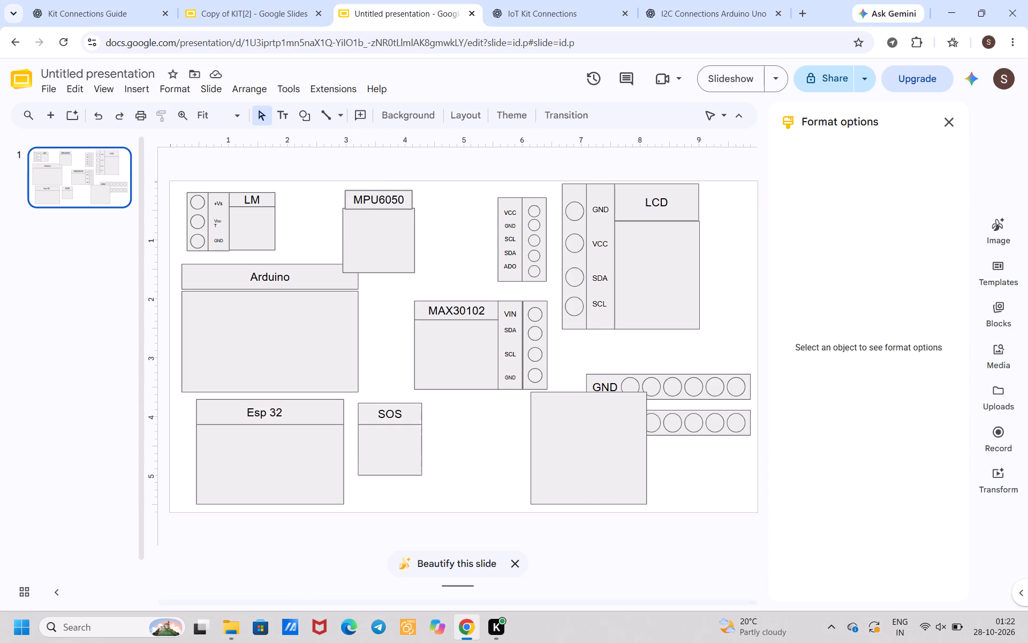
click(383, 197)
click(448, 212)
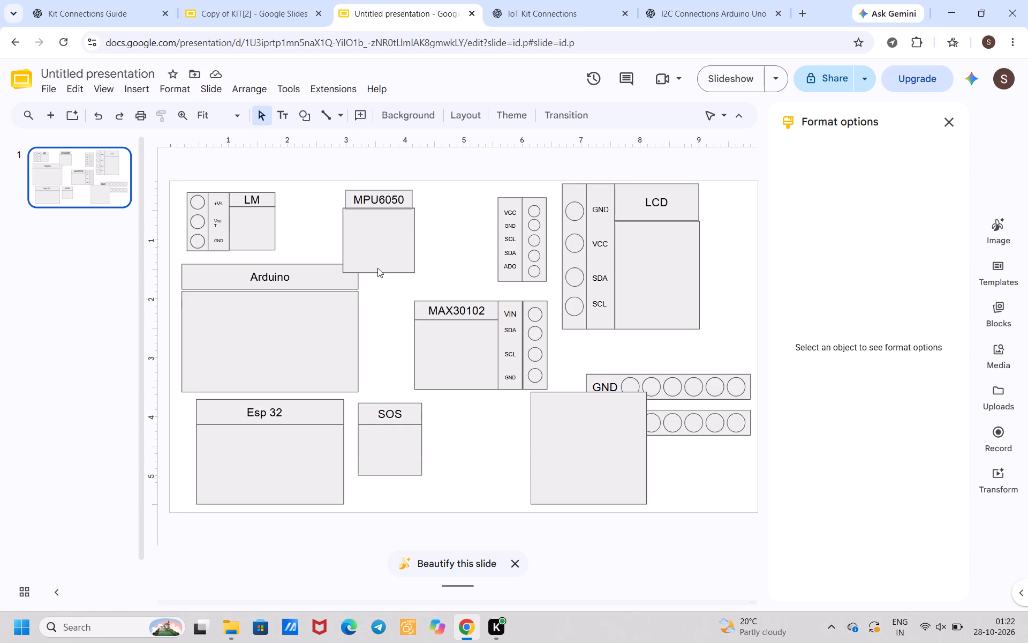
Resize the MPU6050 body rectangle to about 1.14 by 1.08 in so its top corners match the title box's width.
click(377, 268)
click(345, 208)
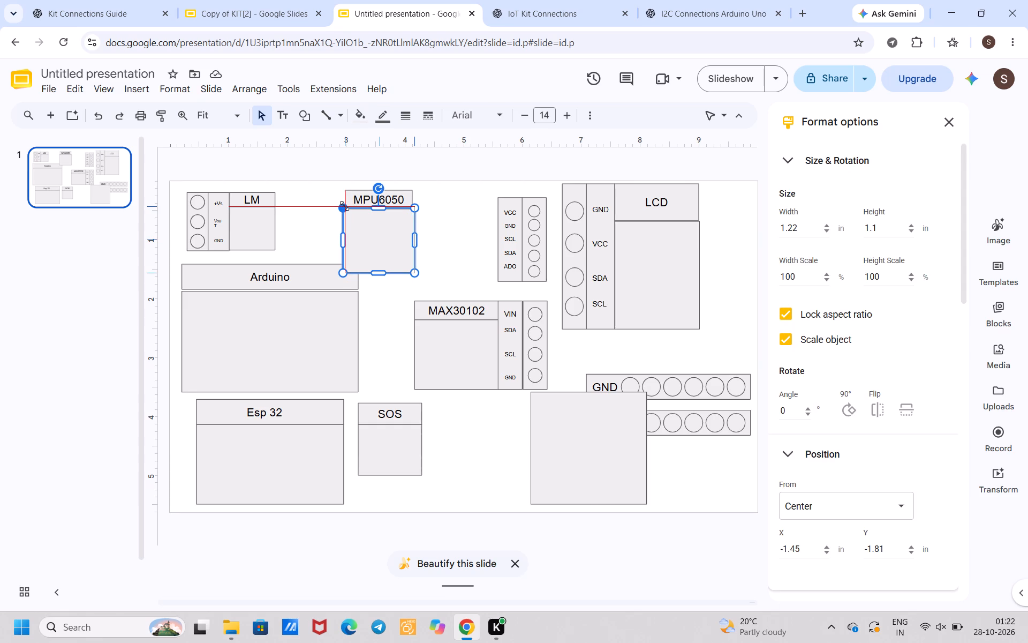
click(439, 240)
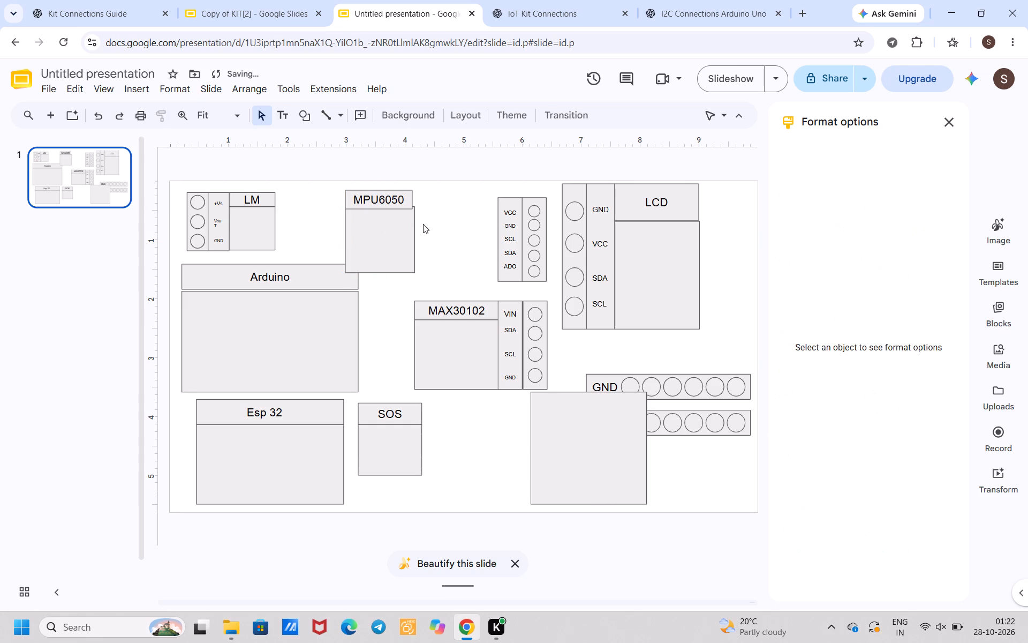
click(400, 225)
click(413, 210)
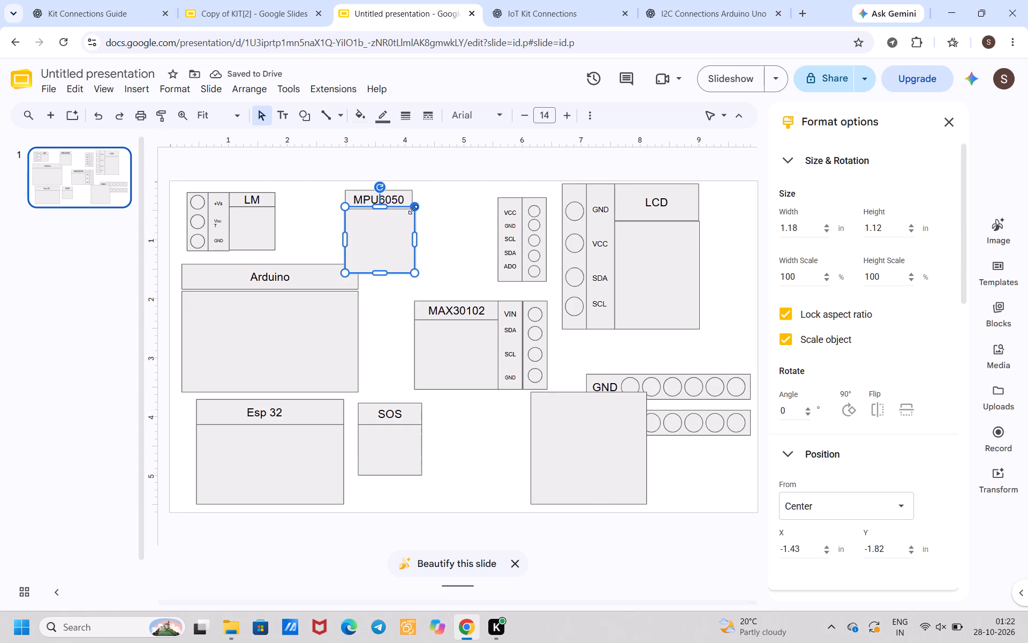
click(467, 228)
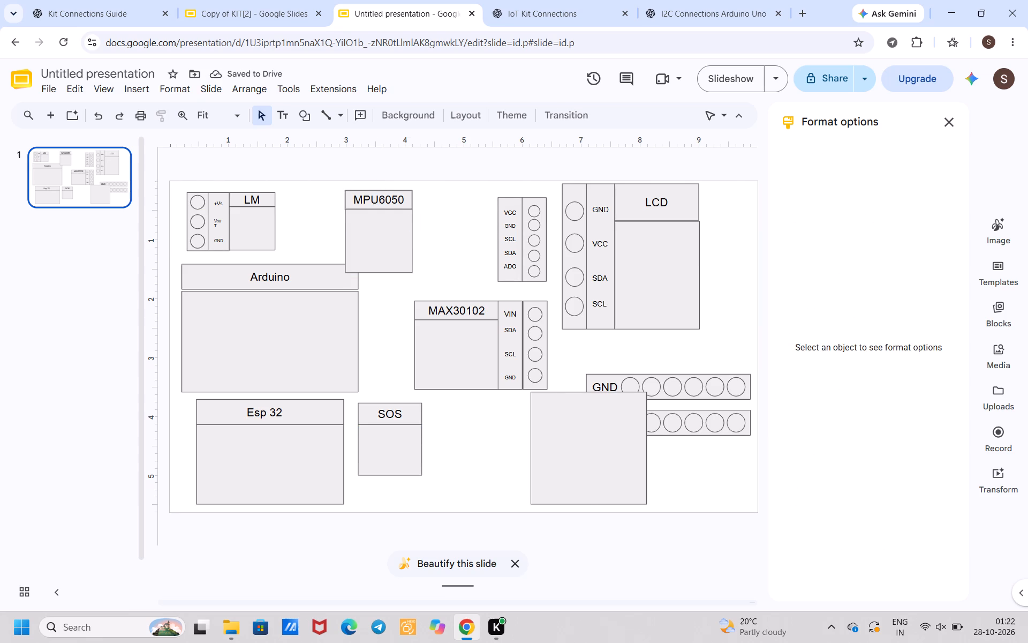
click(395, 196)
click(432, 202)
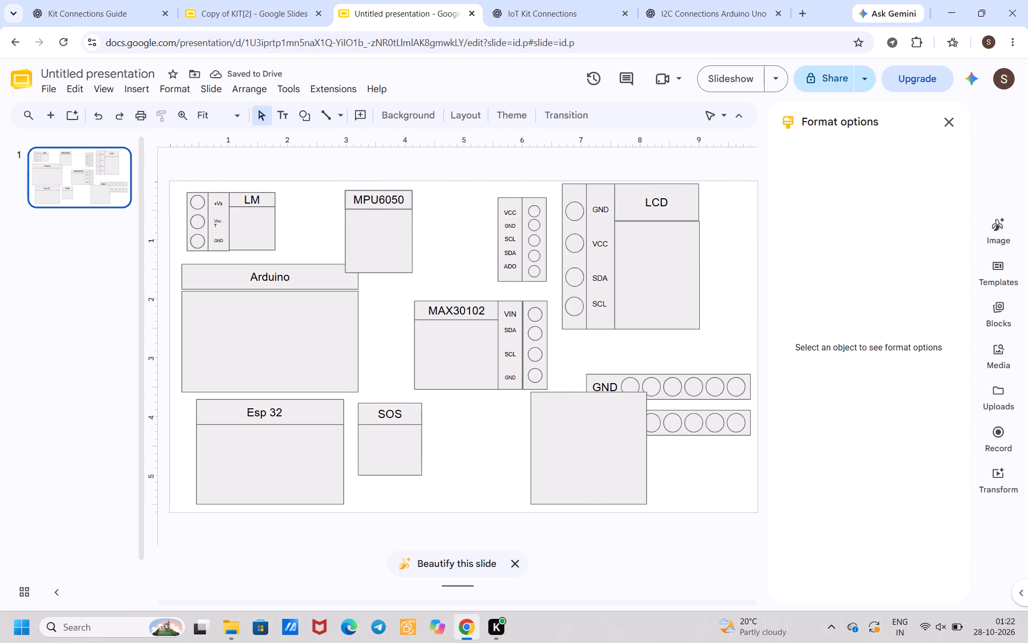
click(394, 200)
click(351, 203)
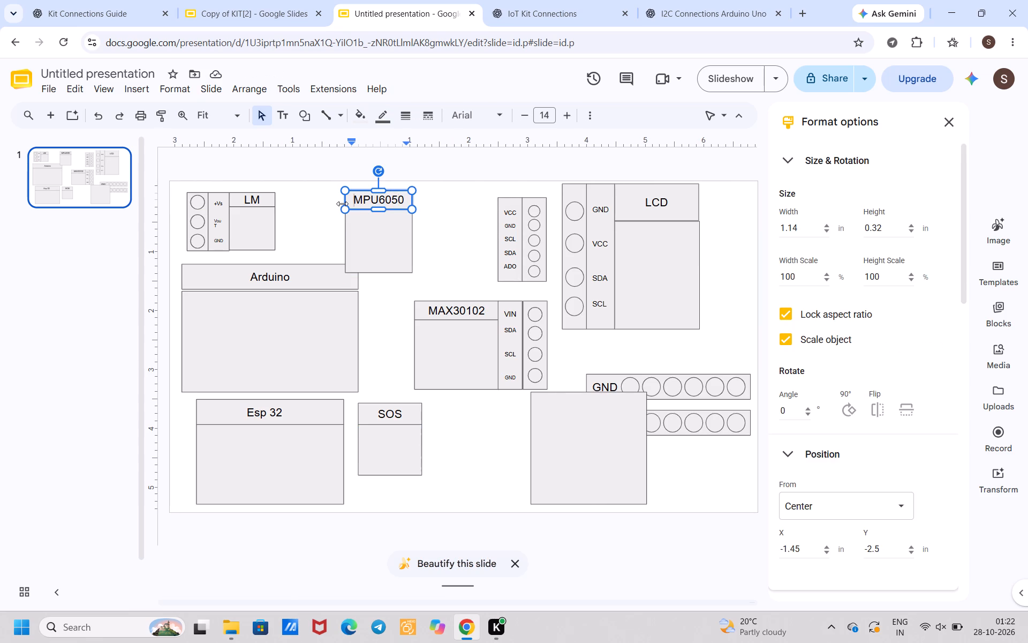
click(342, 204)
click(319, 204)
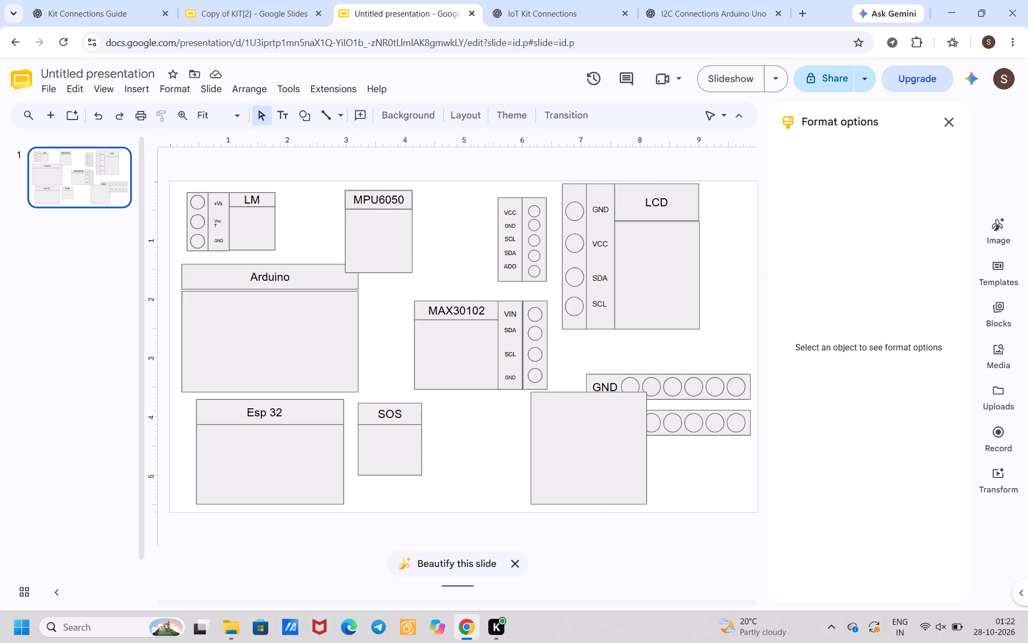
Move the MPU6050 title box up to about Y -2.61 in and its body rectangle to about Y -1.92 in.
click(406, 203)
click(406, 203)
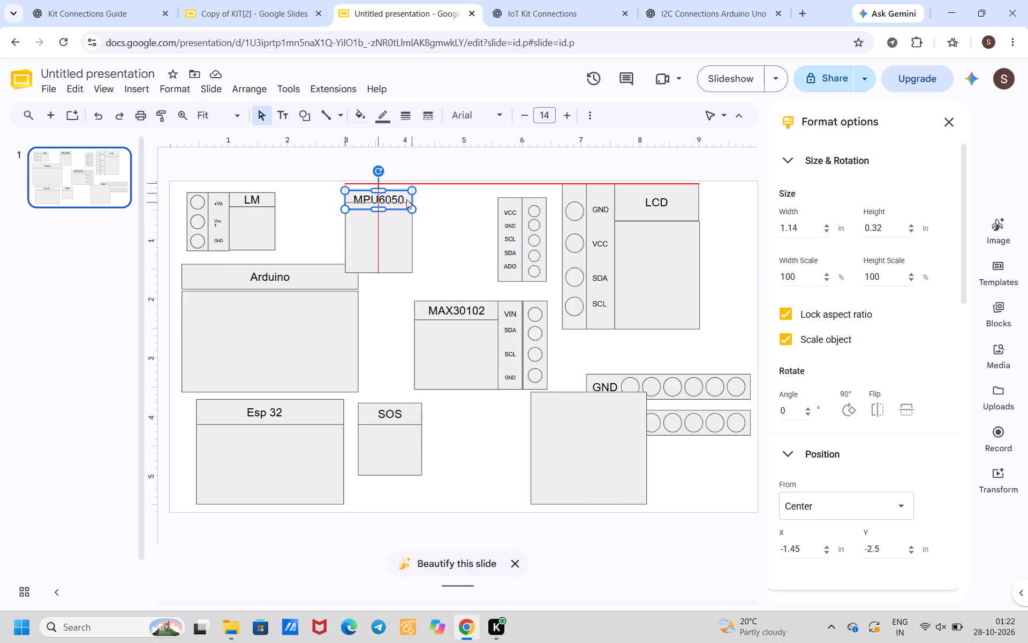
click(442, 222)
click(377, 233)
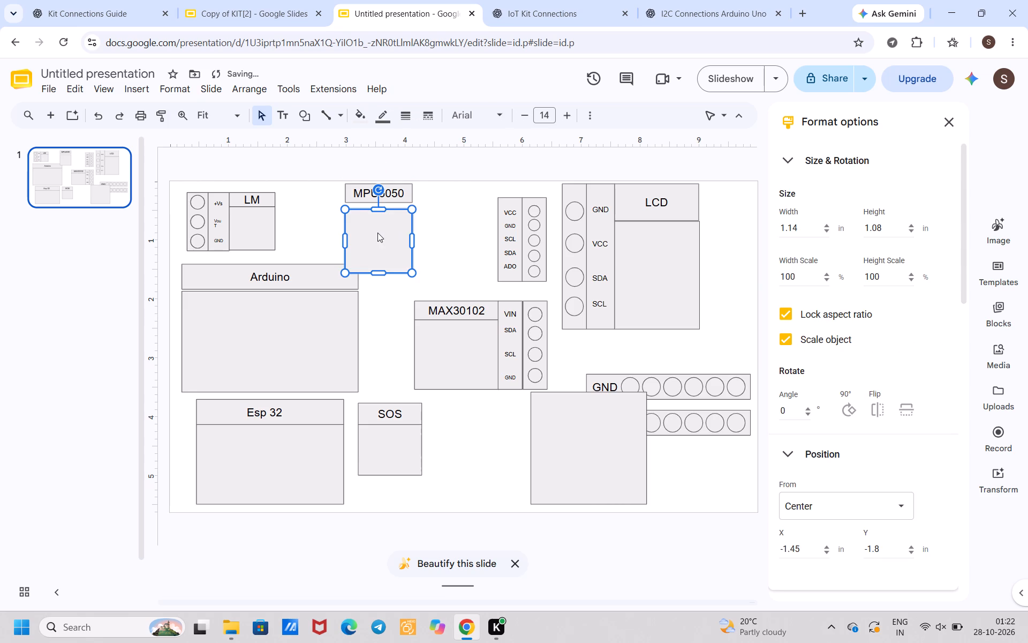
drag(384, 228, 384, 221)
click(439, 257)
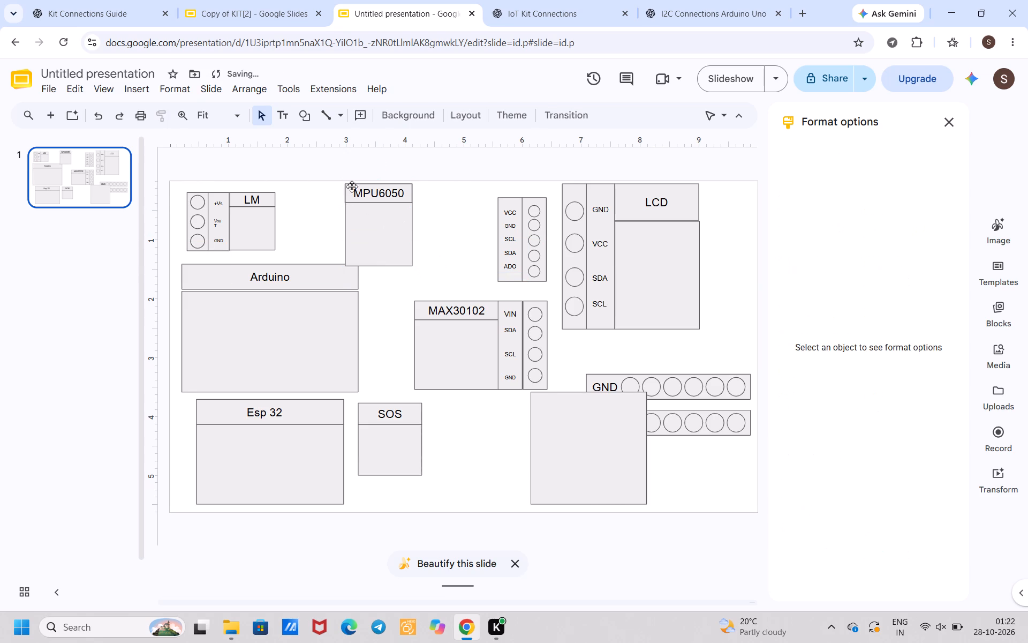
Move the MPU6050 block towards LM, centring its title box at about X -2.15 in, Y -2.65 in and its body at Y -1.95 in.
click(350, 195)
drag(350, 195, 313, 191)
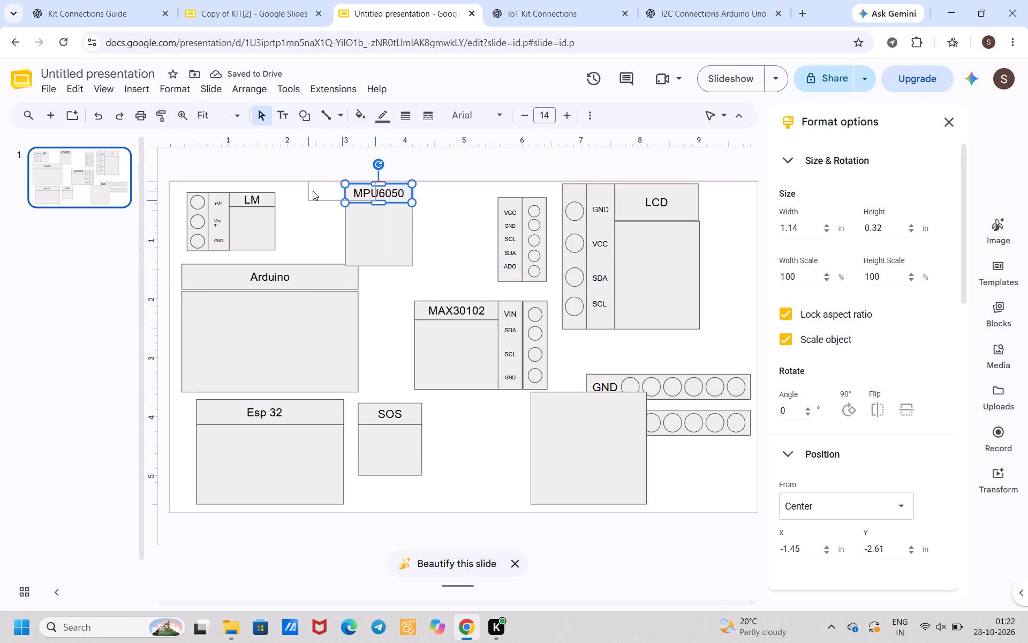
drag(313, 191, 308, 192)
click(351, 213)
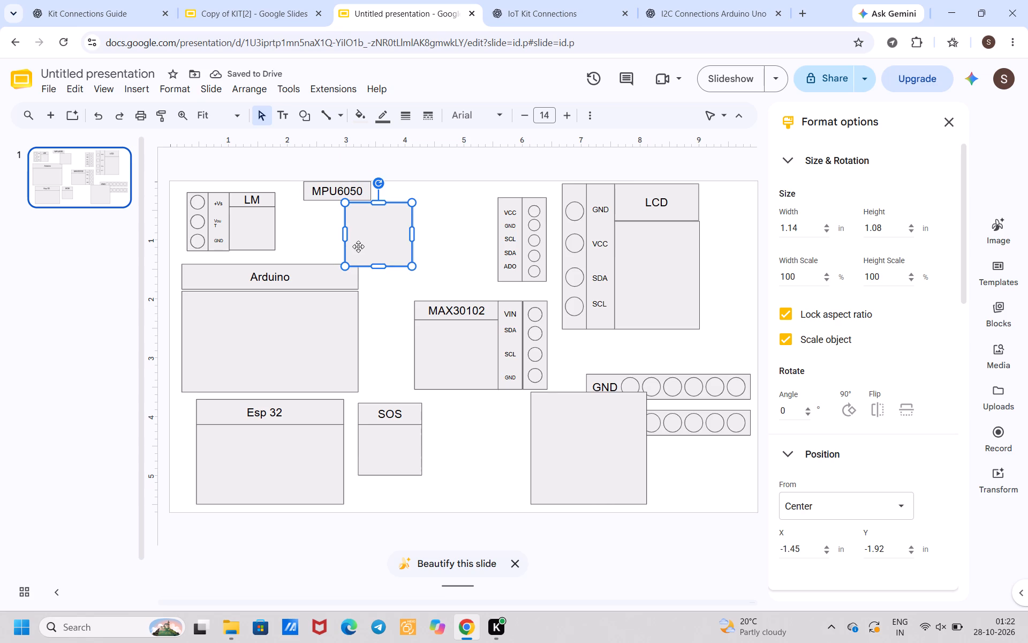
drag(357, 243, 319, 241)
drag(319, 241, 316, 241)
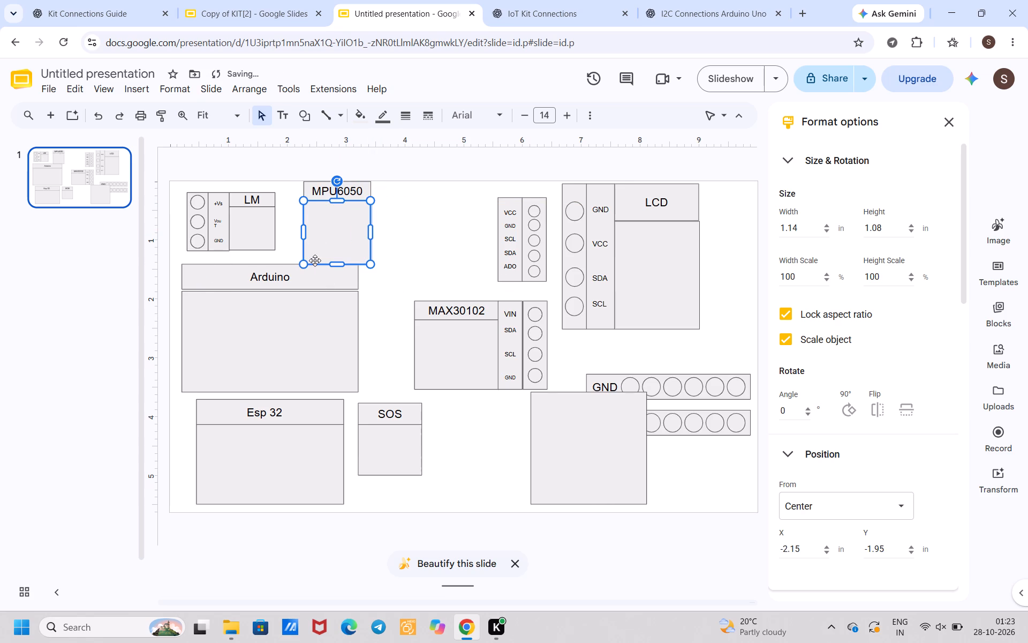
Shorten the MPU6050 body rectangle to about 0.99 in high, clear of the Arduino box, and trim the top edge of its title box.
click(305, 261)
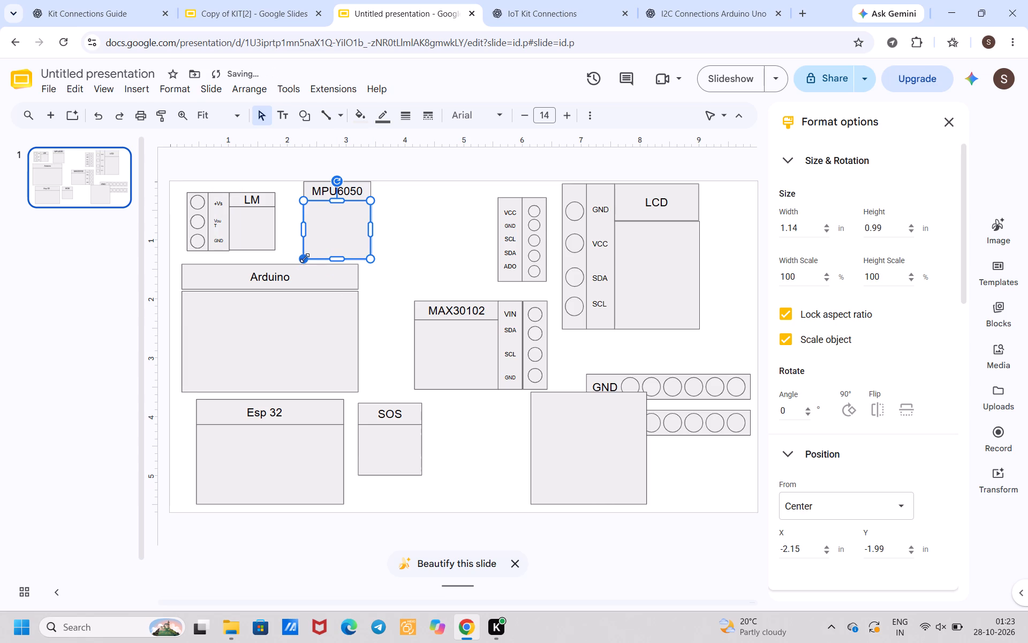
click(374, 296)
click(362, 184)
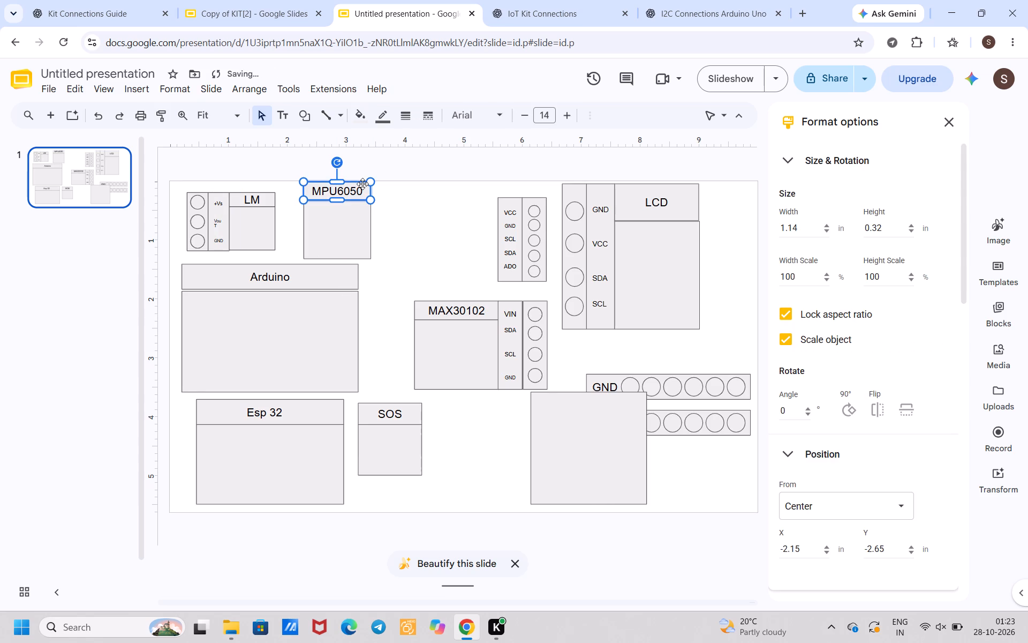
click(307, 184)
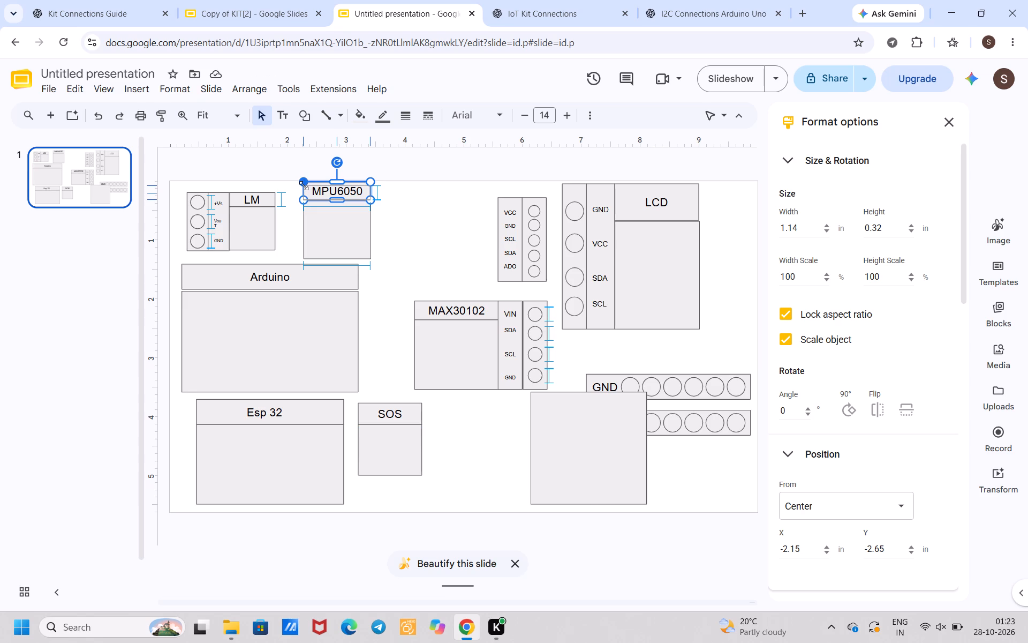
click(429, 227)
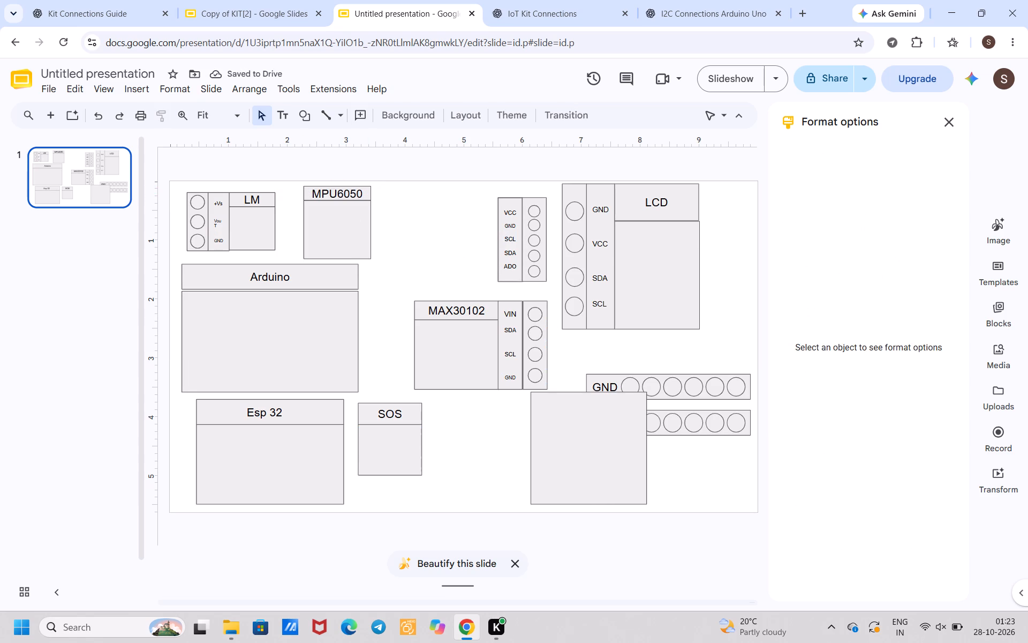
Move the VCC–ADO pin-label strip against the right side of the MPU6050 block, centred at about X -1.37 in, Y -2.02 in.
drag(501, 232, 454, 234)
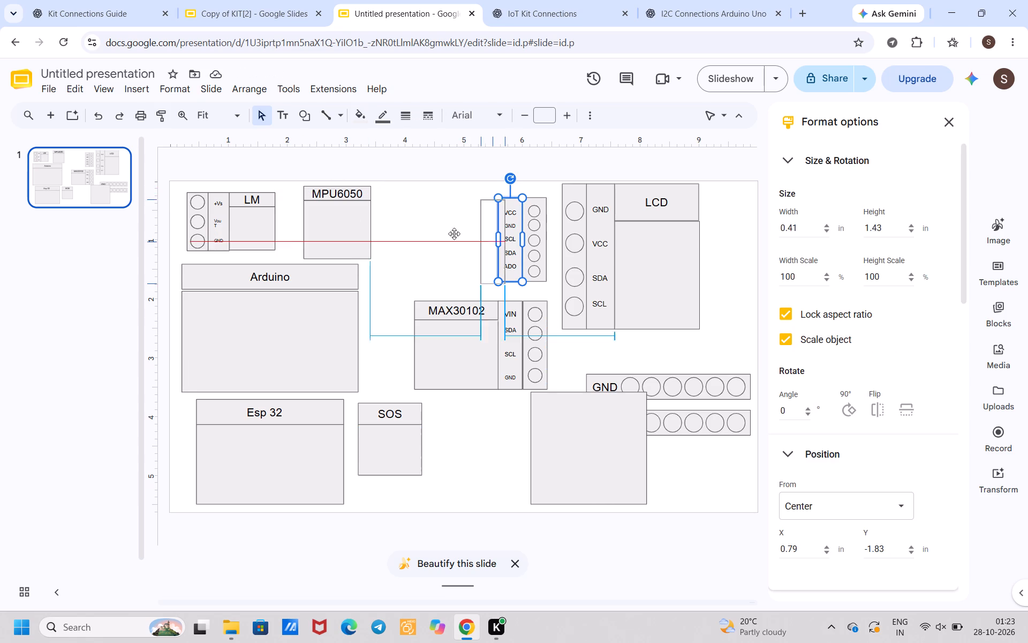
drag(454, 234, 373, 218)
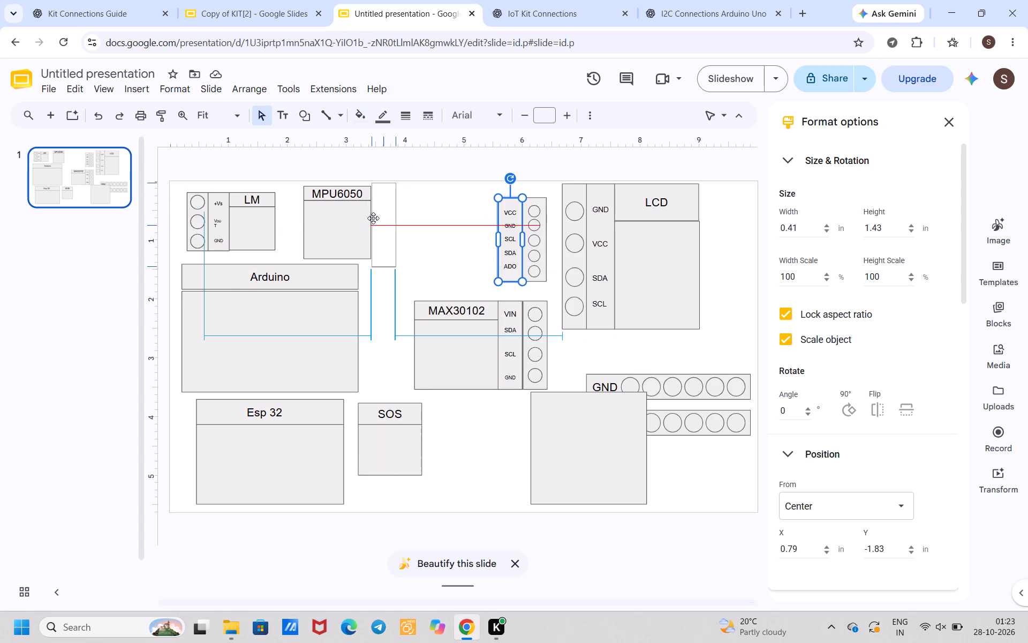
drag(373, 218, 374, 219)
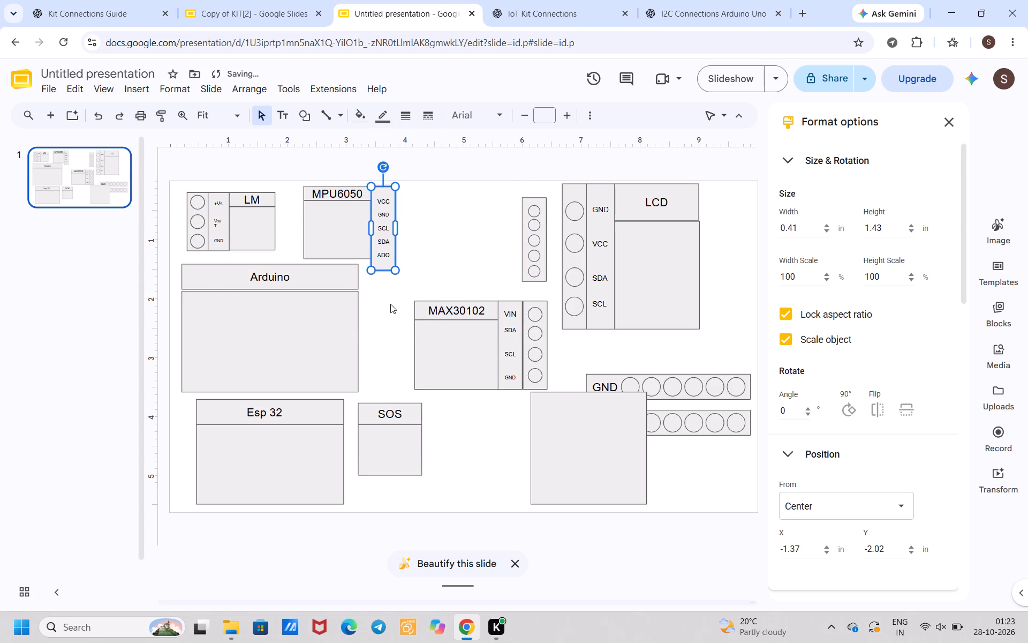
Resize the MPU6050 pin-label strip to about 1.23 in high, matching the block's height and touching its right side, with each label on one line.
drag(374, 268, 374, 257)
click(427, 273)
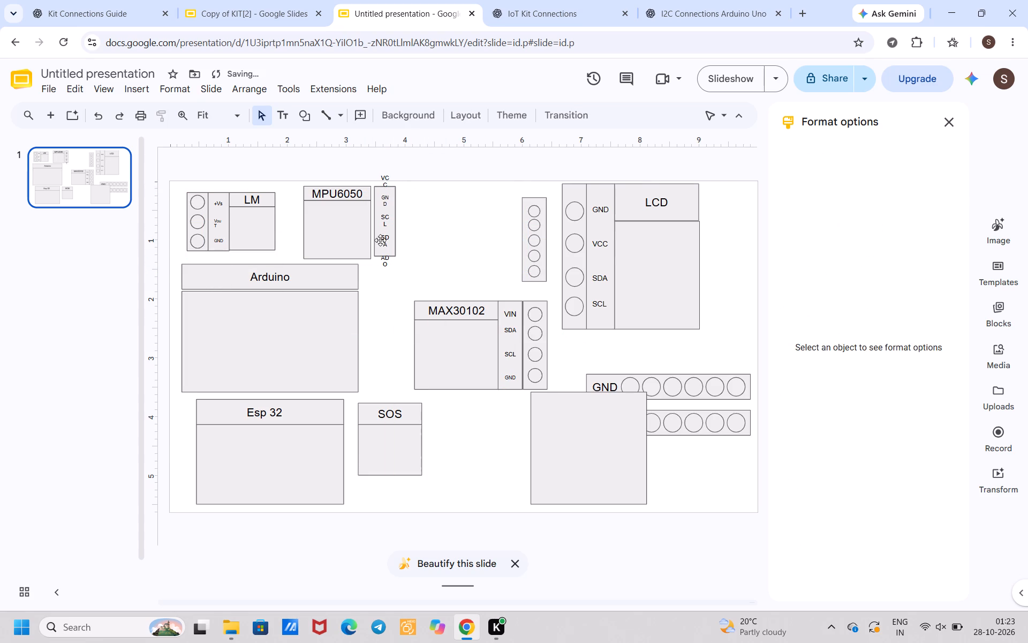
drag(423, 254, 386, 251)
click(386, 251)
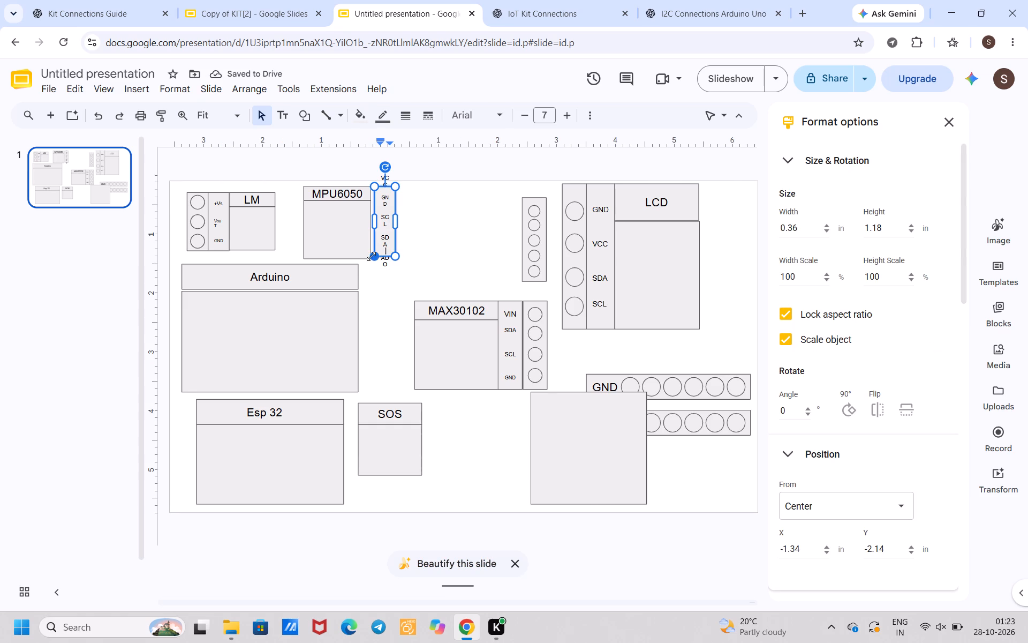
drag(371, 257, 369, 263)
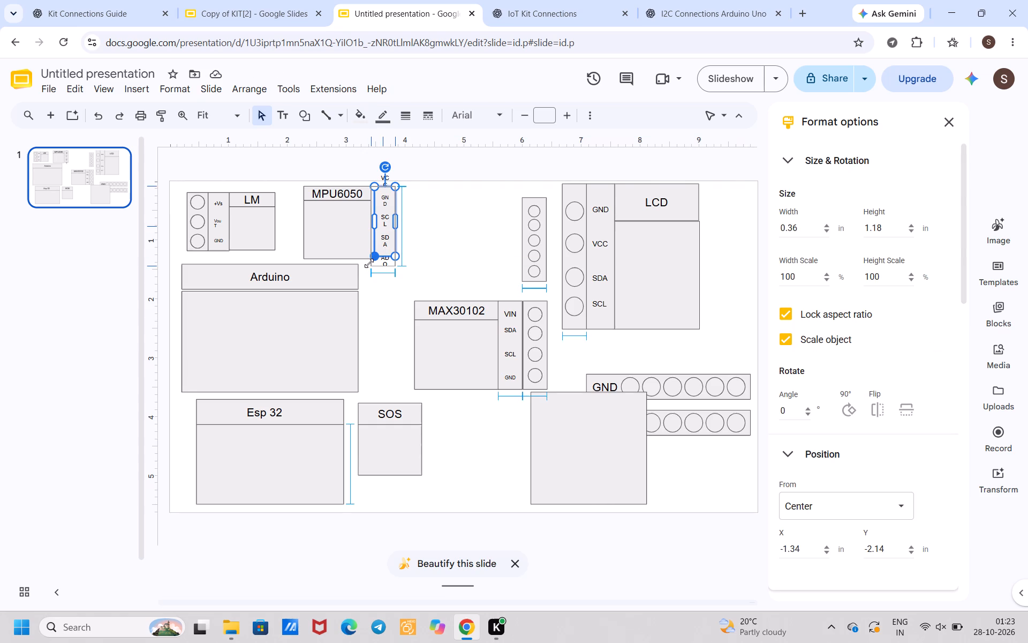
drag(369, 263, 369, 263)
click(429, 265)
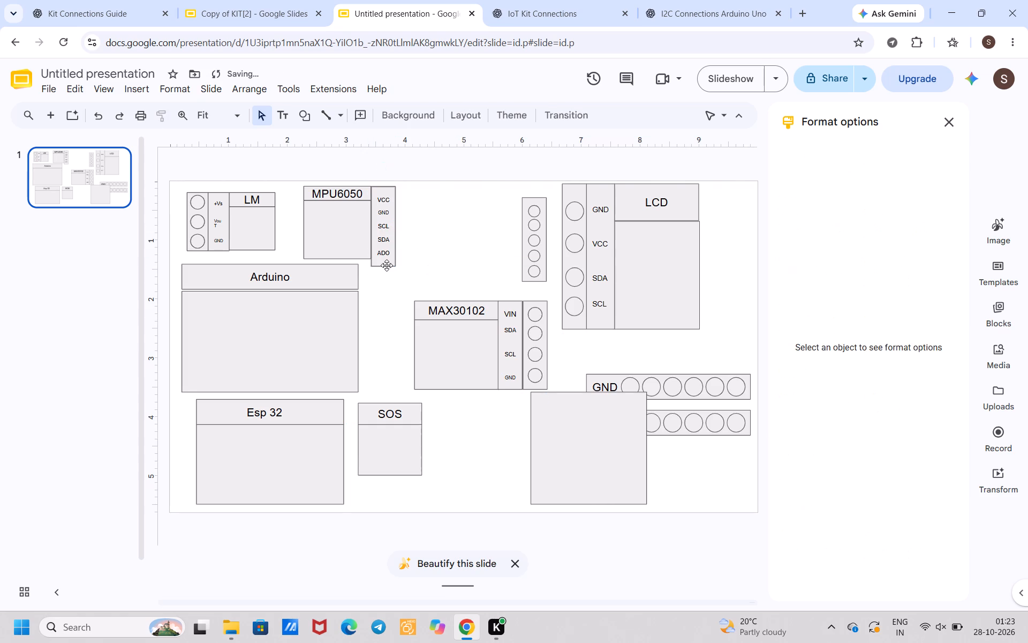
click(387, 265)
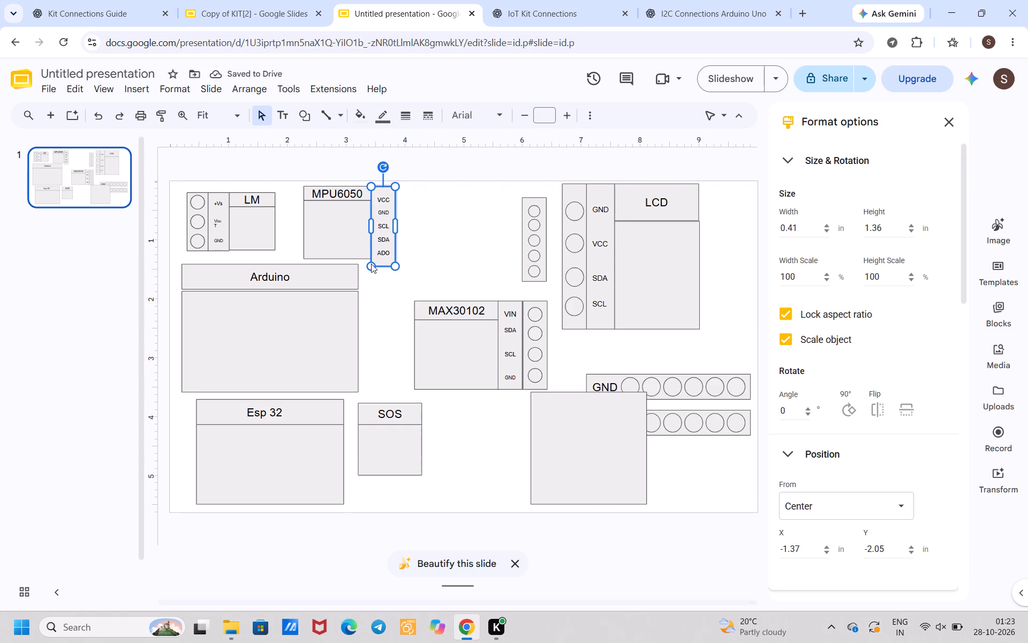
click(371, 264)
drag(372, 264, 372, 258)
click(440, 266)
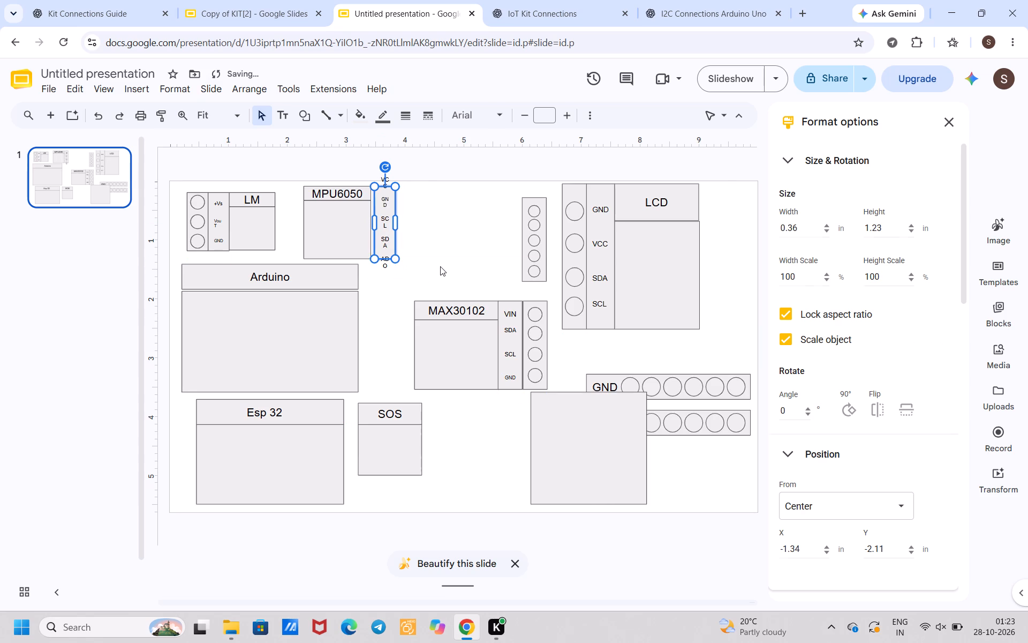
click(396, 211)
click(372, 227)
click(435, 229)
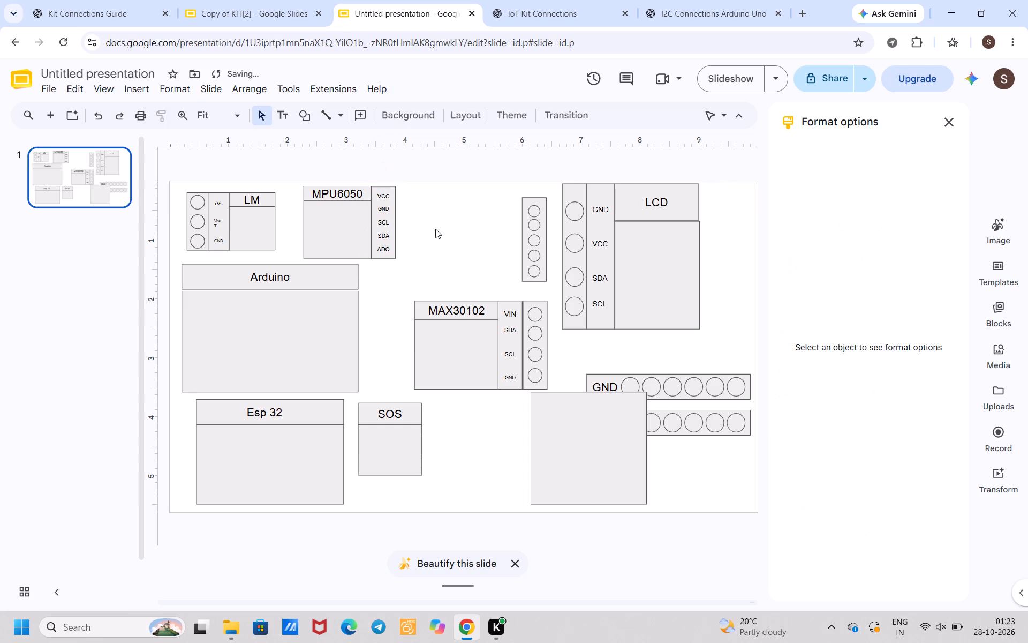
Move the empty pin-hole strip against the MPU6050 pin labels and resize it so its bottom edge matches the block.
click(527, 245)
drag(527, 245, 468, 219)
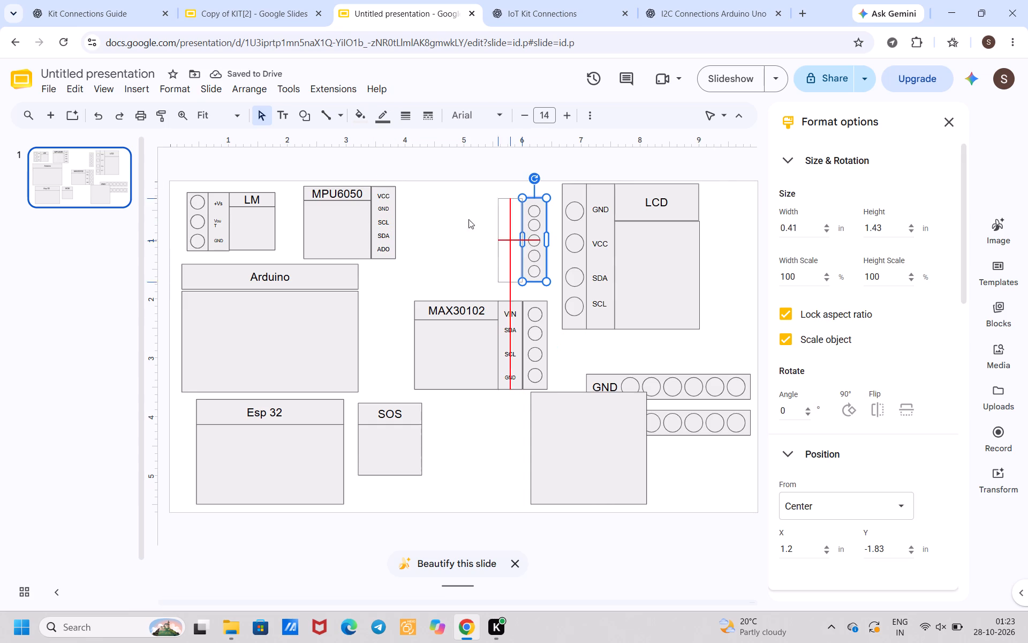
drag(468, 219, 400, 231)
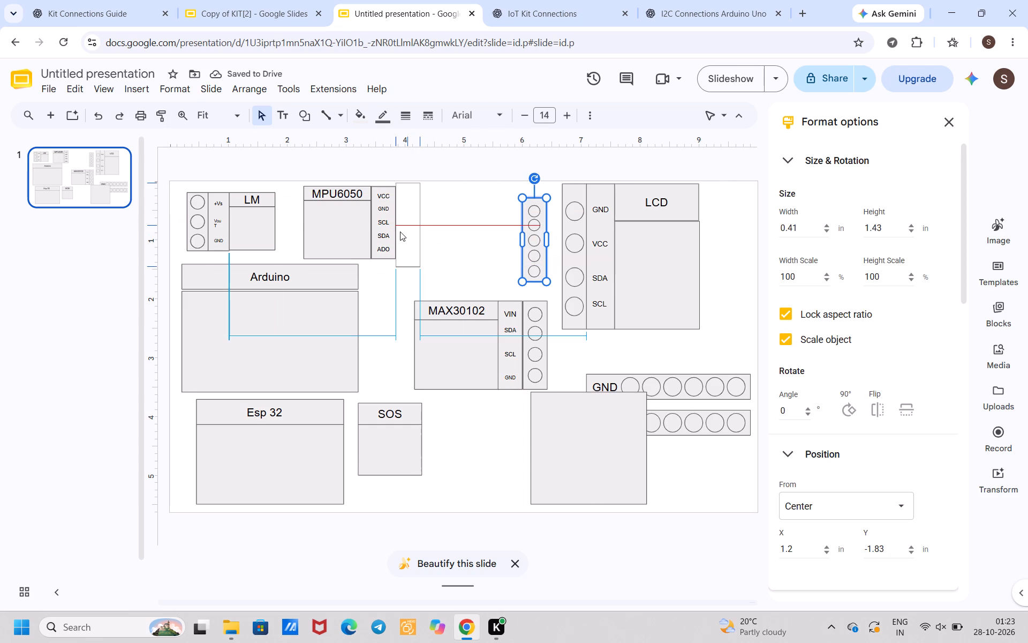
drag(400, 231, 400, 233)
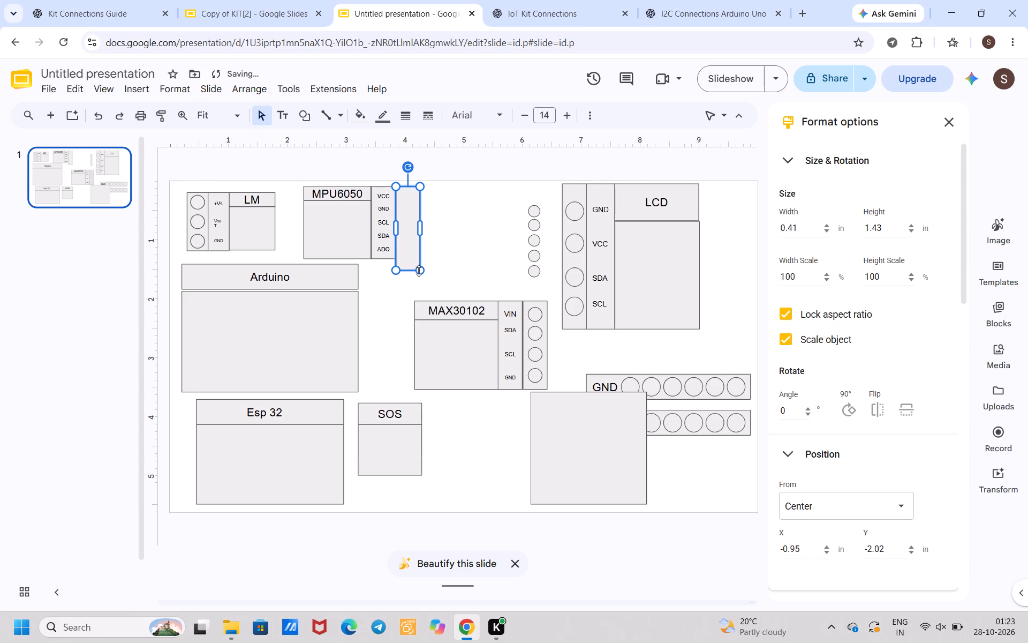
drag(423, 268, 417, 257)
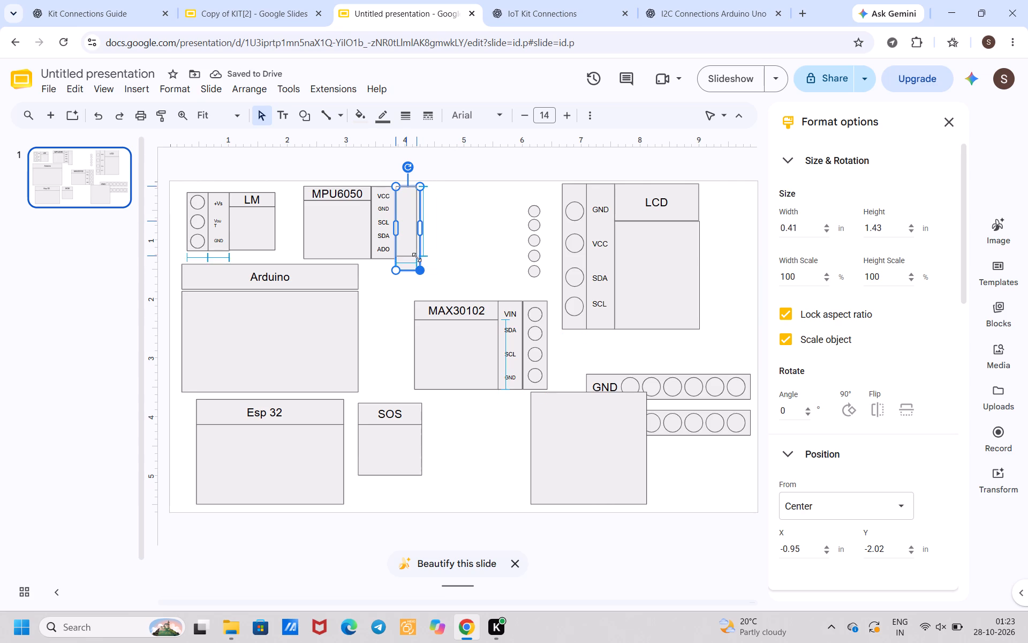
drag(417, 257, 417, 258)
click(442, 273)
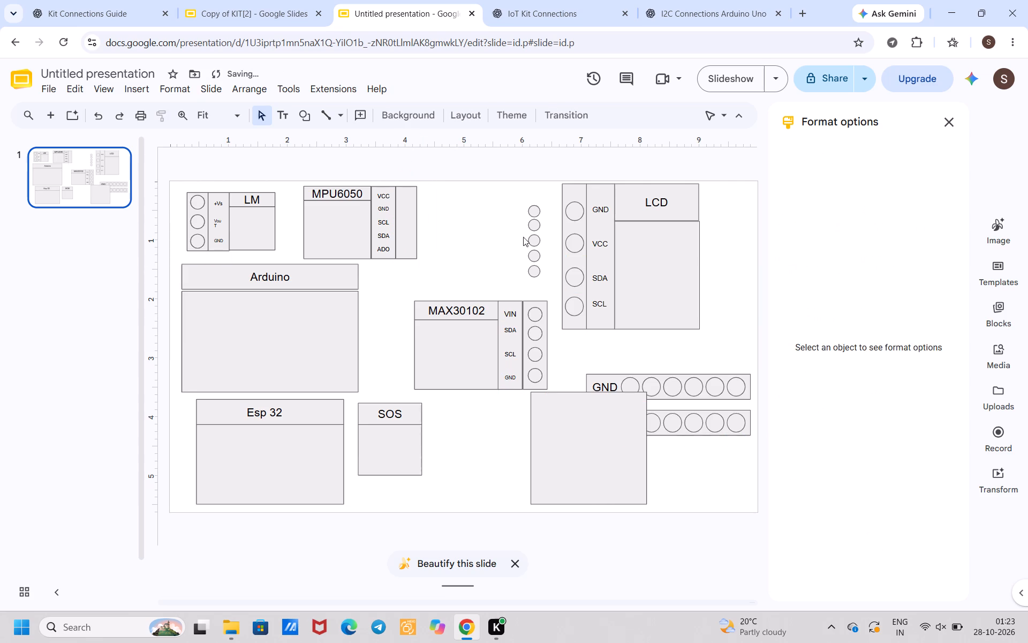
Move the topmost loose pin circle into the MPU6050 pin-hole strip, beside the VCC label.
drag(538, 210, 405, 198)
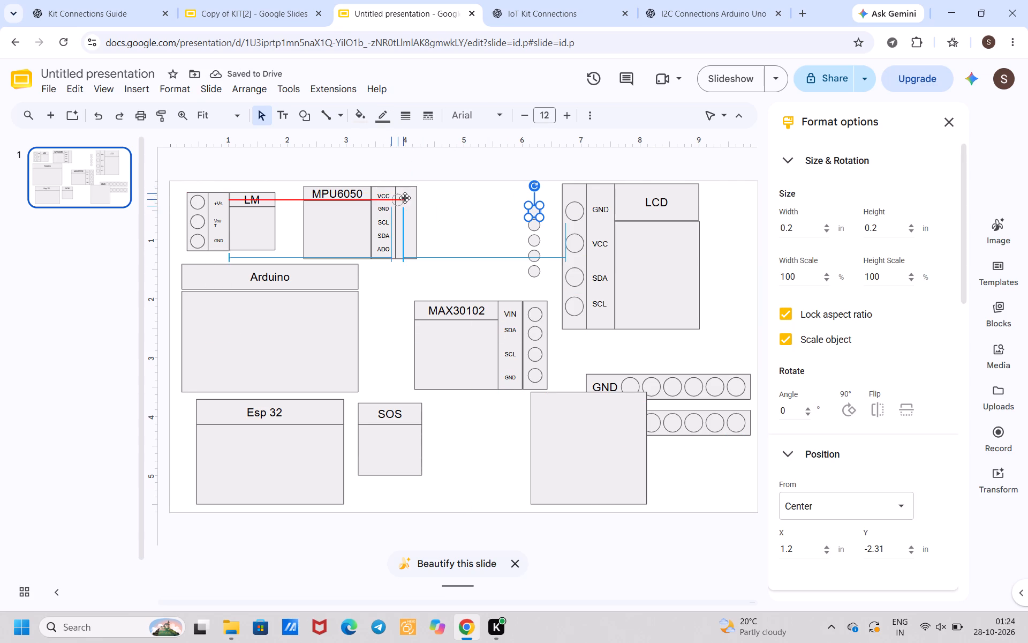
drag(405, 198, 410, 195)
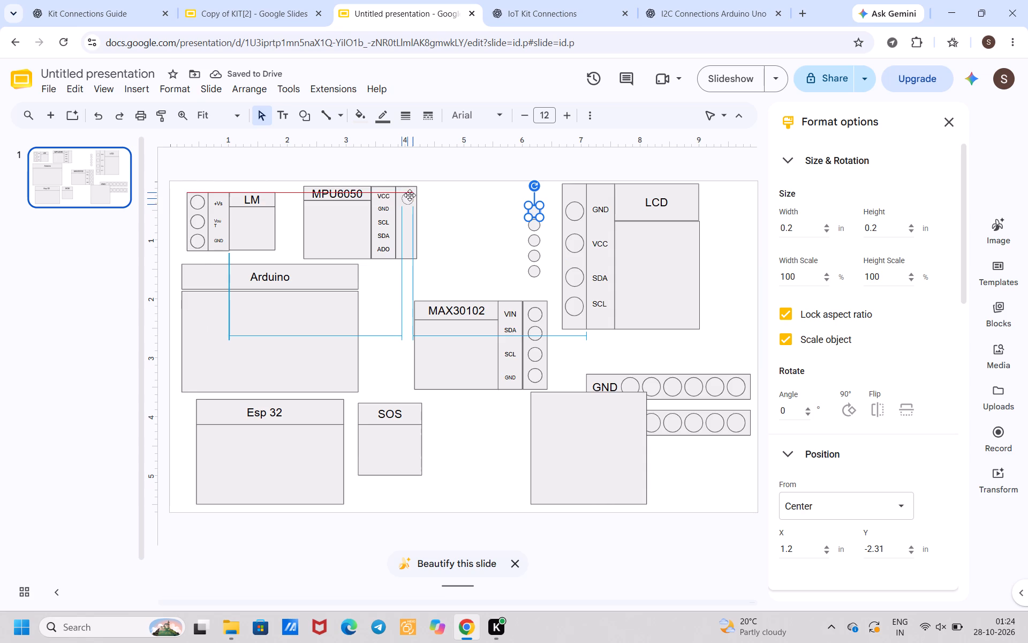
drag(410, 195, 409, 195)
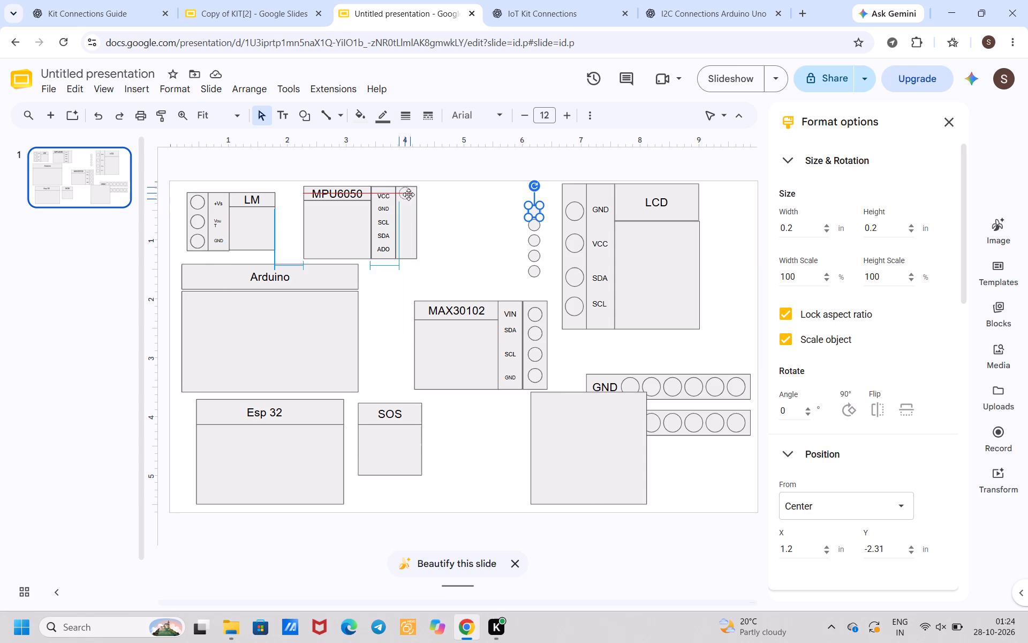
drag(409, 195, 409, 193)
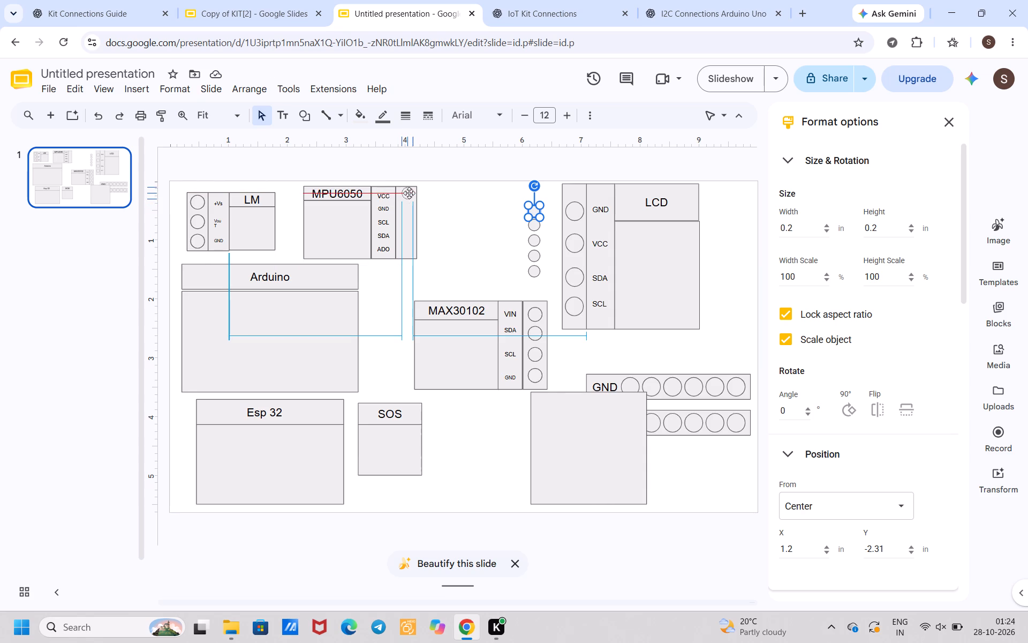
drag(409, 193, 409, 195)
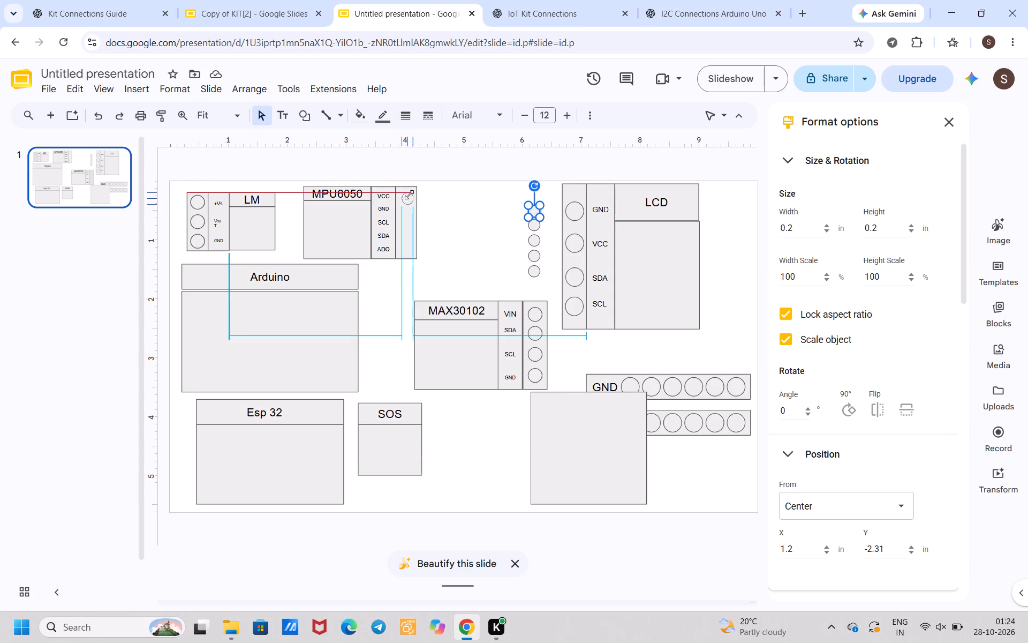
click(479, 214)
Move the topmost remaining loose pin circle into the MPU6050 pin-hole strip beside the GND label, directly below the VCC circle.
click(539, 223)
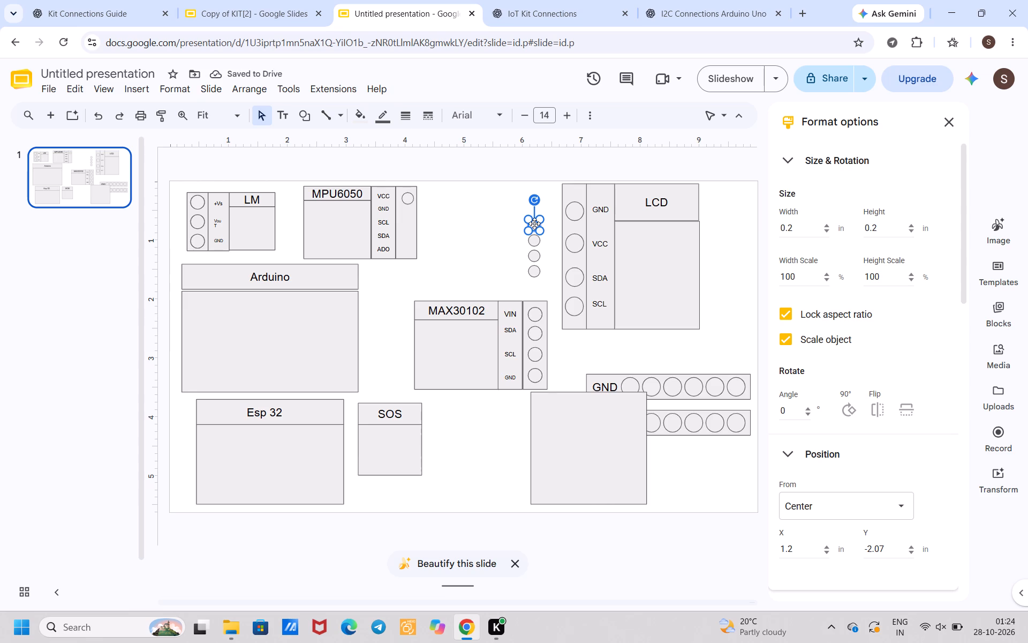
drag(534, 223, 410, 213)
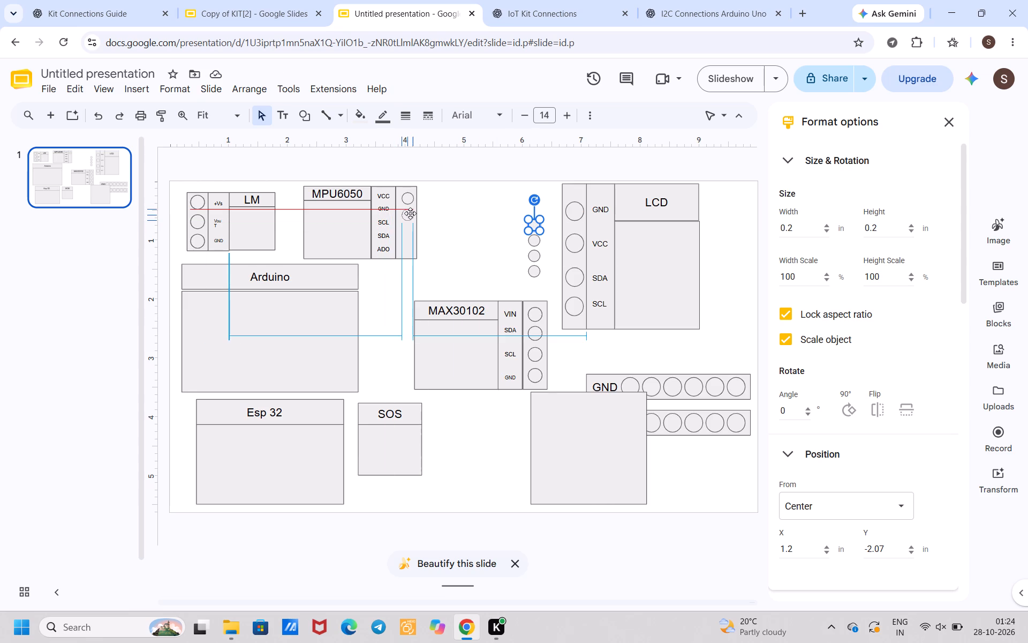
drag(410, 213, 411, 213)
drag(411, 213, 410, 213)
click(439, 241)
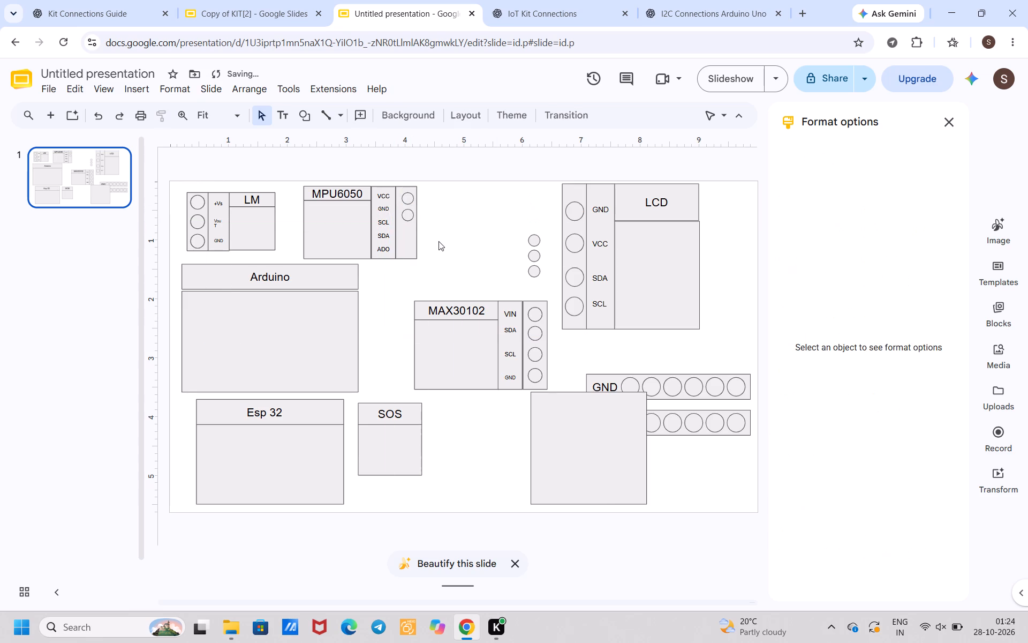
click(410, 199)
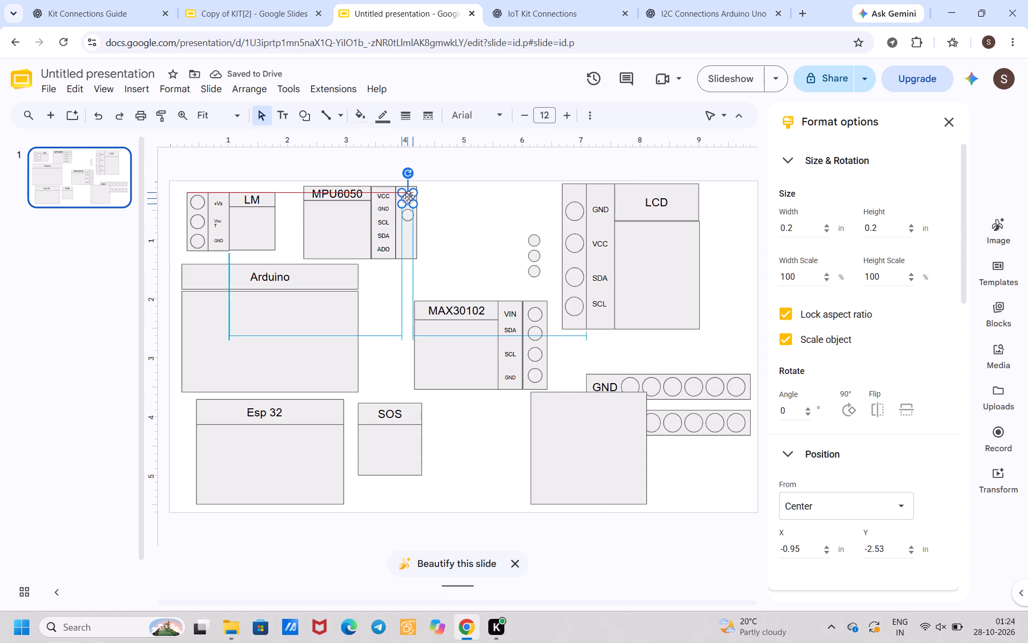
click(443, 219)
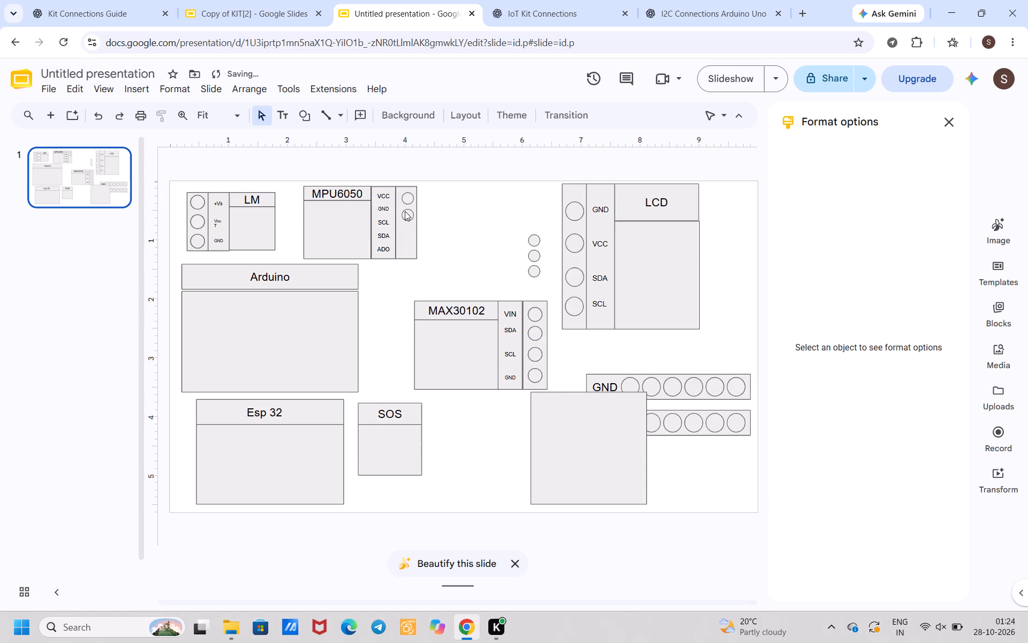
click(405, 211)
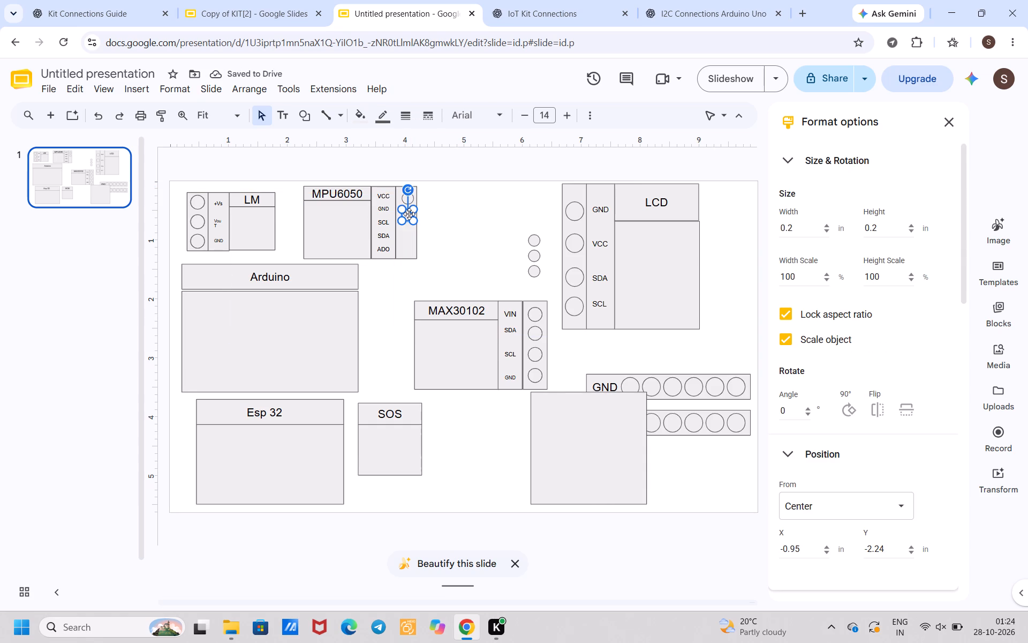
click(409, 214)
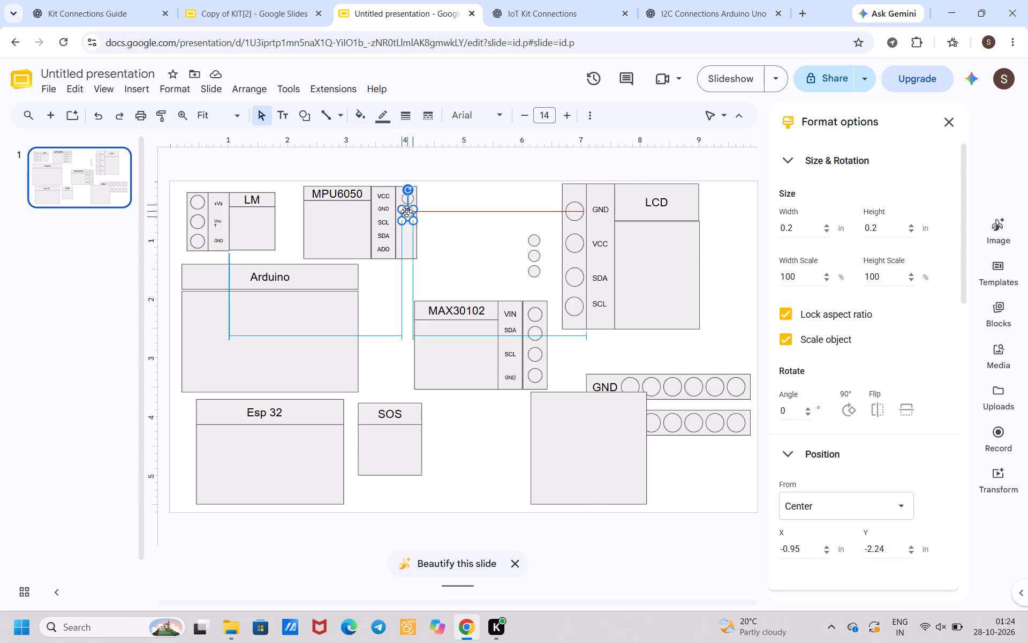
click(453, 221)
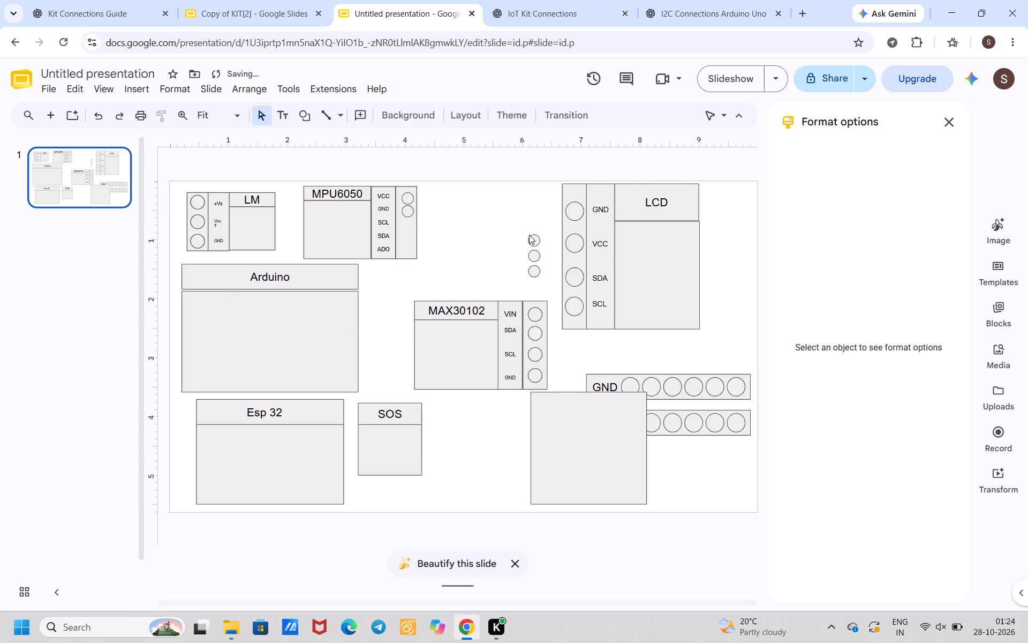
Move the topmost remaining loose pin circle beside the MPU6050 SCL label, centred at about X -0.95 in, Y -2.09 in.
click(532, 235)
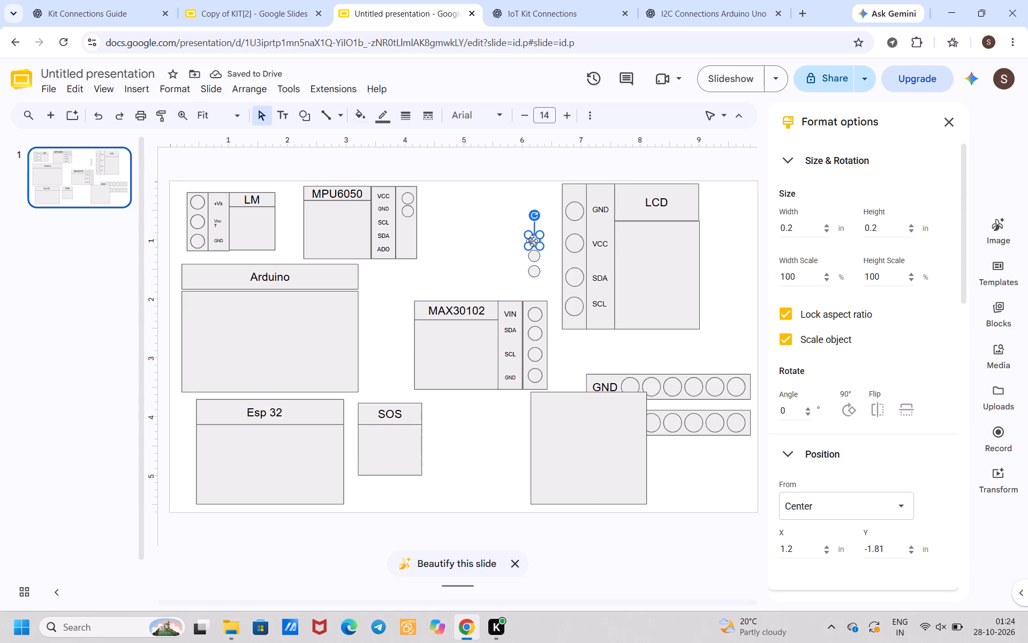
drag(532, 240, 412, 229)
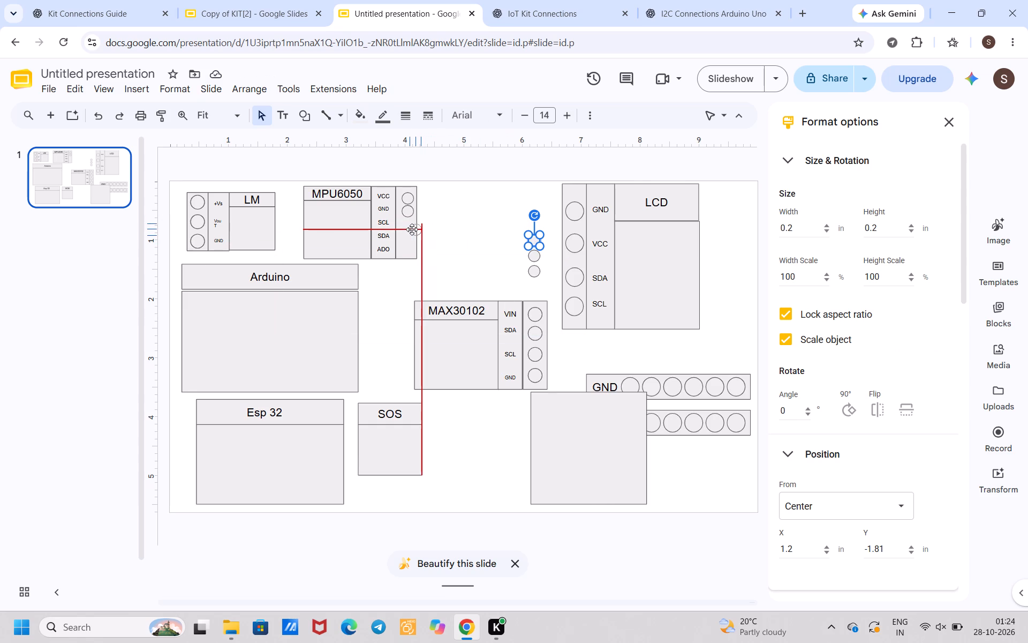
drag(412, 229, 408, 227)
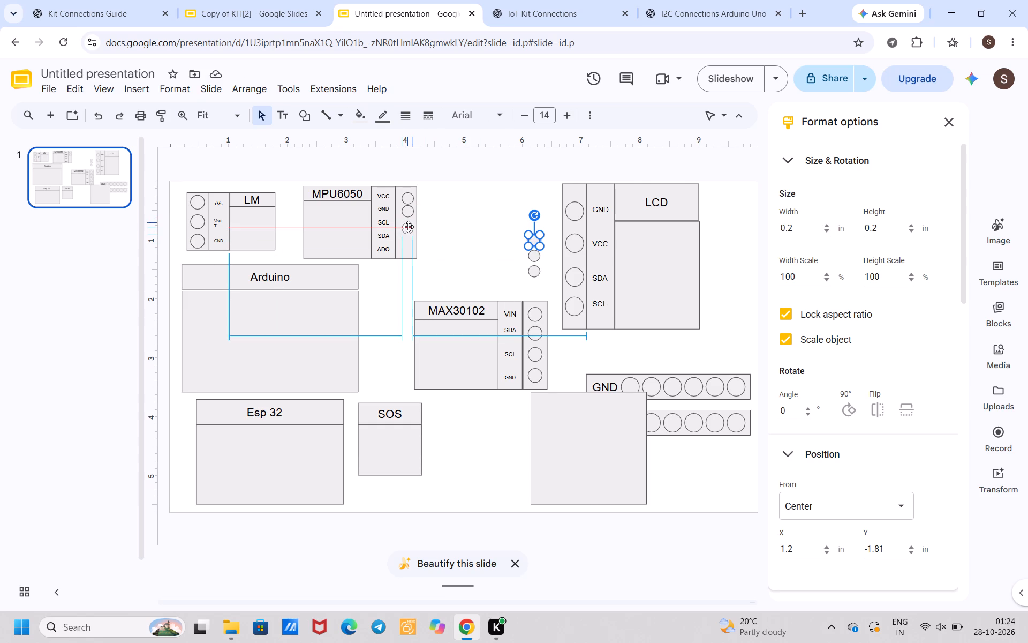
drag(408, 227, 408, 226)
drag(408, 226, 408, 225)
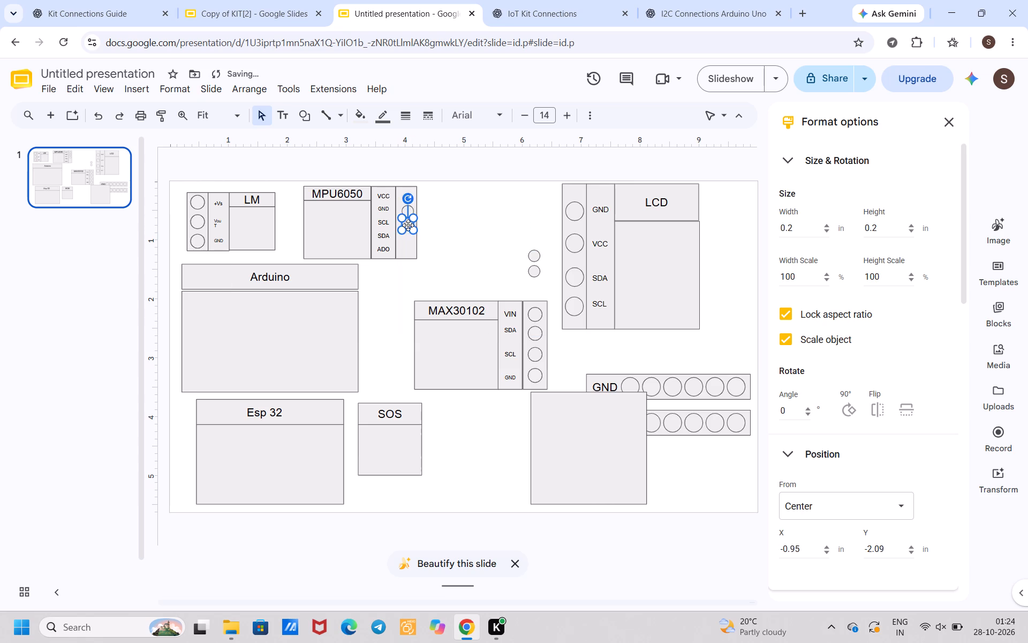
click(461, 236)
Move the upper of the two remaining loose pin circles beside the MPU6050 SDA label, in line with the circles above.
drag(533, 249, 533, 257)
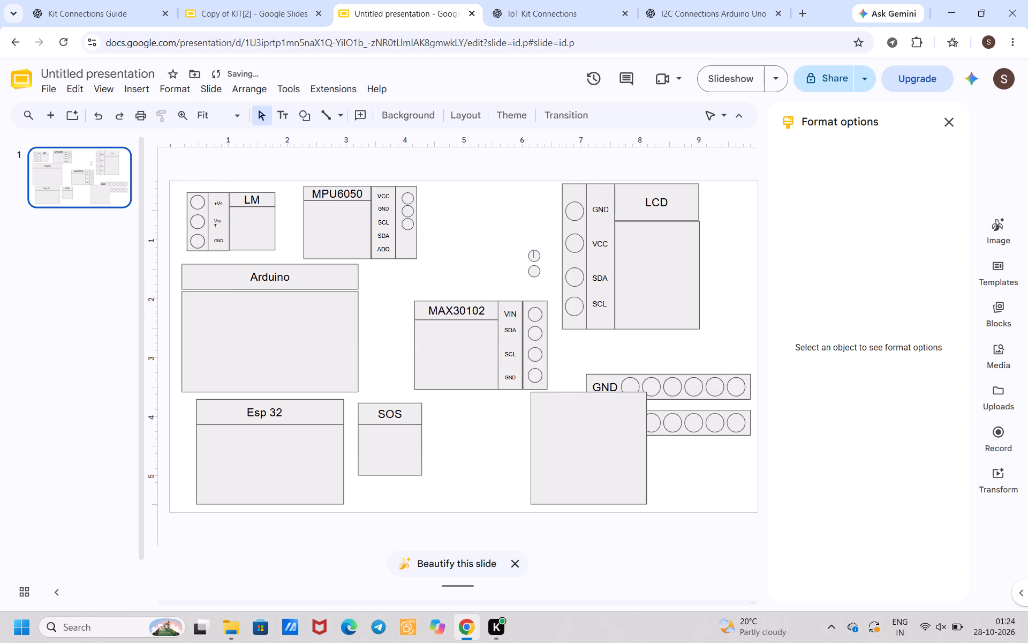
click(533, 257)
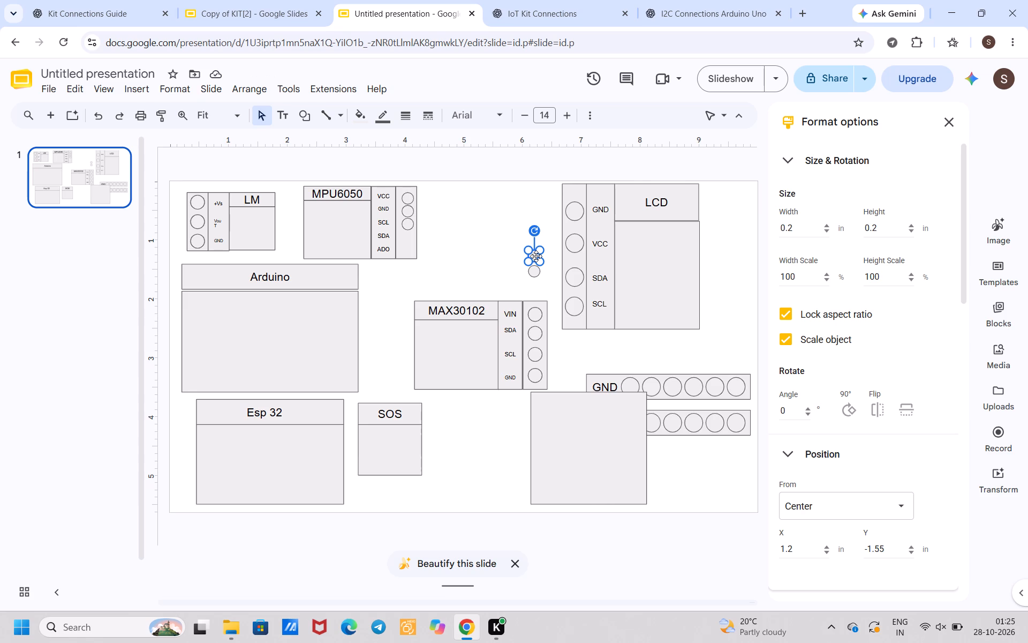
drag(536, 256, 415, 240)
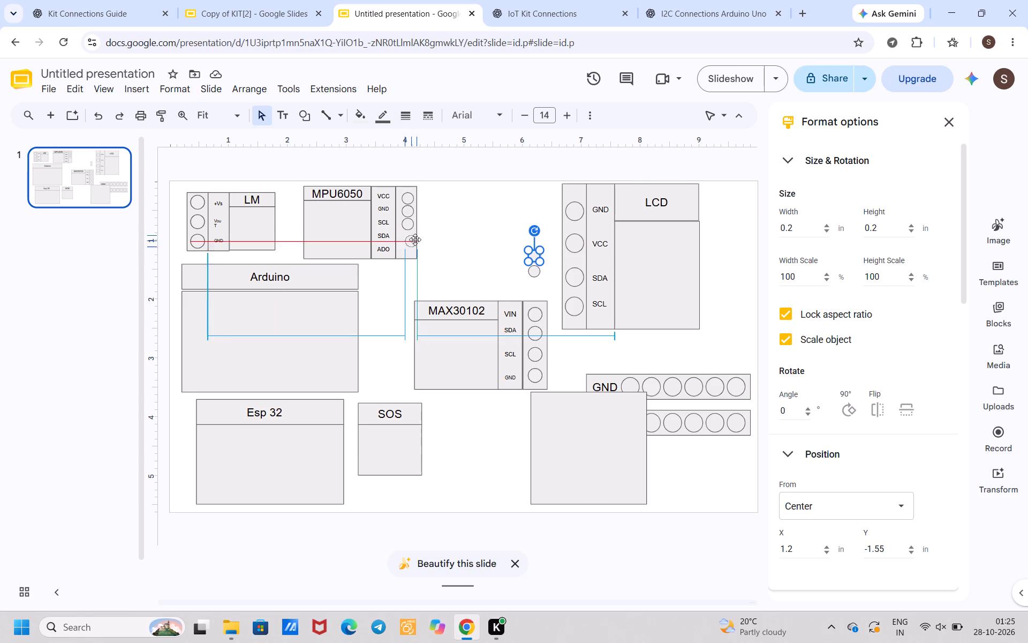
drag(415, 240, 411, 238)
click(455, 271)
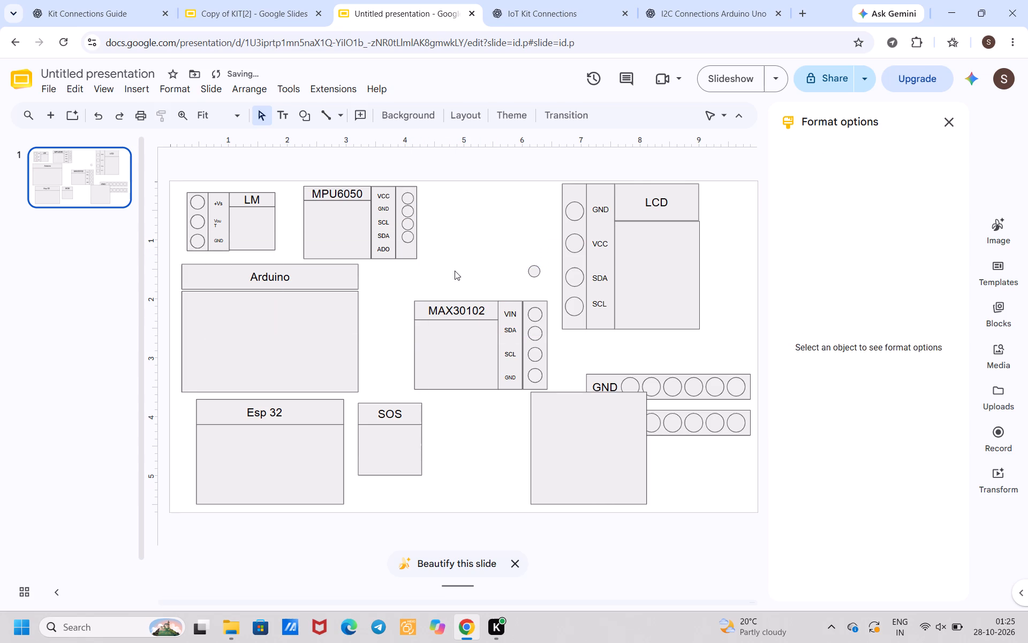
Move the last loose pin circle beside the MPU6050 ADO label, centred at about X -0.95 in, Y -1.65 in.
click(533, 268)
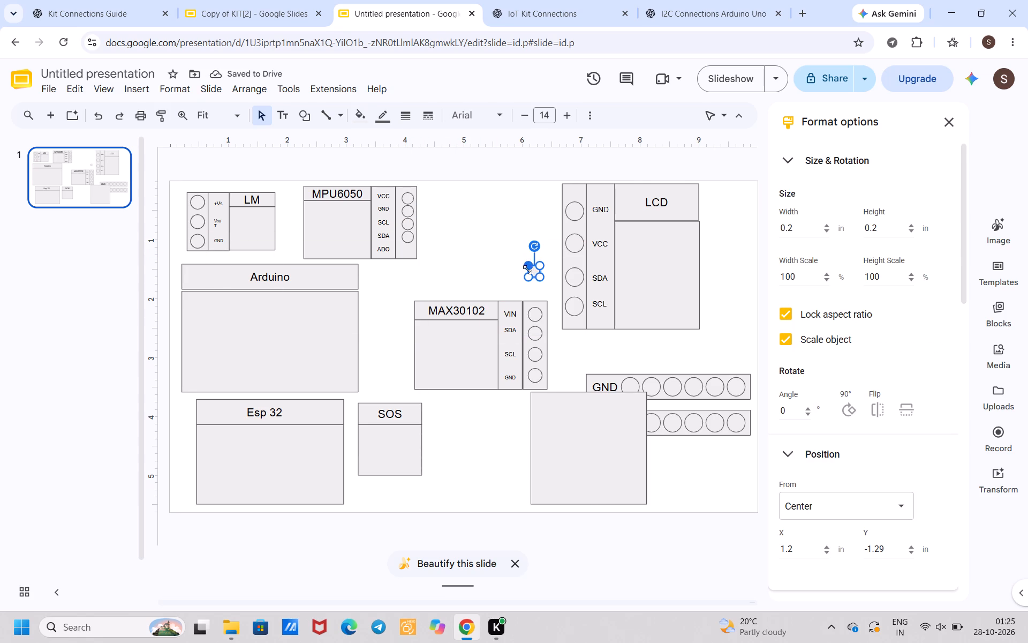
drag(533, 273, 405, 254)
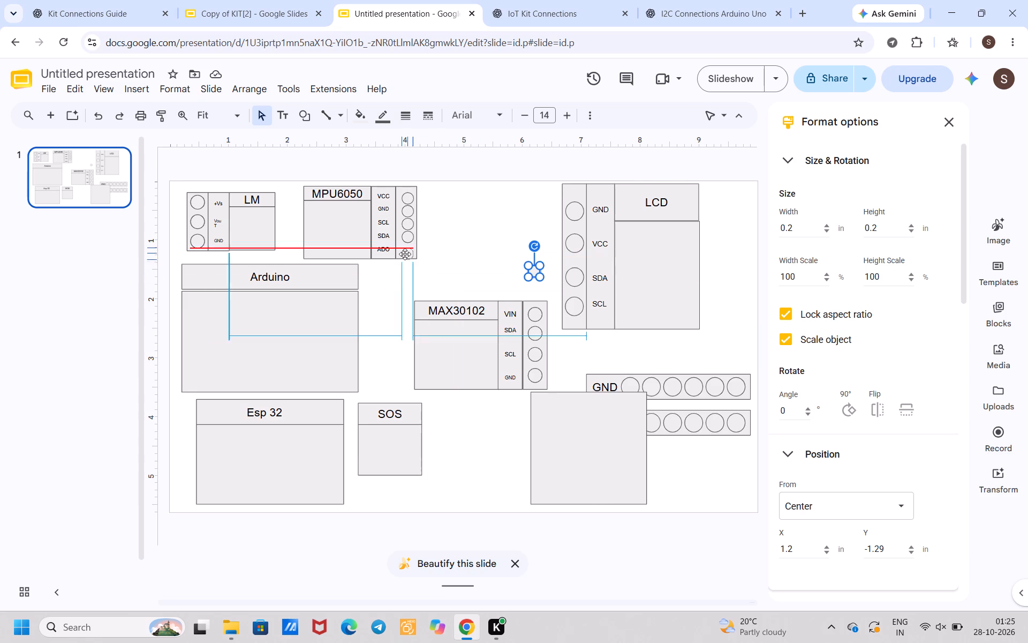
drag(405, 254, 405, 252)
click(456, 251)
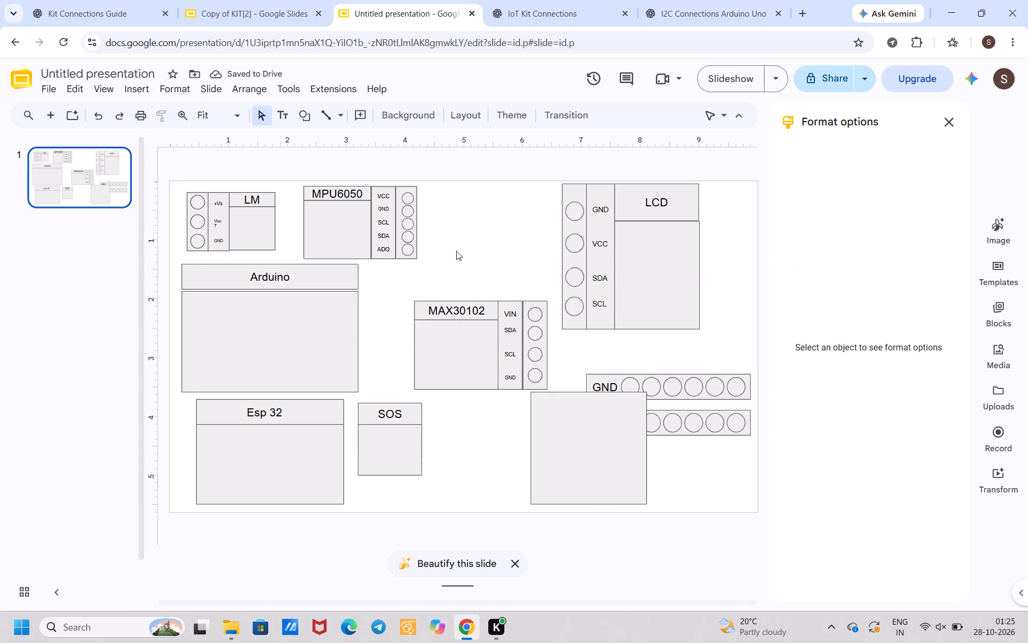
click(407, 249)
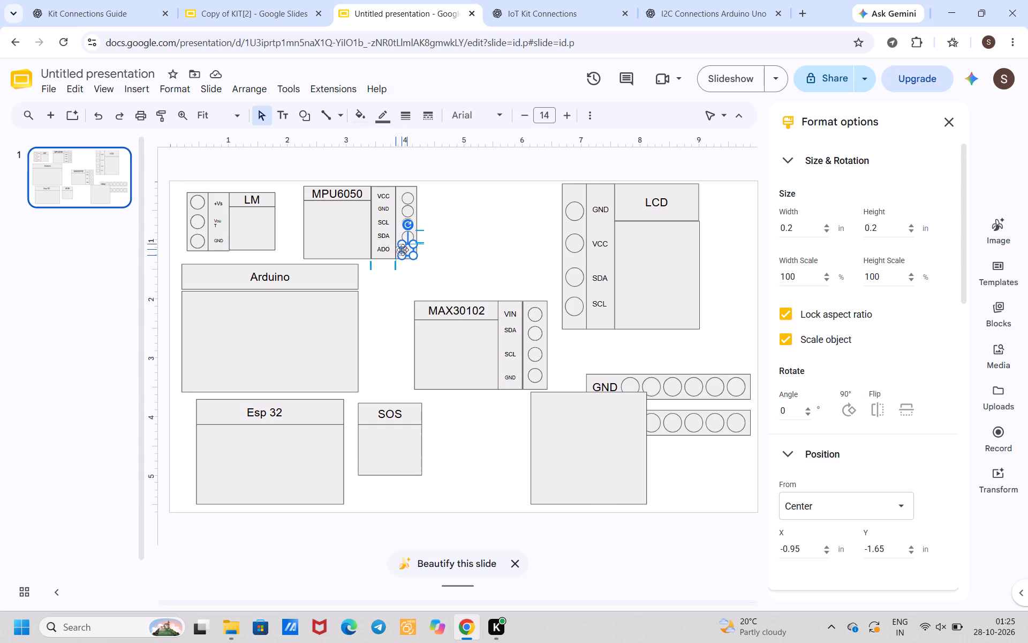
click(433, 257)
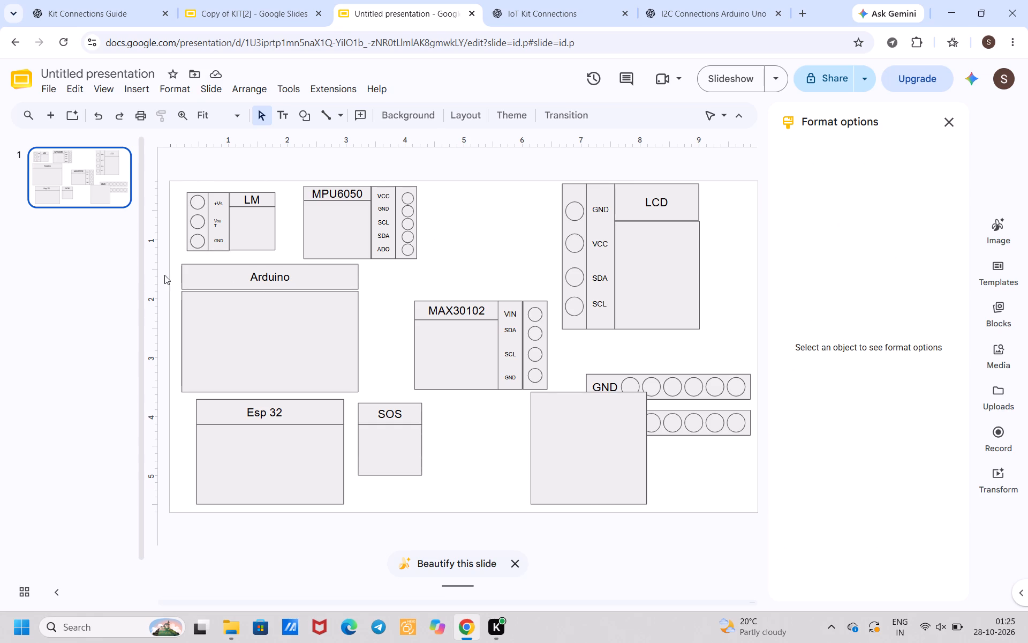
Shift the Arduino title bar and body slightly left and up, rejoining them with the body centred at about X -3.42 in, Y -0.16 in.
drag(194, 280, 184, 279)
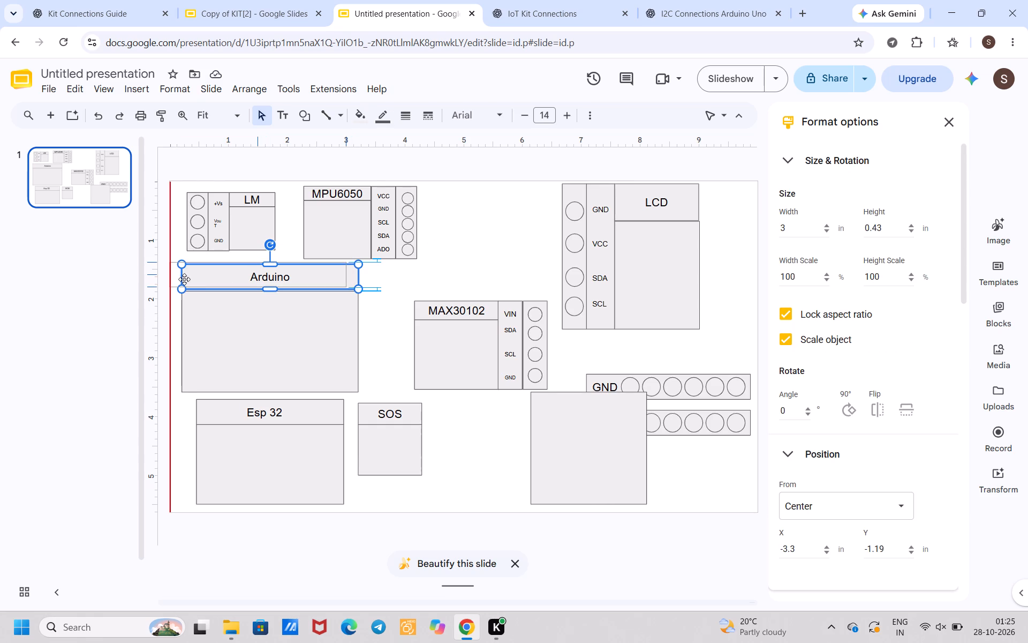
drag(184, 279, 188, 280)
click(194, 350)
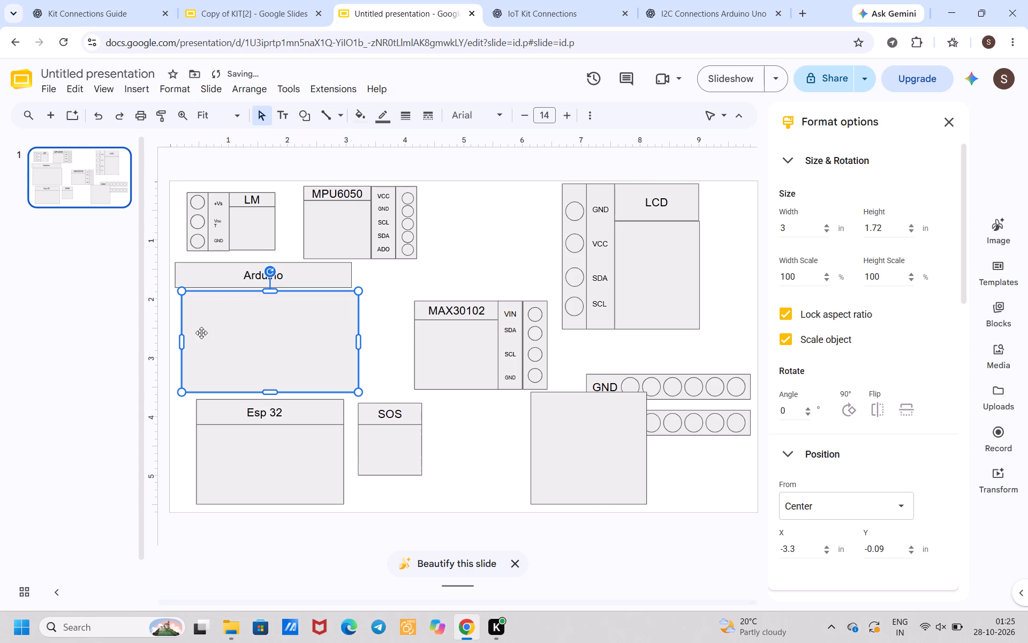
drag(201, 333, 194, 330)
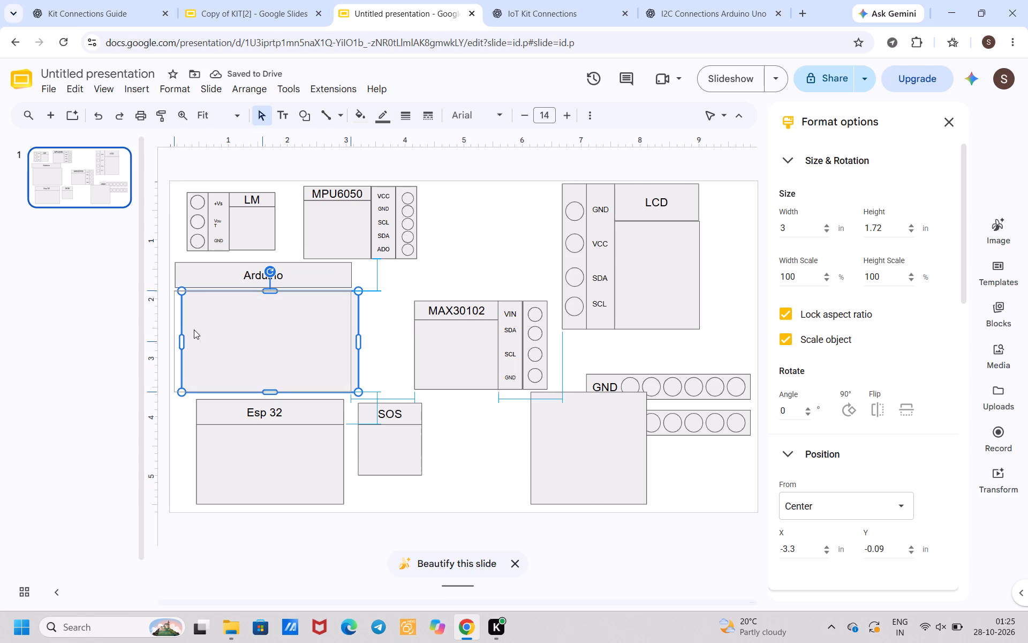
drag(194, 330, 194, 328)
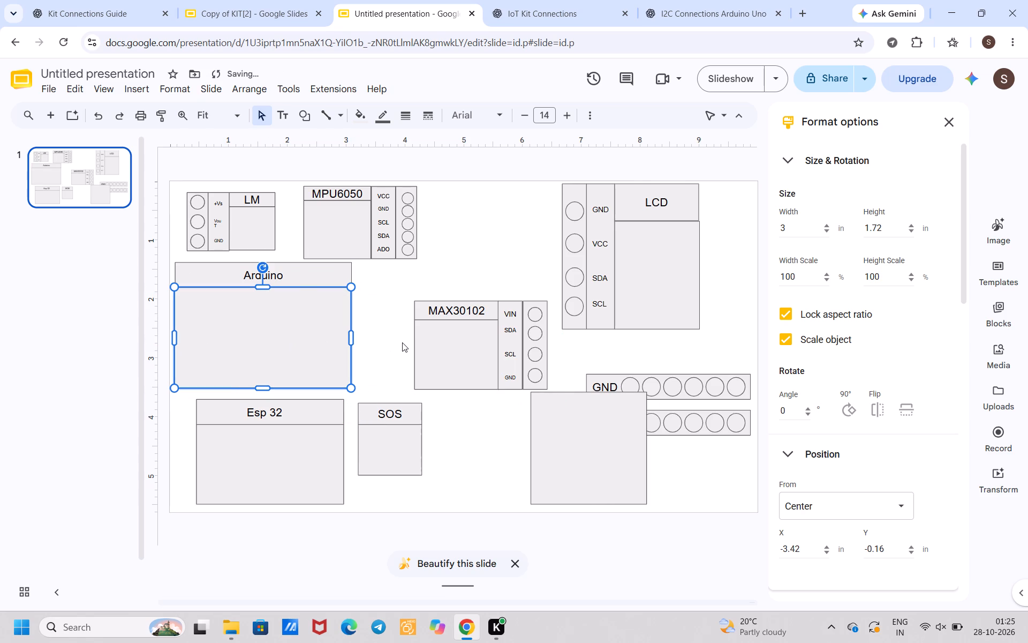
click(402, 342)
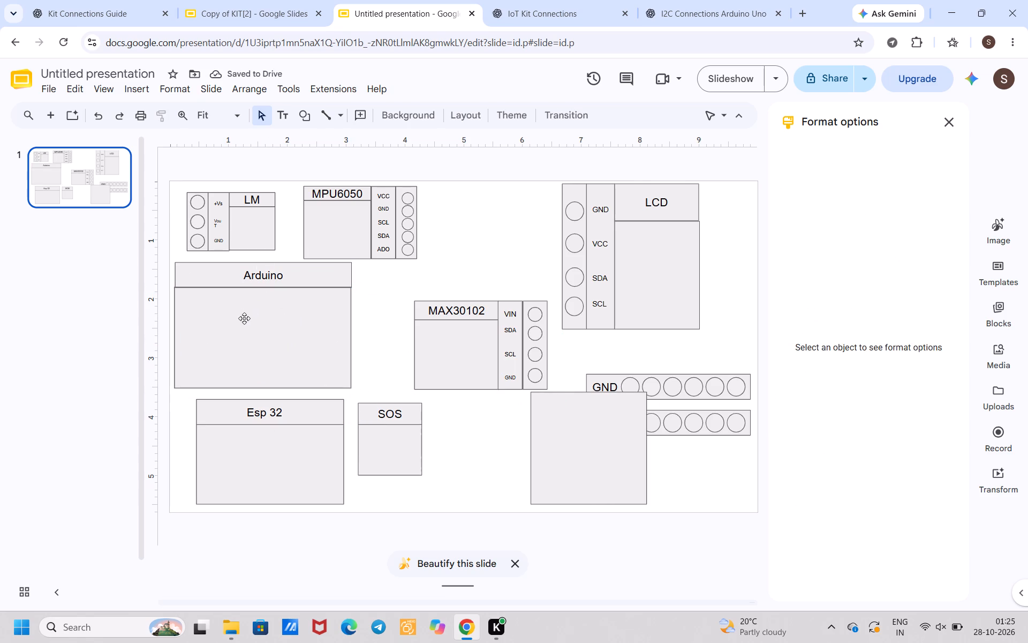
click(247, 319)
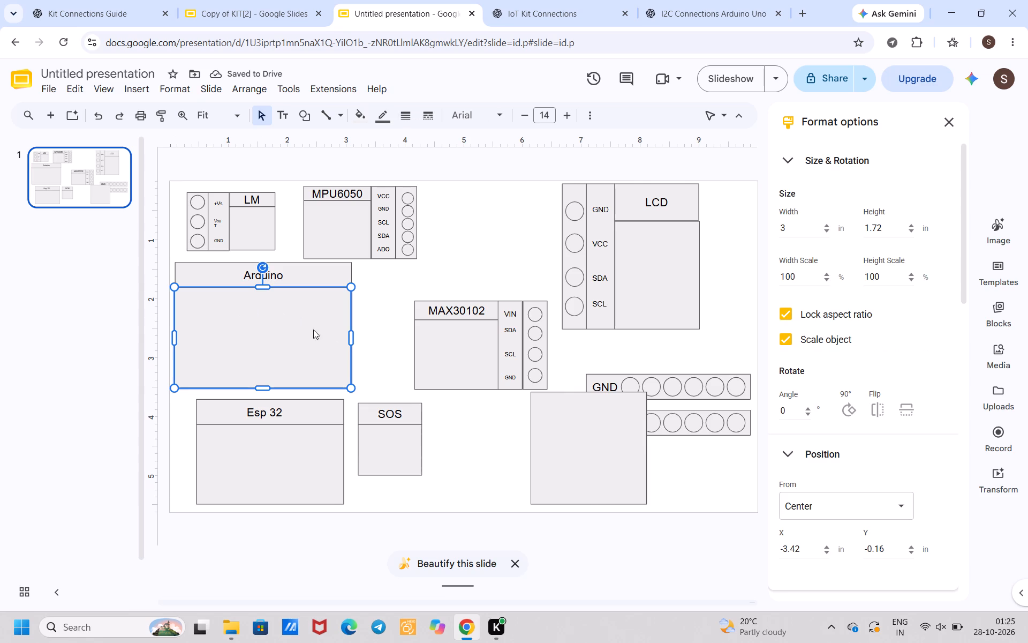
click(378, 338)
Move the Esp 32 title bar and body left and up beneath the Arduino block, with the body centred at about X -3.6 in, Y 1.86 in.
click(278, 405)
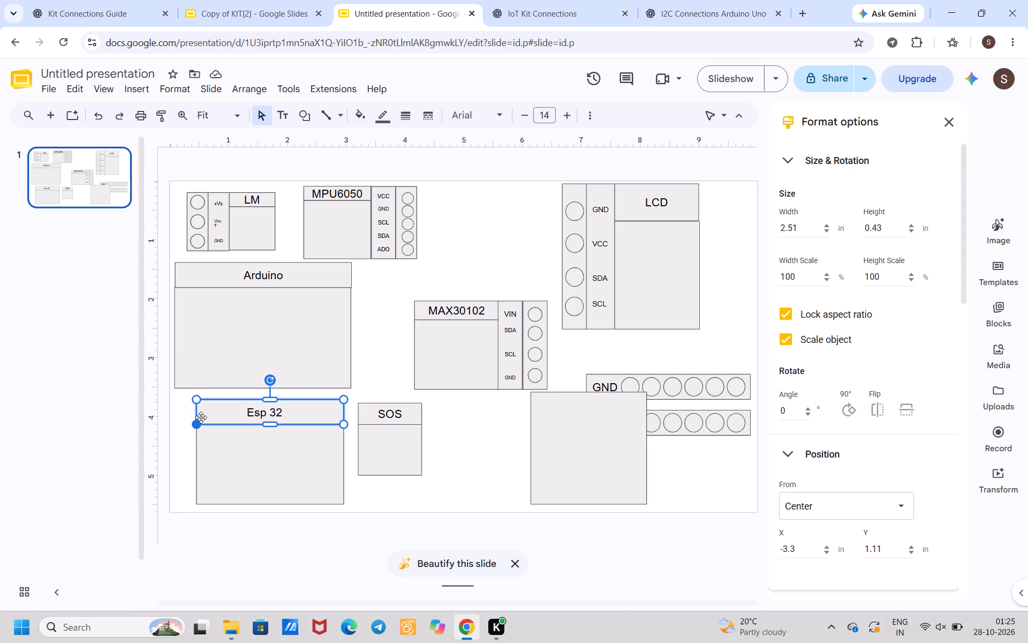
drag(201, 416, 183, 409)
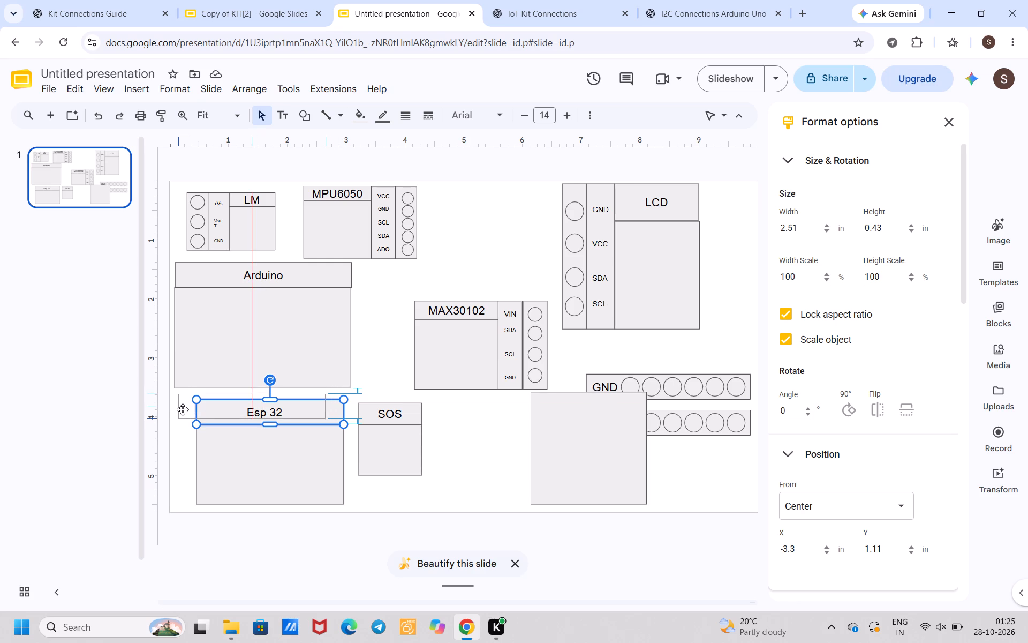
drag(183, 409, 183, 409)
click(201, 454)
drag(223, 452, 216, 448)
click(211, 455)
drag(211, 455, 201, 455)
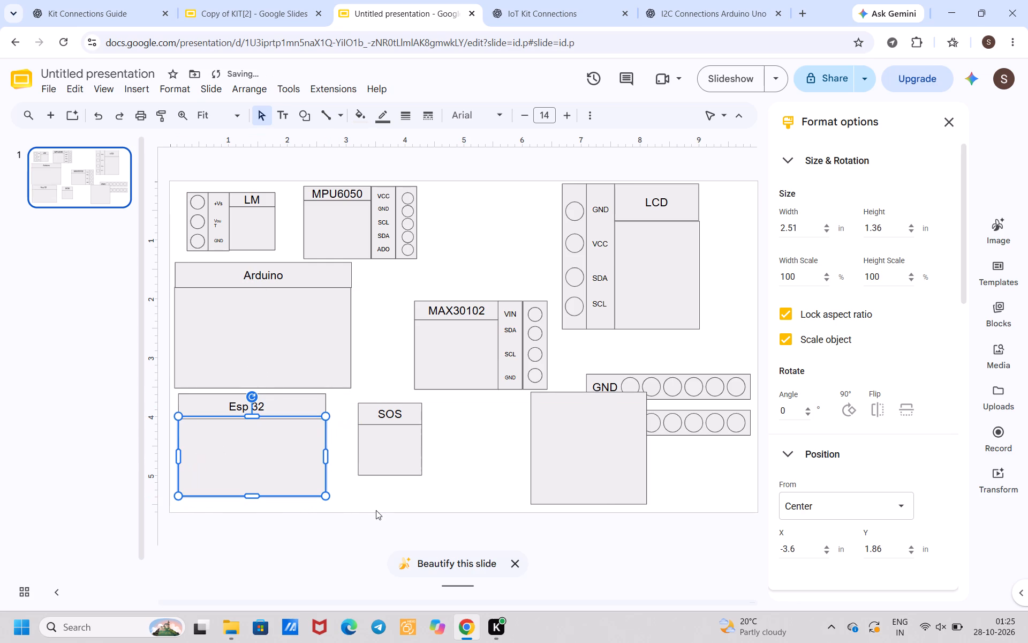
click(364, 492)
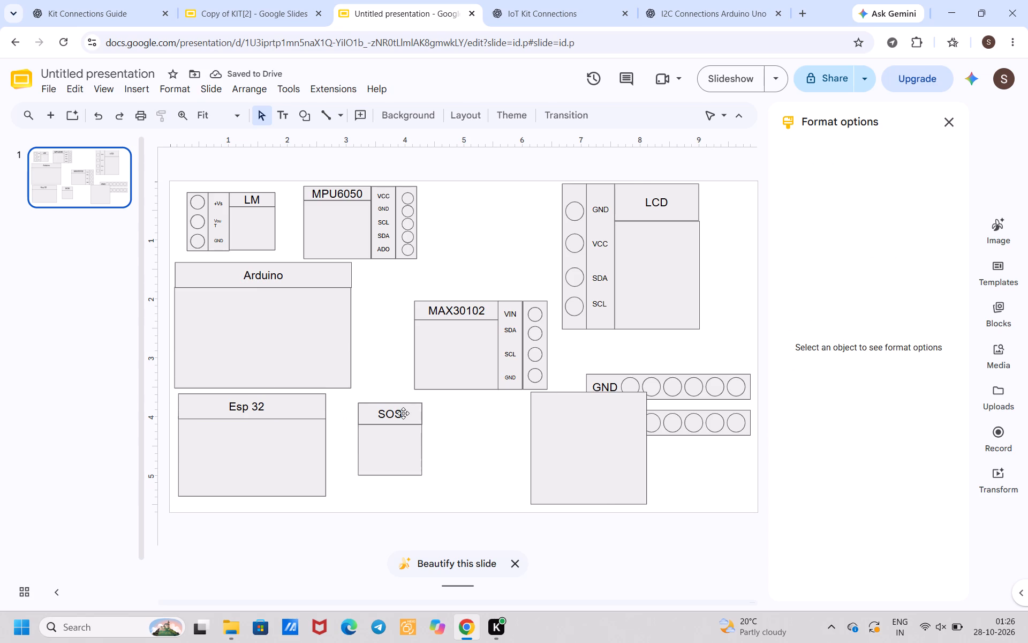
Move the SOS title bar and body left and up to sit close beside the Esp 32 block, with their edges aligned.
drag(403, 413, 376, 406)
click(377, 457)
drag(377, 457, 356, 448)
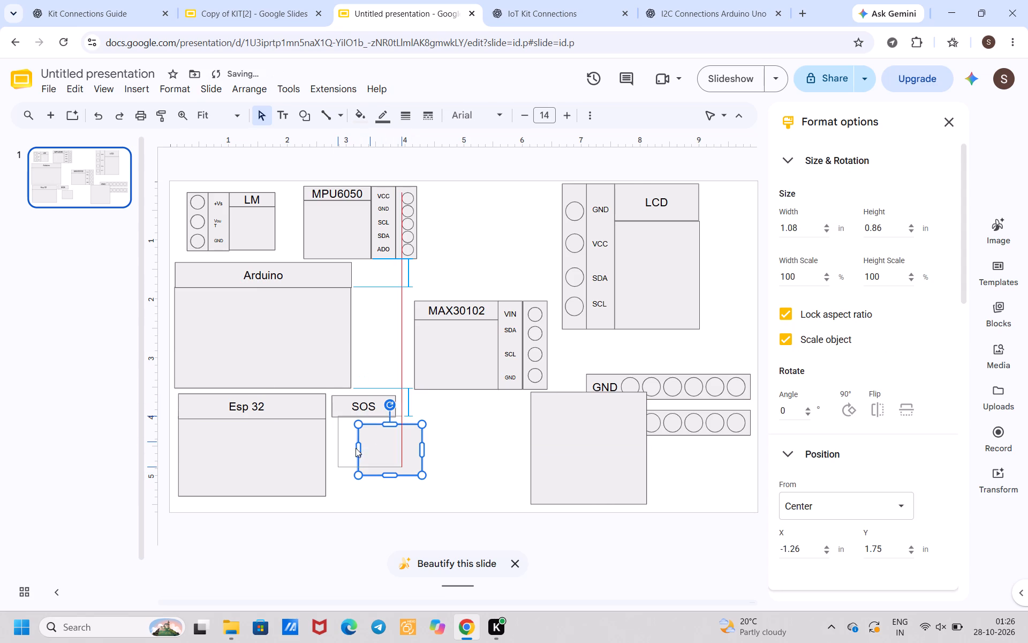
drag(356, 448, 351, 450)
click(403, 499)
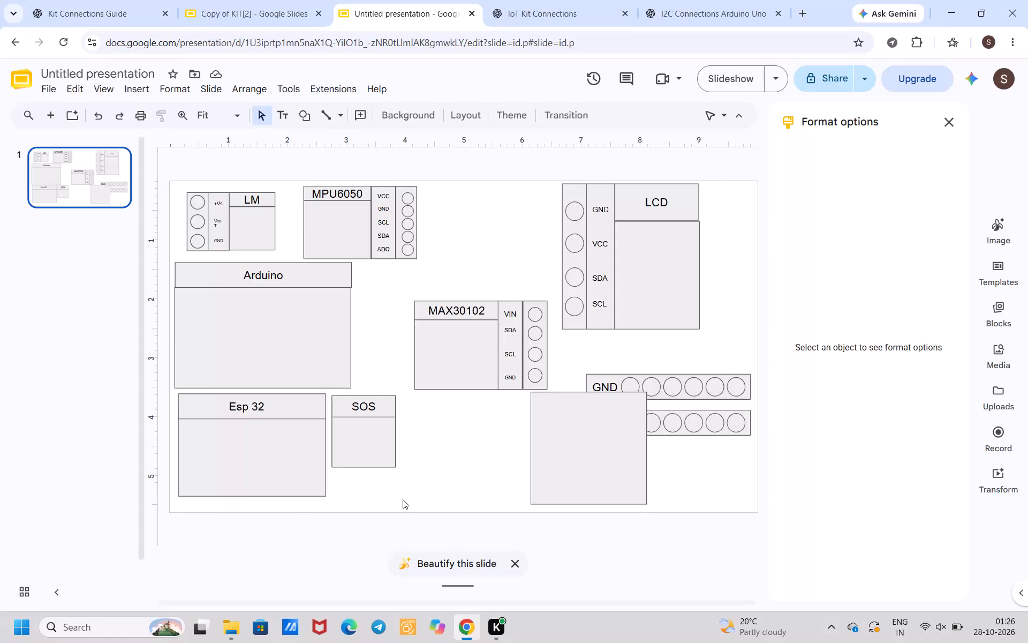
Move the MAX30102 title bar and body up and left beside the Arduino block, rejoining them with their side edges aligned.
click(466, 313)
click(388, 303)
drag(422, 313, 376, 272)
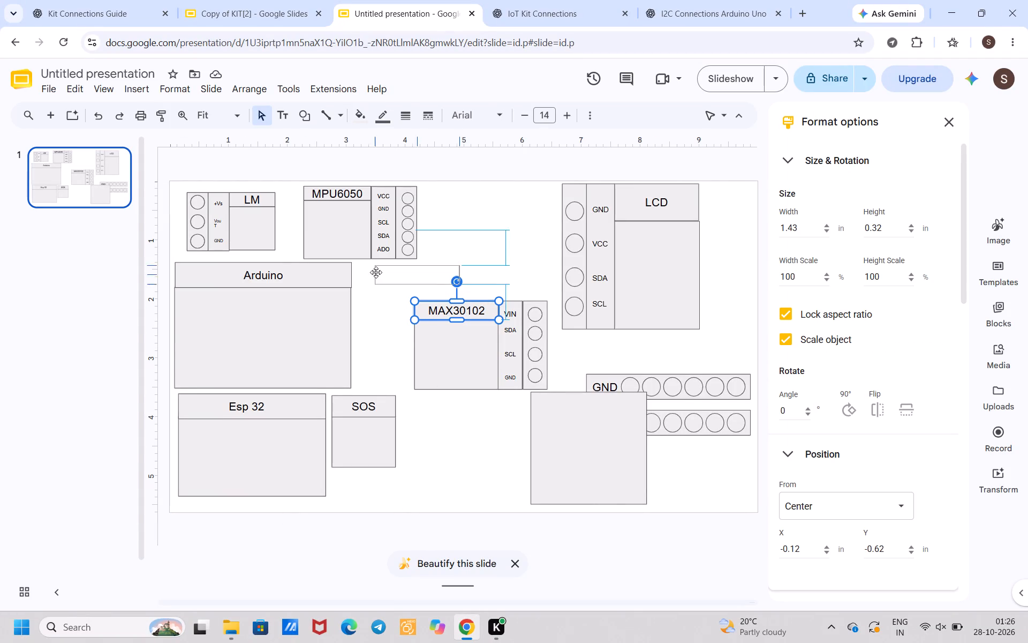
drag(376, 272, 364, 277)
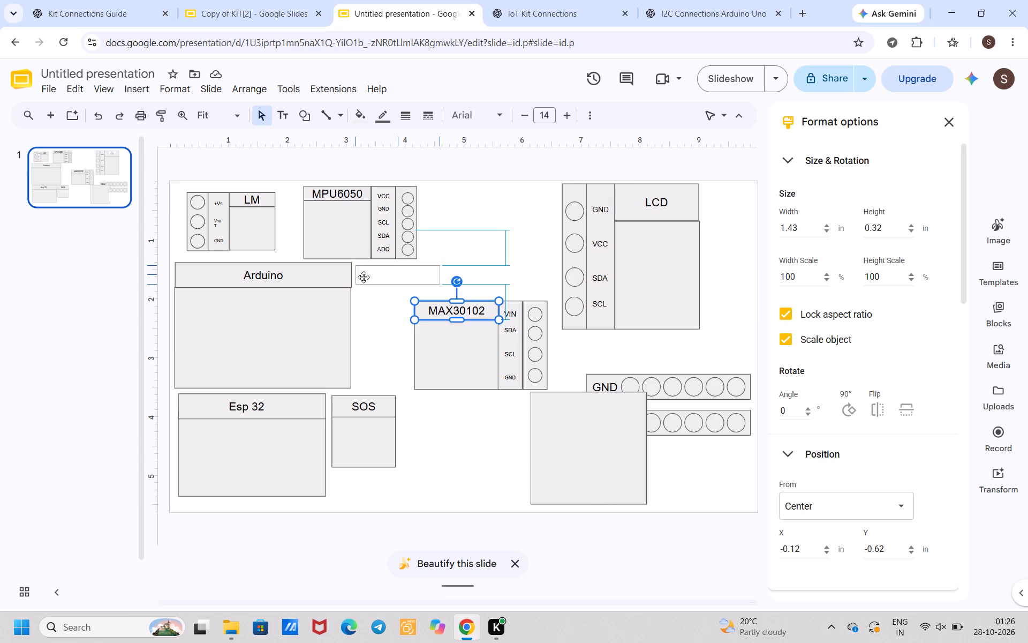
click(447, 370)
drag(447, 370, 396, 334)
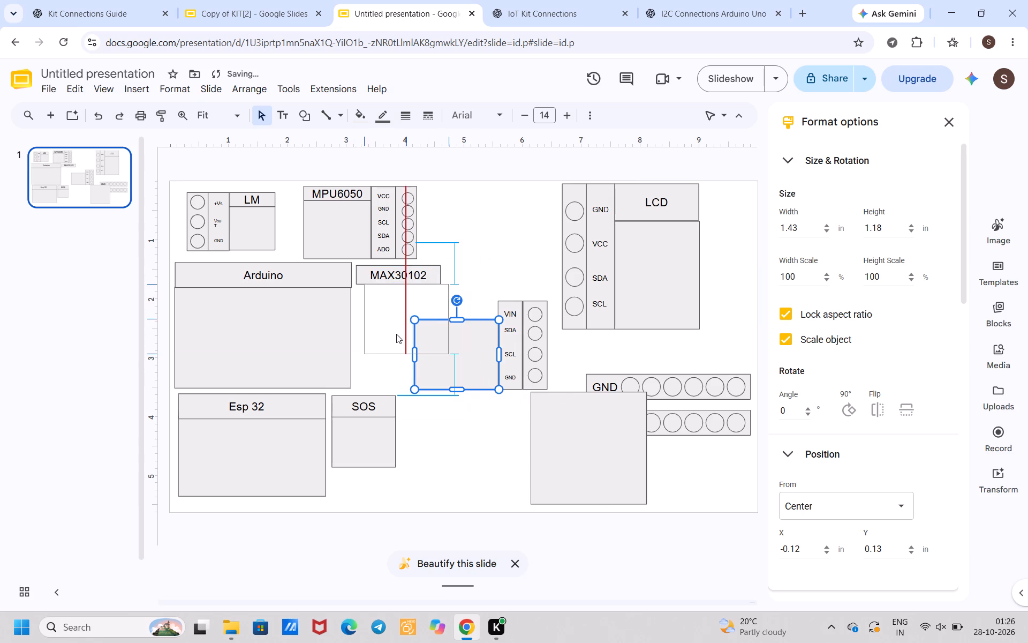
drag(396, 334, 389, 341)
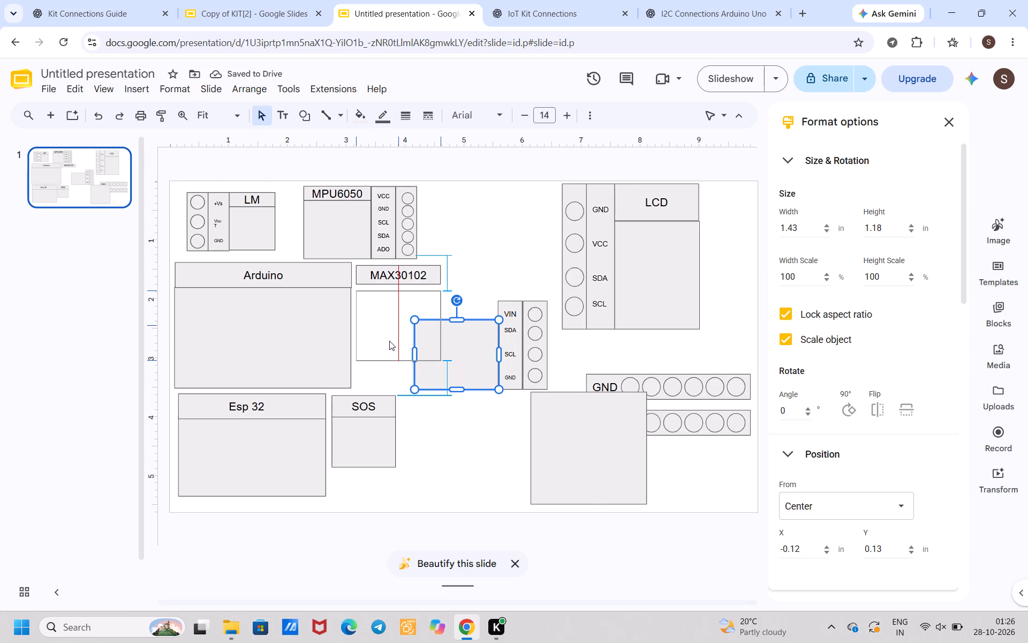
drag(389, 341, 388, 334)
click(497, 282)
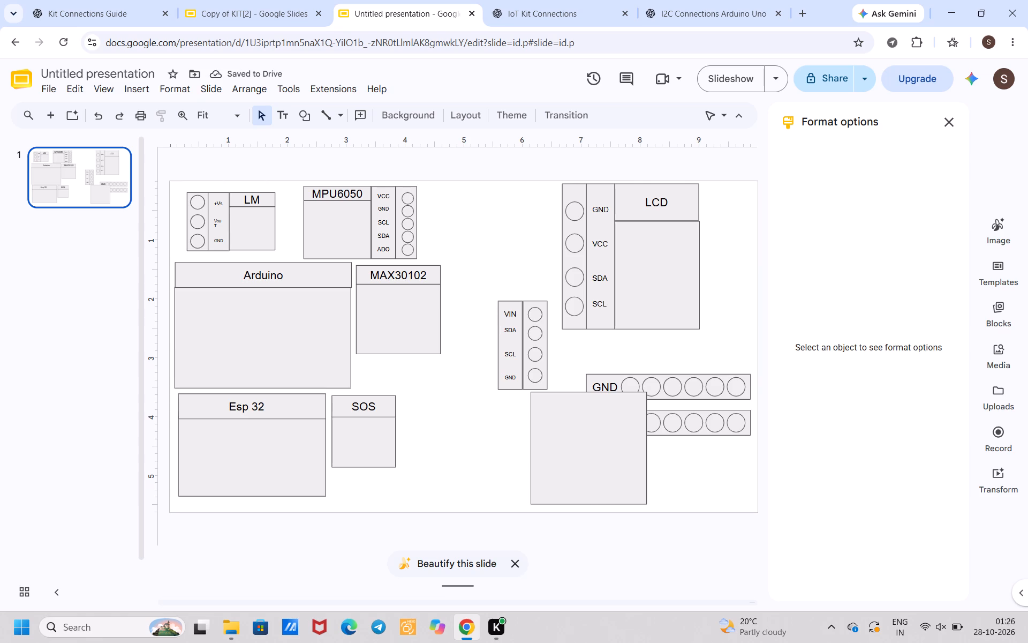
Move the MAX30102 pin label strip and the pin circle strip against the body's right side, flush with the title bar's top.
drag(500, 326, 476, 309)
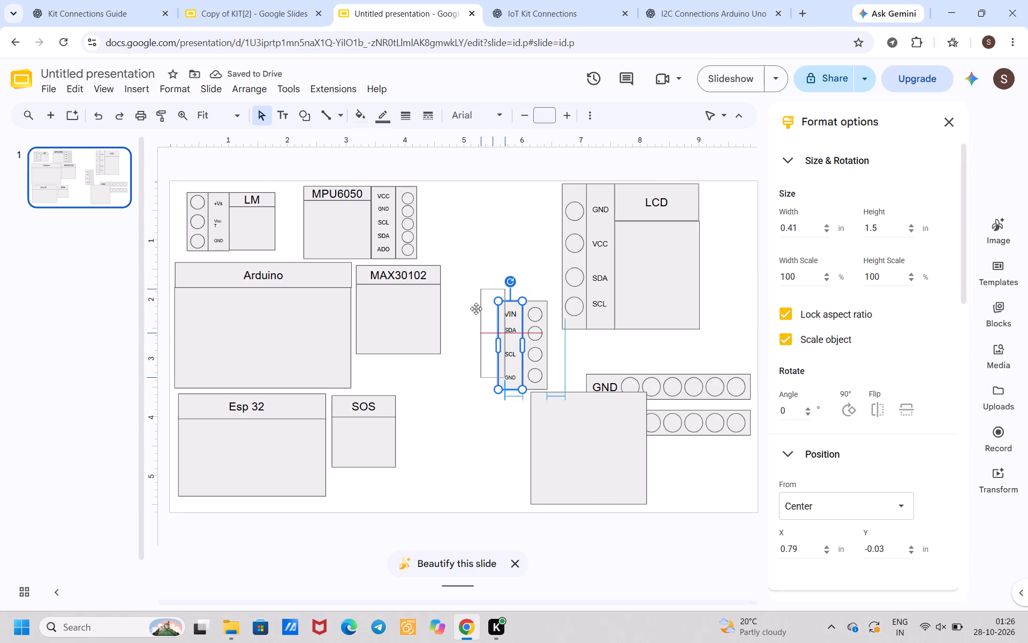
drag(476, 309, 443, 290)
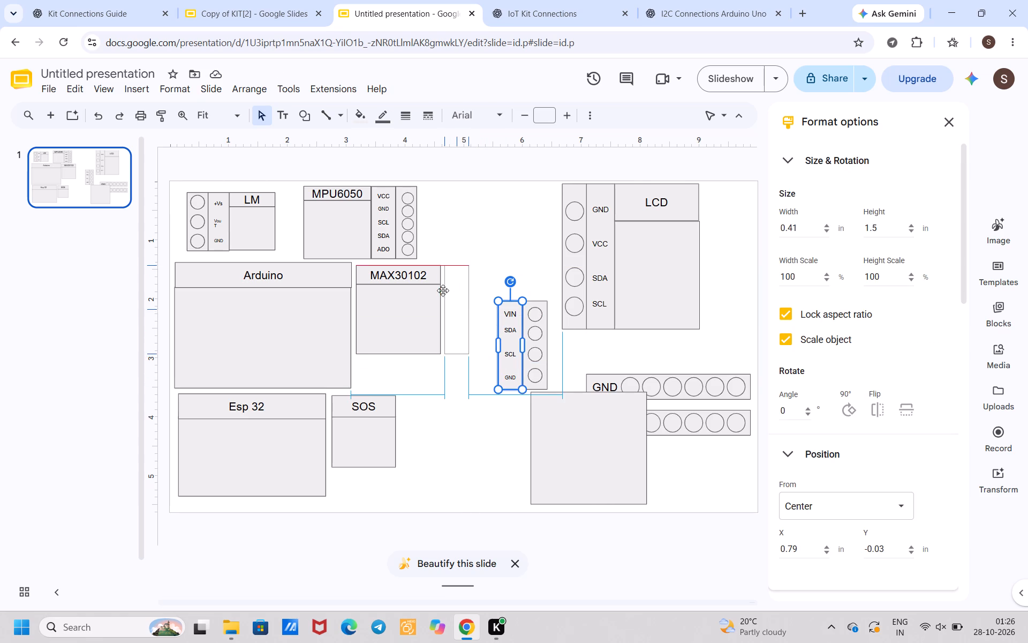
drag(443, 290, 441, 291)
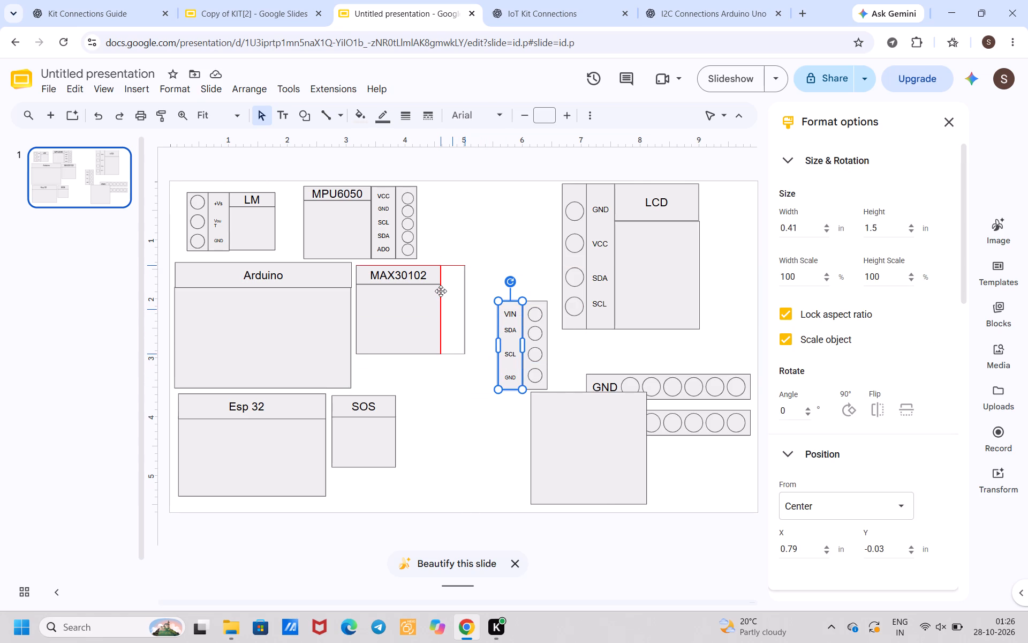
click(451, 396)
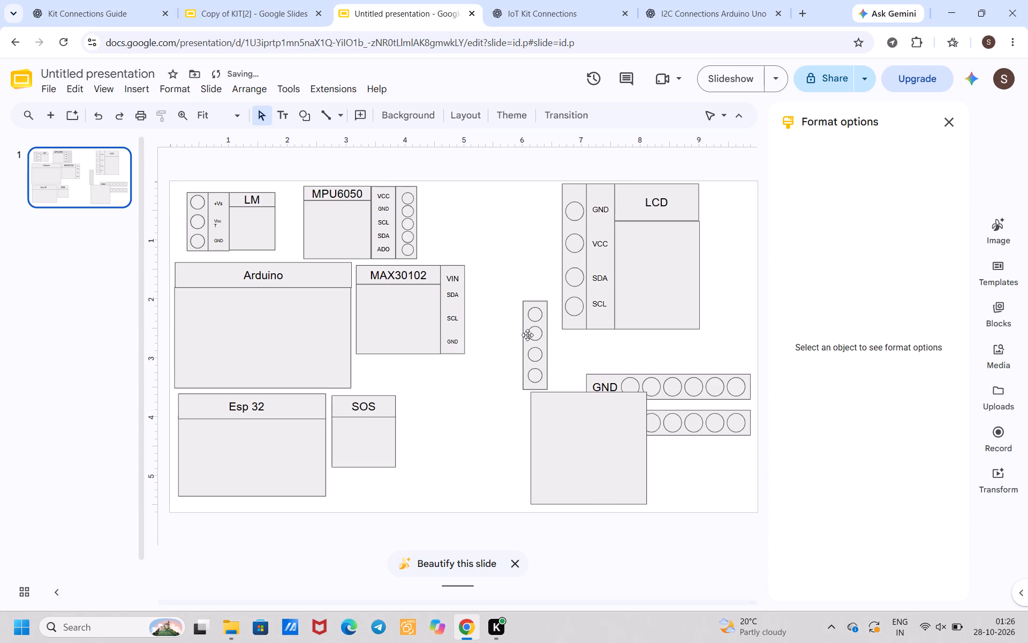
drag(527, 335, 467, 298)
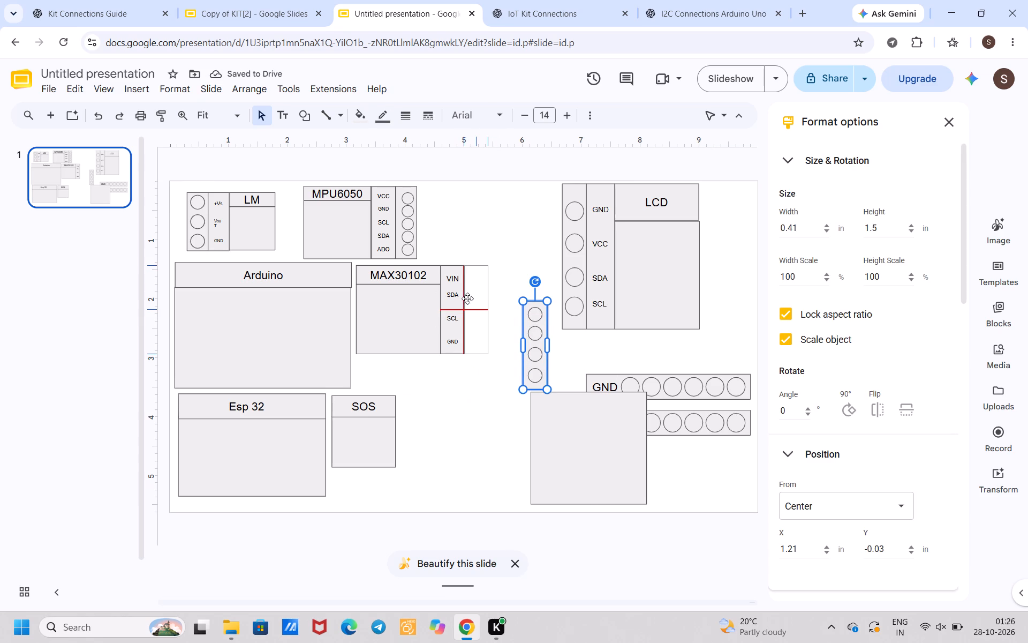
drag(467, 298, 470, 298)
click(468, 474)
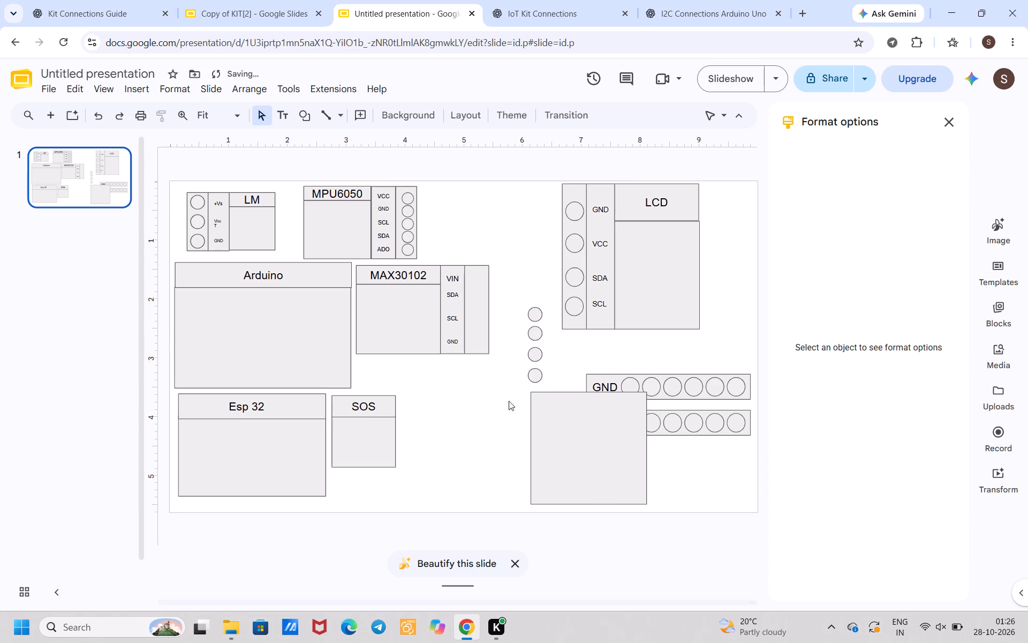
Move the four loose pin circles into the MAX30102 strip, one beside each of the VIN, SDA, SCL and GND labels, evenly spaced.
drag(534, 320, 478, 285)
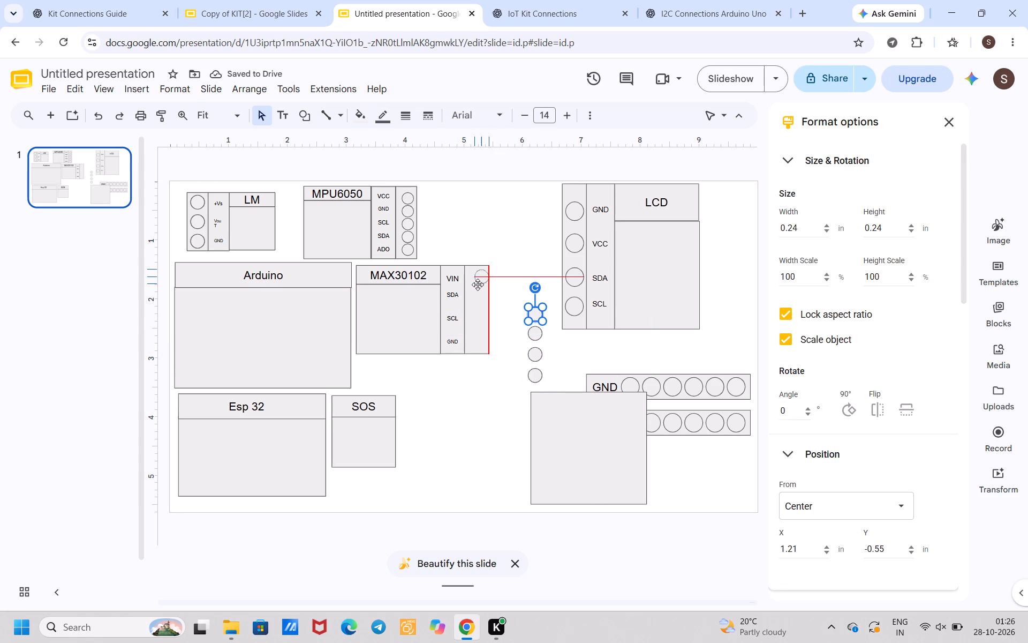
drag(478, 285, 474, 285)
click(489, 380)
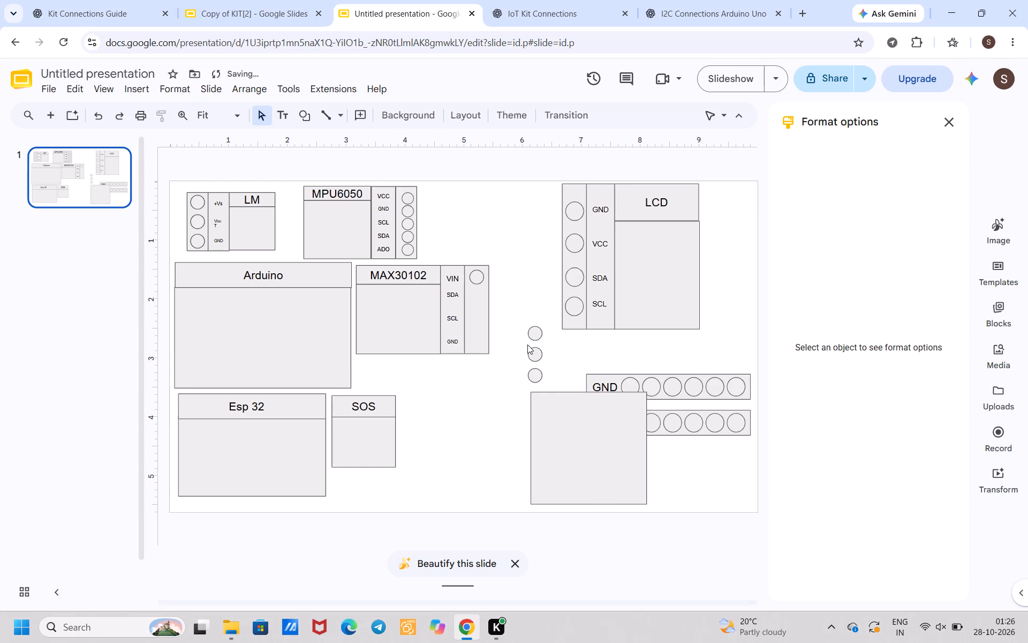
drag(534, 334, 477, 299)
click(478, 399)
drag(534, 357, 474, 325)
click(468, 443)
drag(534, 372, 475, 345)
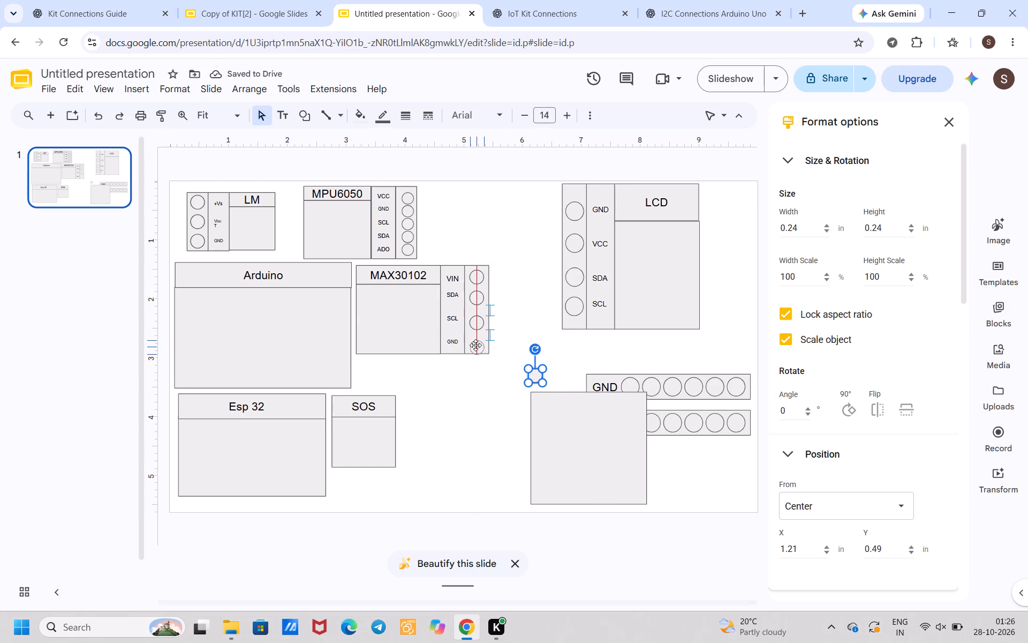
drag(475, 345, 475, 343)
drag(475, 343, 475, 341)
click(475, 413)
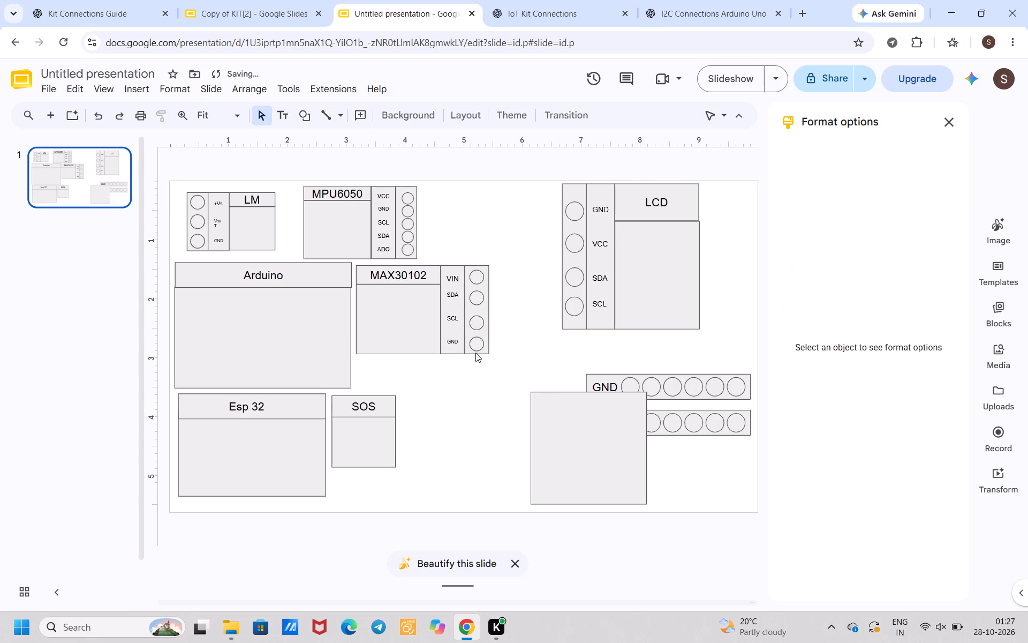
click(474, 326)
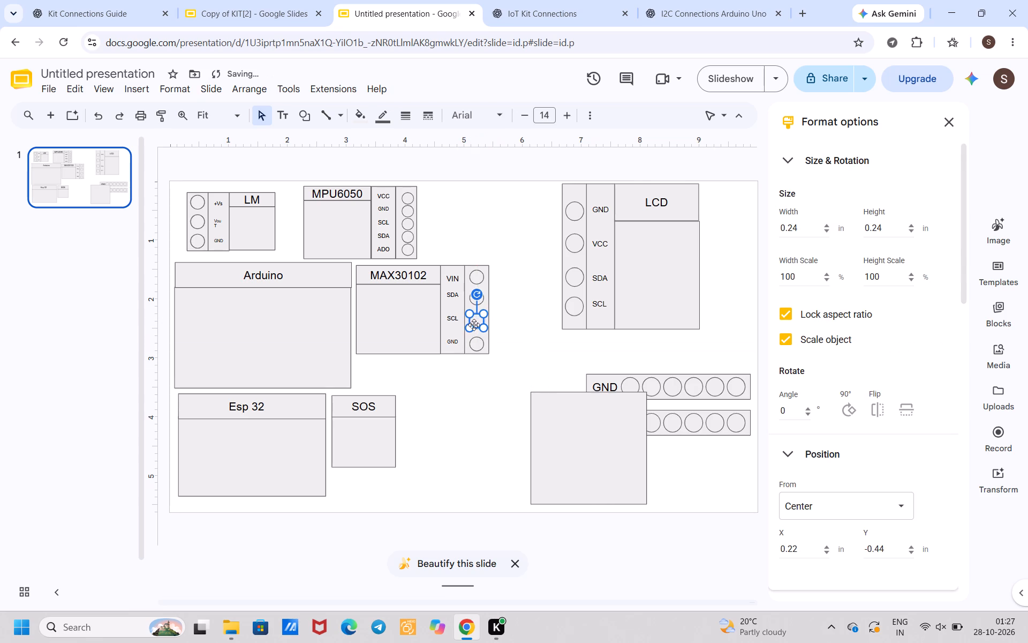
click(489, 400)
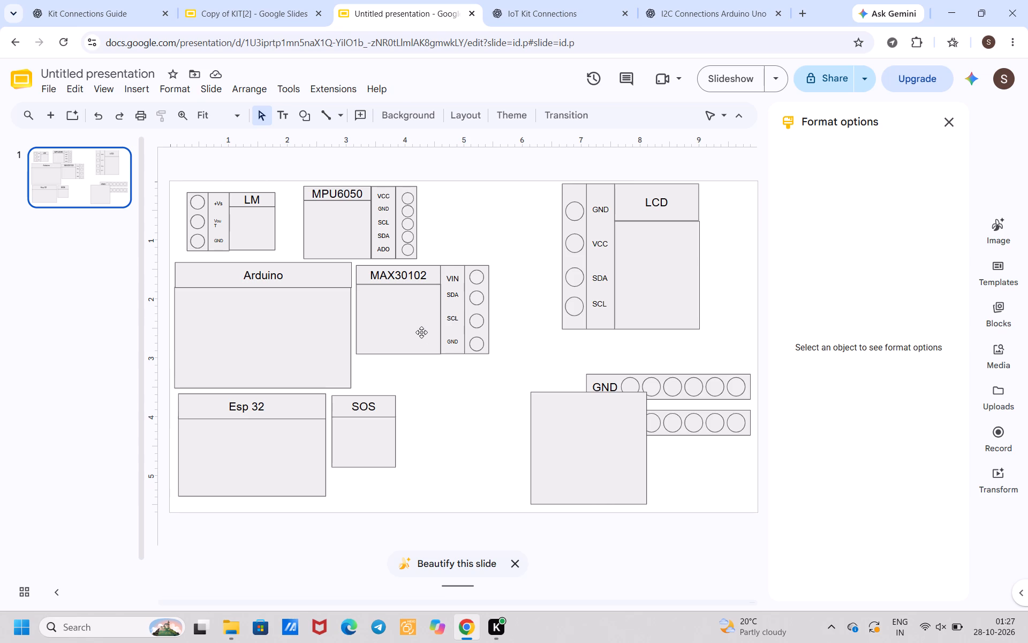
Adjust both ends of the Arduino title bar to line up with the body, making it 3 in wide and centred at X -3.42 in.
click(339, 276)
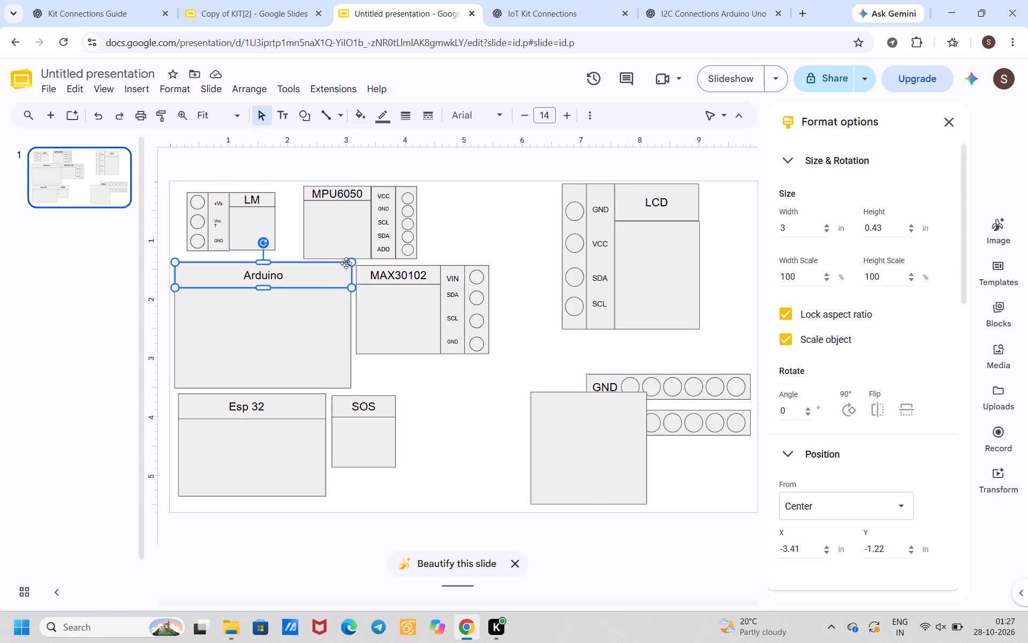
click(349, 264)
click(404, 400)
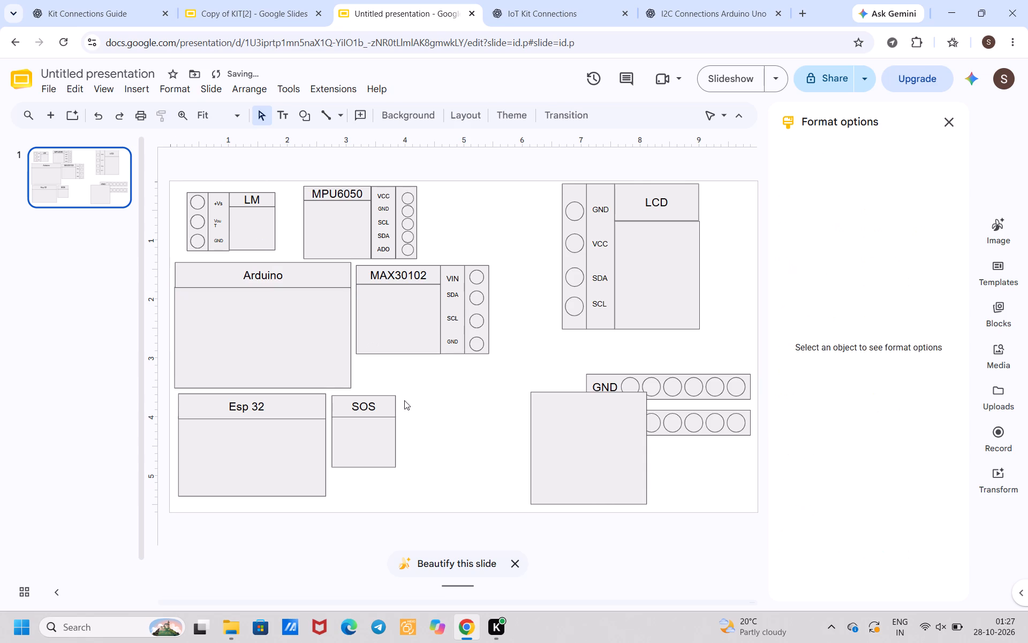
click(211, 276)
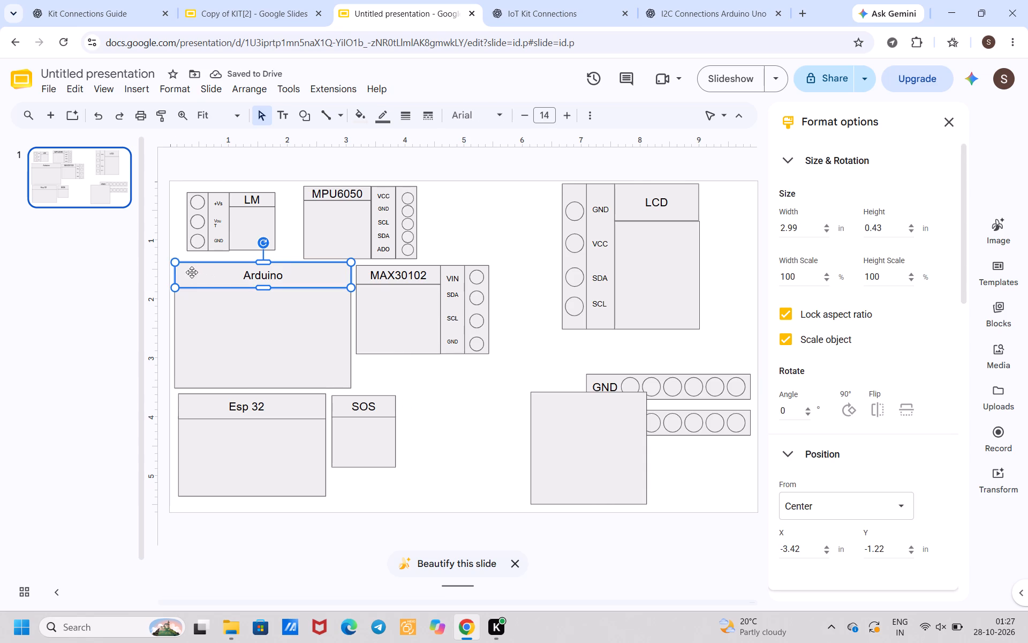
click(172, 265)
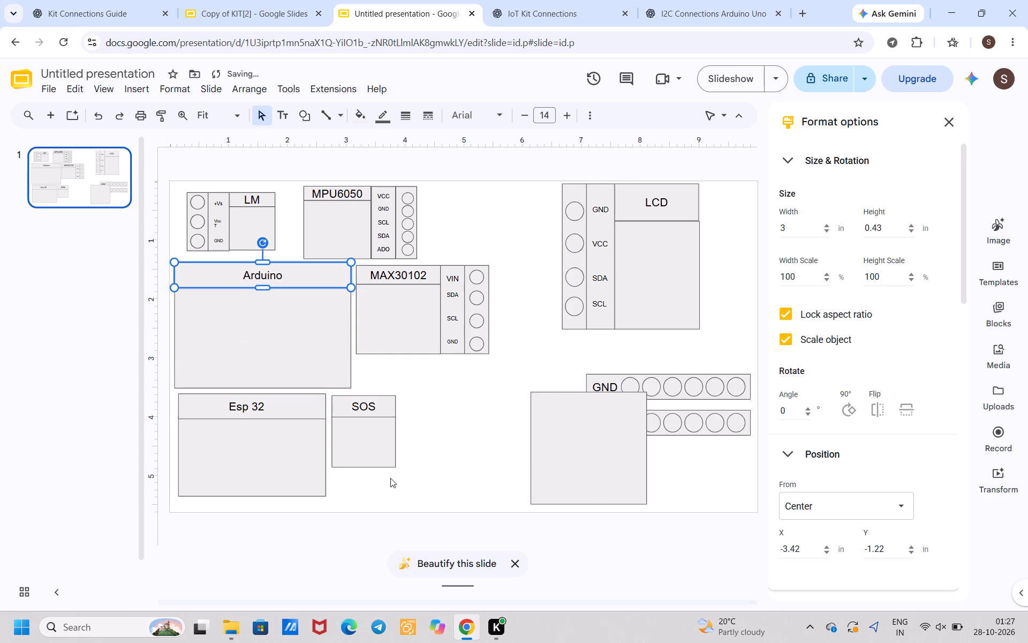
click(418, 447)
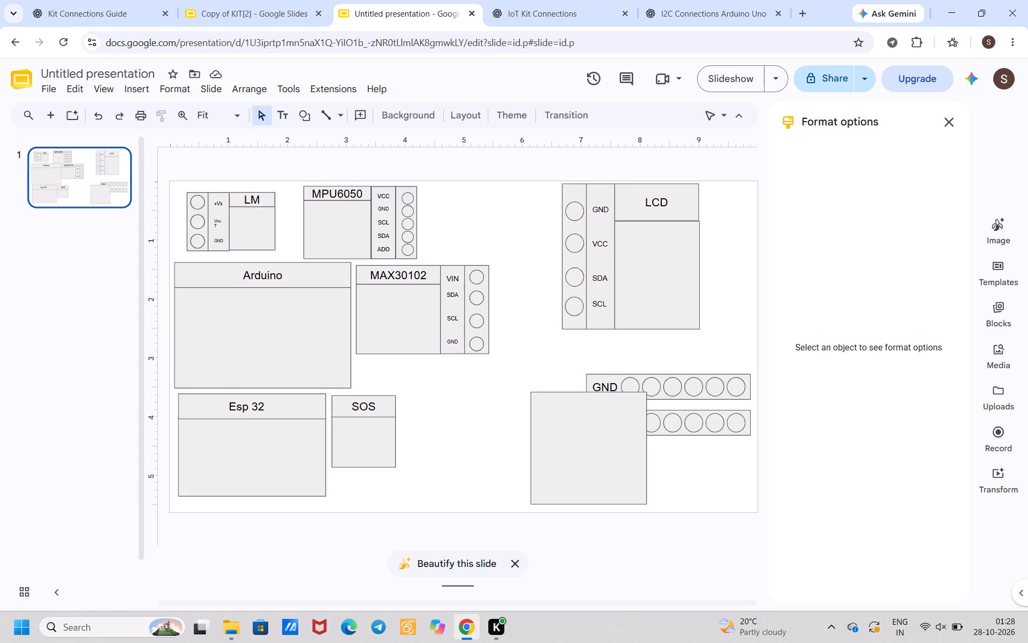
Set the Vout label in the LM block's pin label strip to font size 6.
click(220, 227)
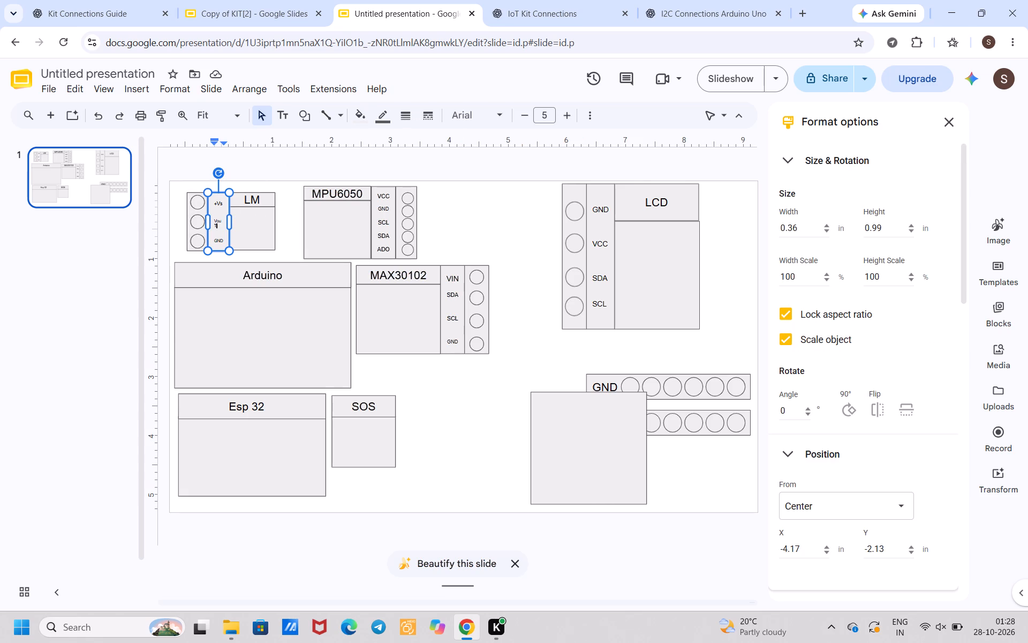
drag(214, 220, 220, 226)
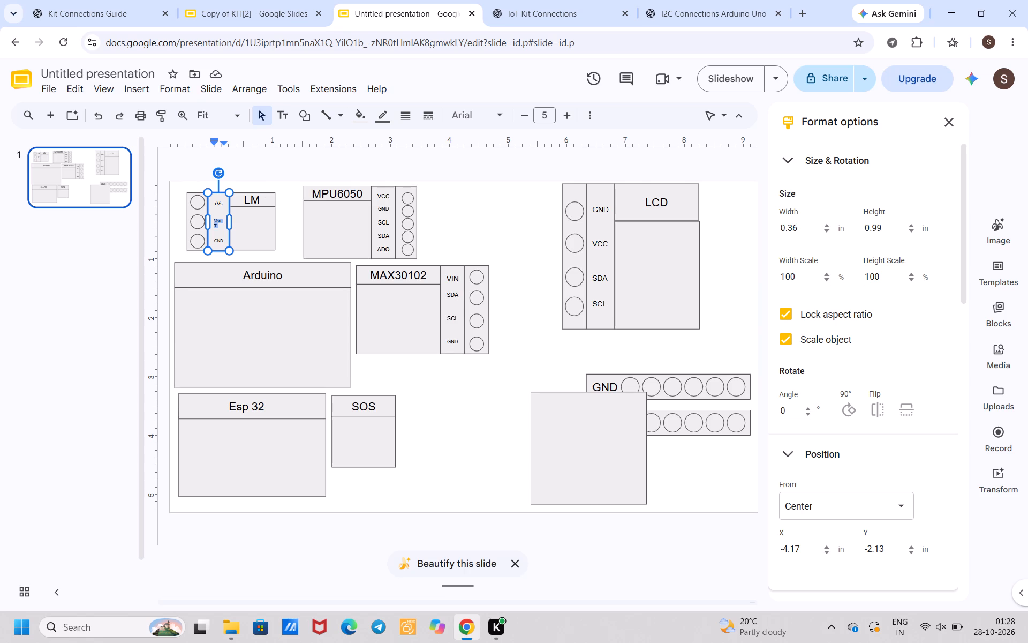
click(522, 120)
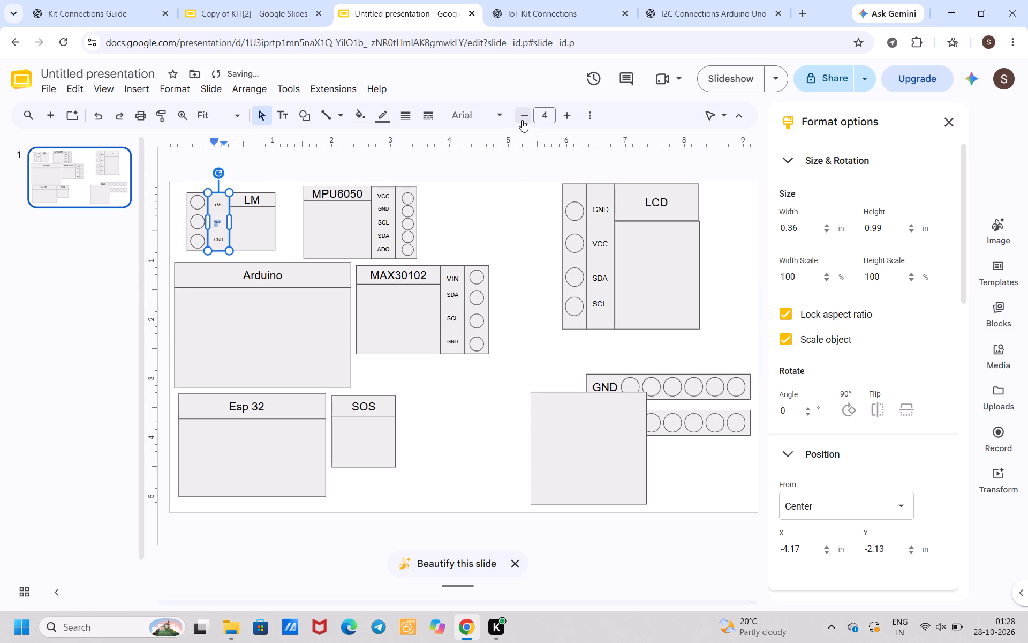
click(522, 120)
click(522, 120)
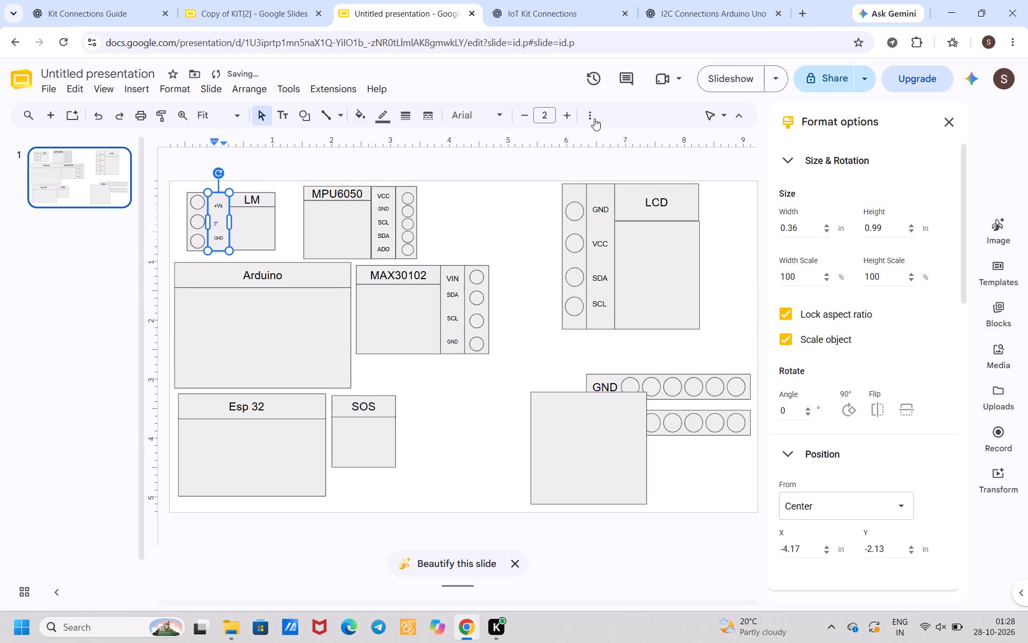
triple_click(568, 118)
click(568, 118)
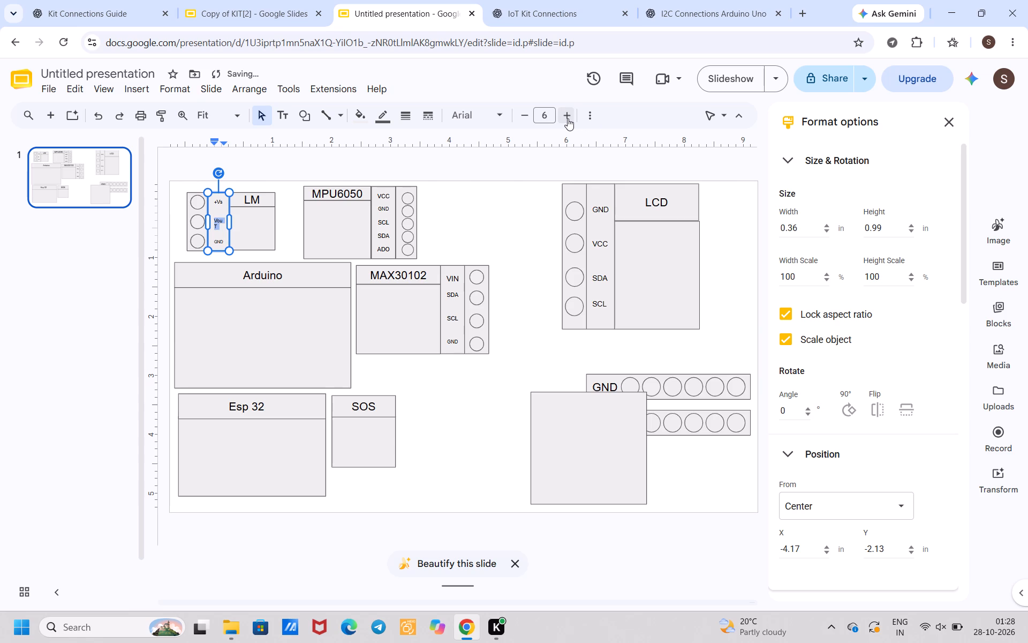
click(568, 118)
click(529, 121)
click(526, 243)
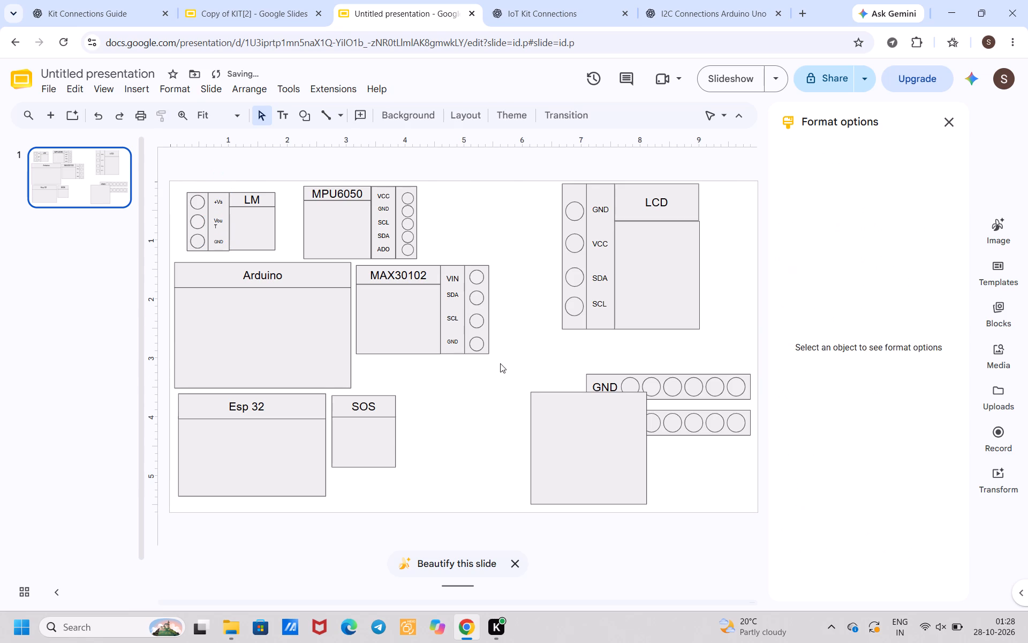
Check the MAX30102 pin circles beside VIN, SDA, SCL and GND one after another.
click(453, 413)
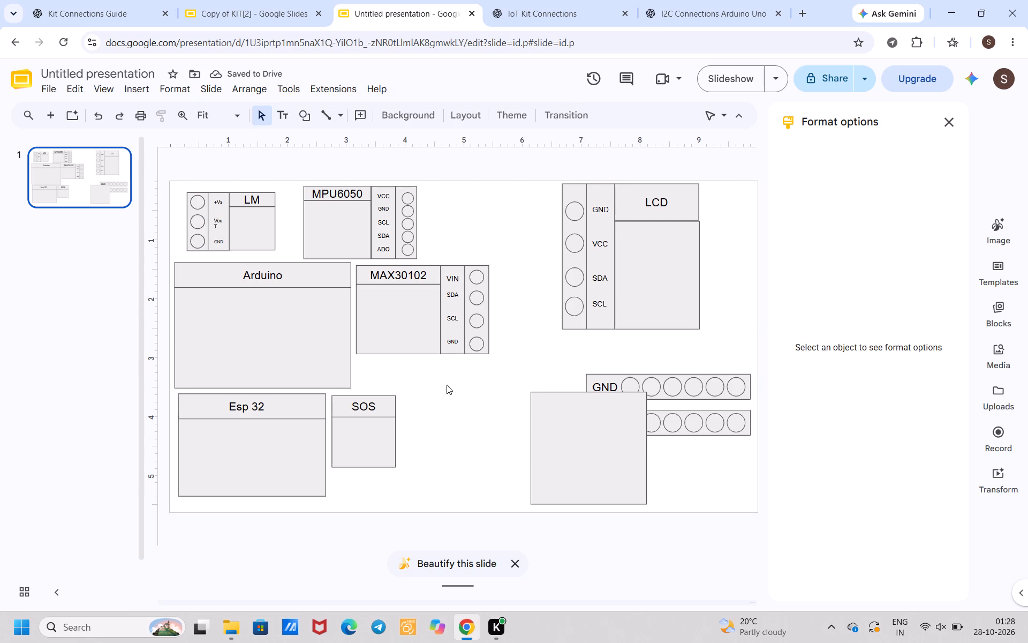
triple_click(446, 379)
click(472, 280)
click(504, 214)
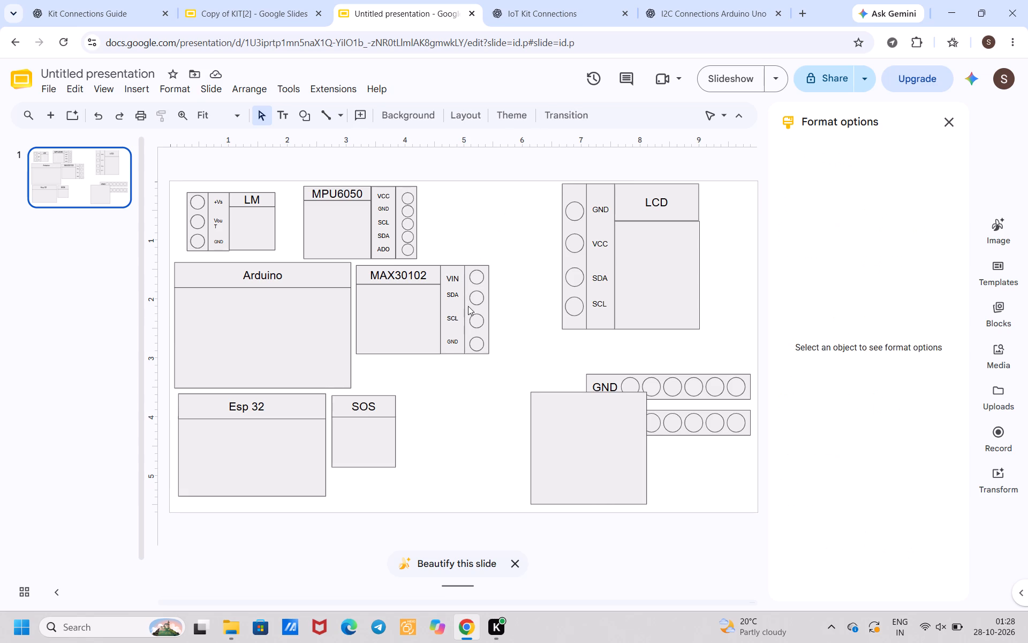
click(471, 303)
click(475, 300)
click(523, 287)
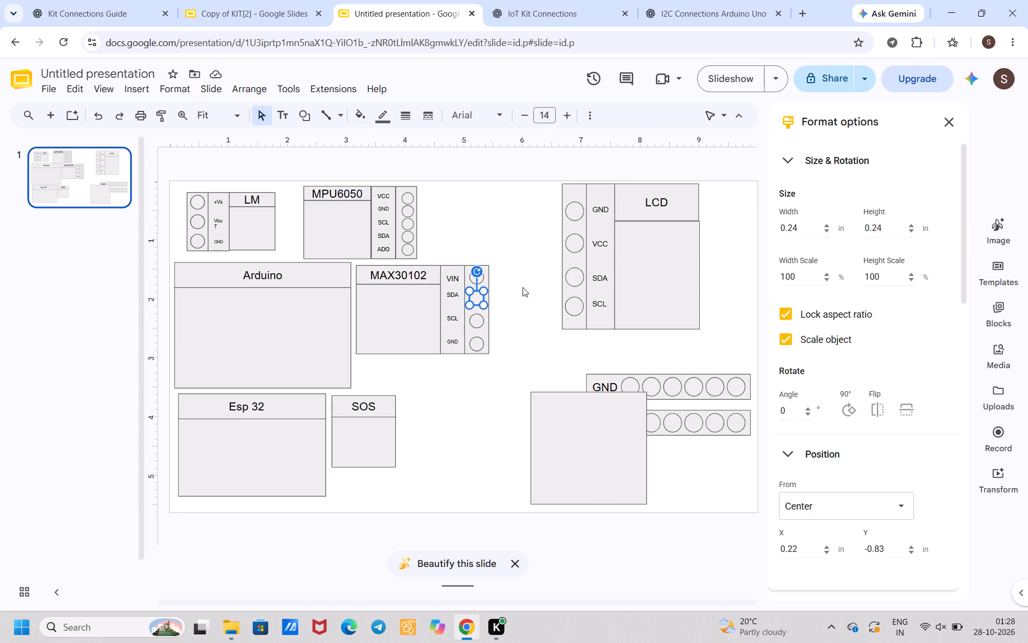
click(473, 324)
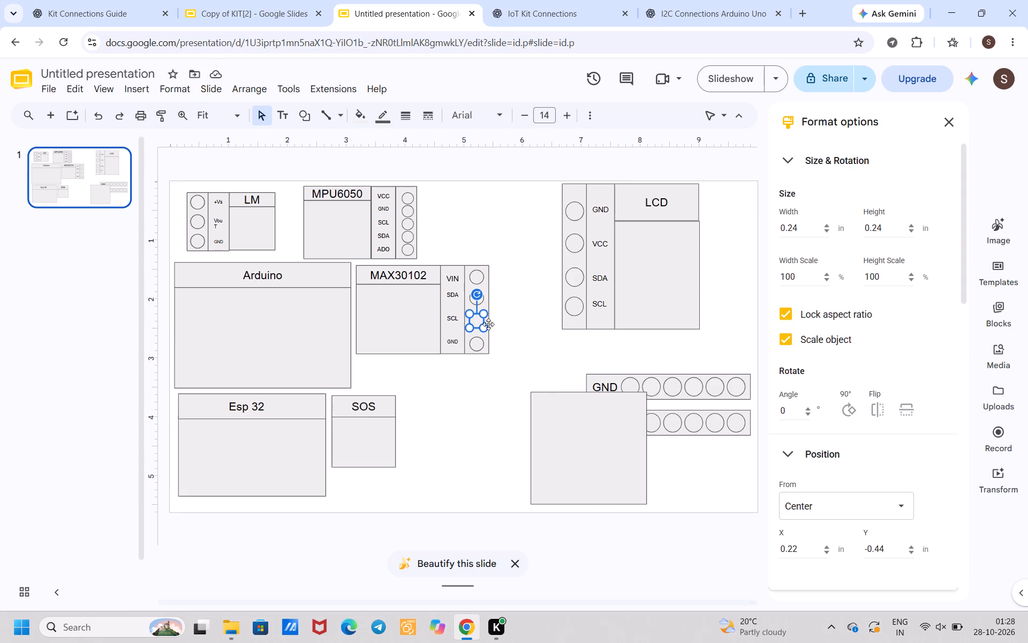
click(507, 331)
click(477, 344)
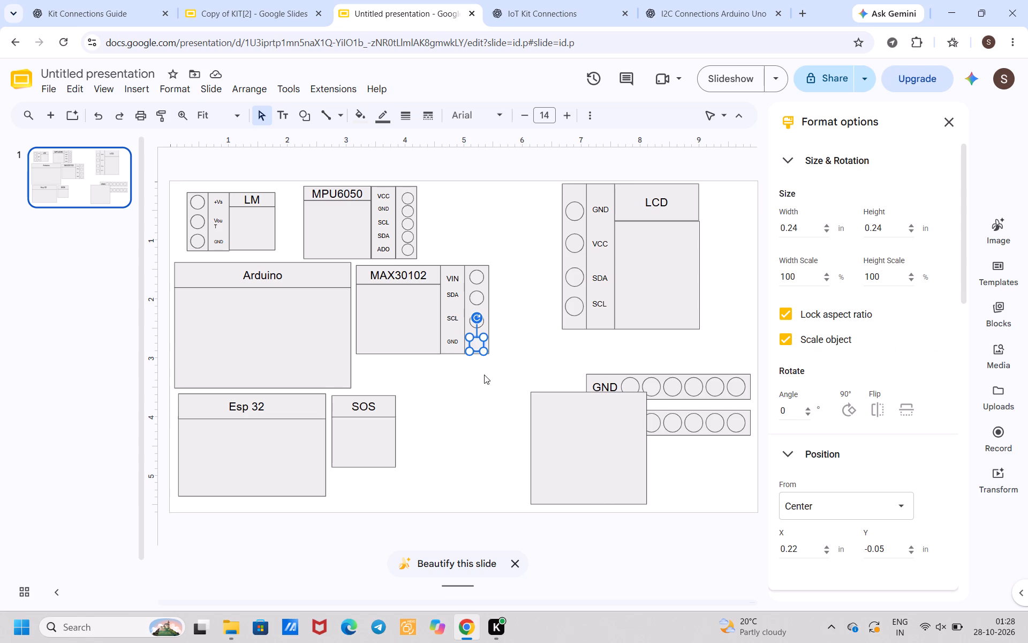
click(516, 309)
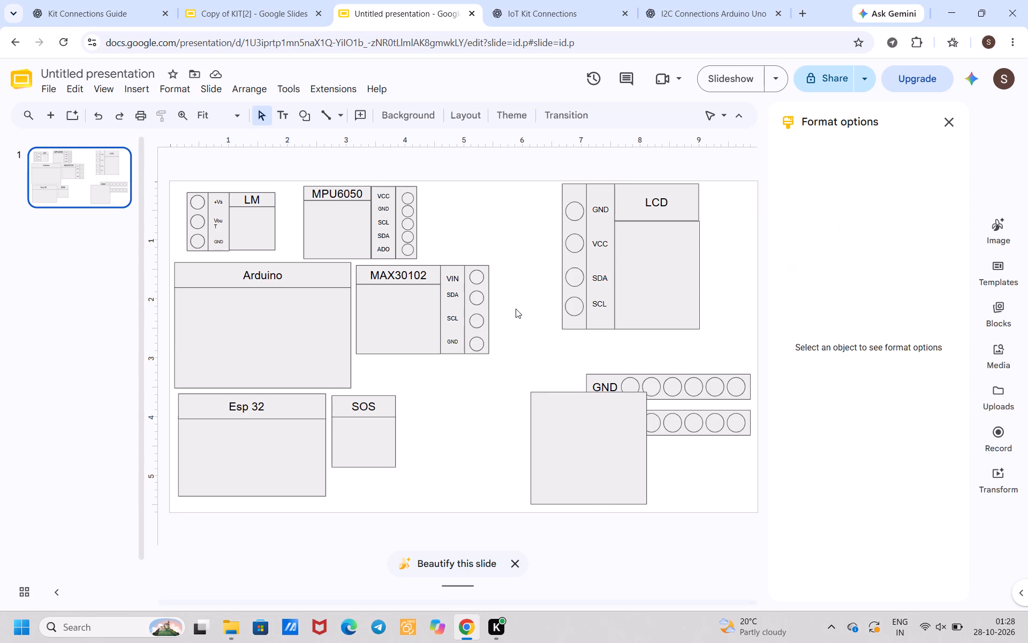
Check the LCD block's pin circles beside GND, VCC, SDA and SCL against the MAX30102 pin label strip.
click(570, 210)
click(525, 247)
drag(556, 249, 569, 243)
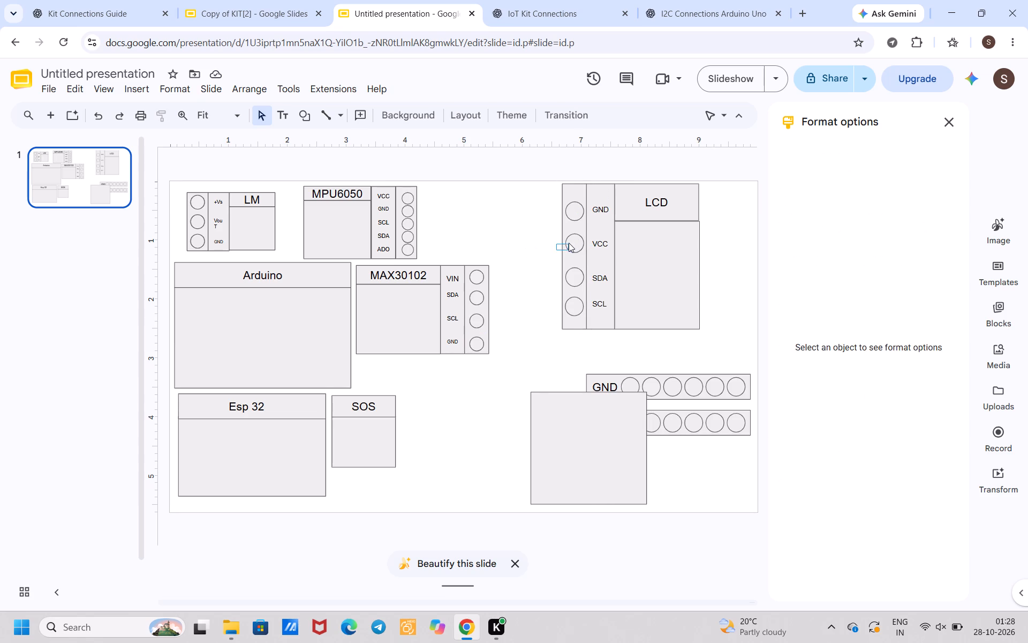
click(569, 243)
click(447, 332)
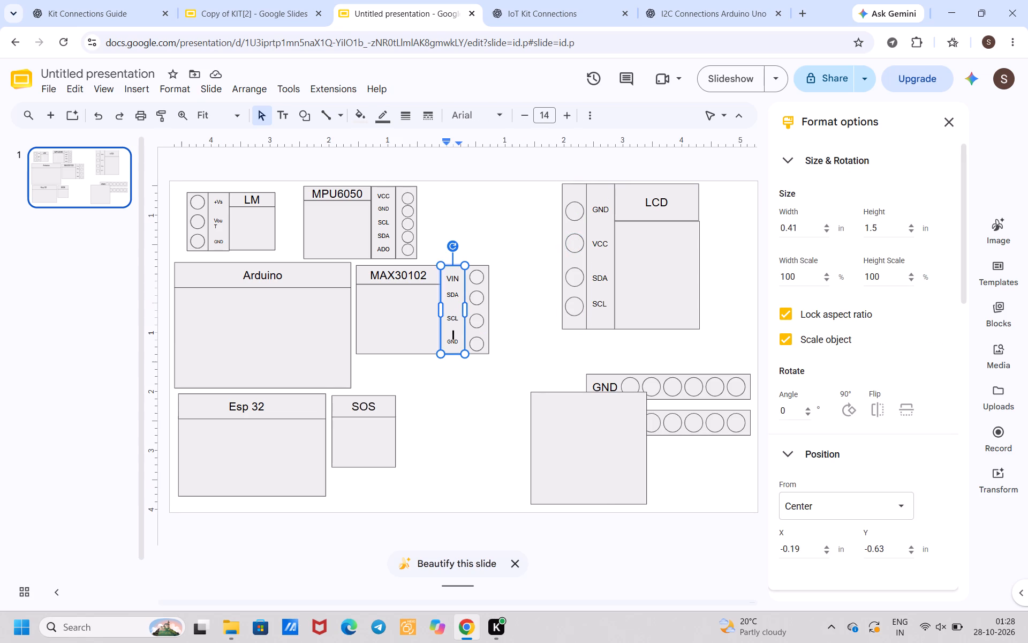
click(485, 299)
drag(534, 269, 578, 266)
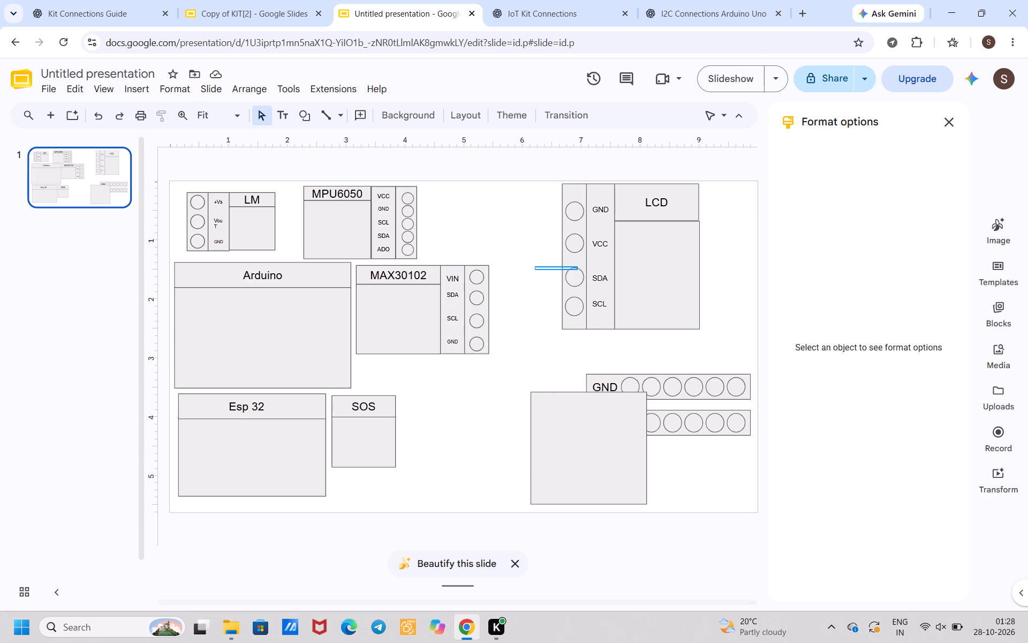
drag(578, 266, 573, 275)
click(573, 275)
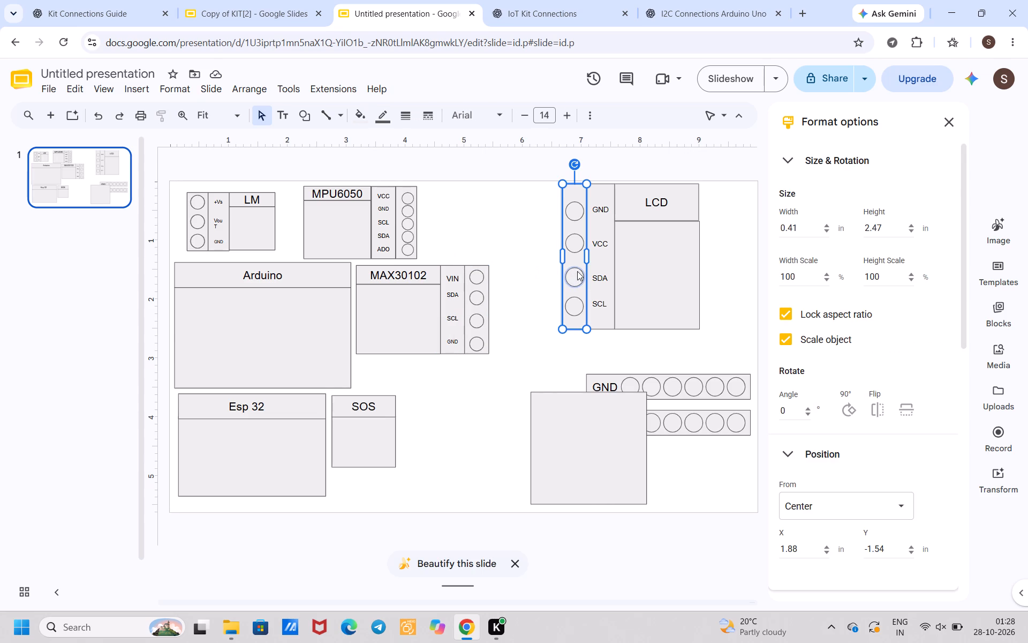
click(536, 295)
click(580, 280)
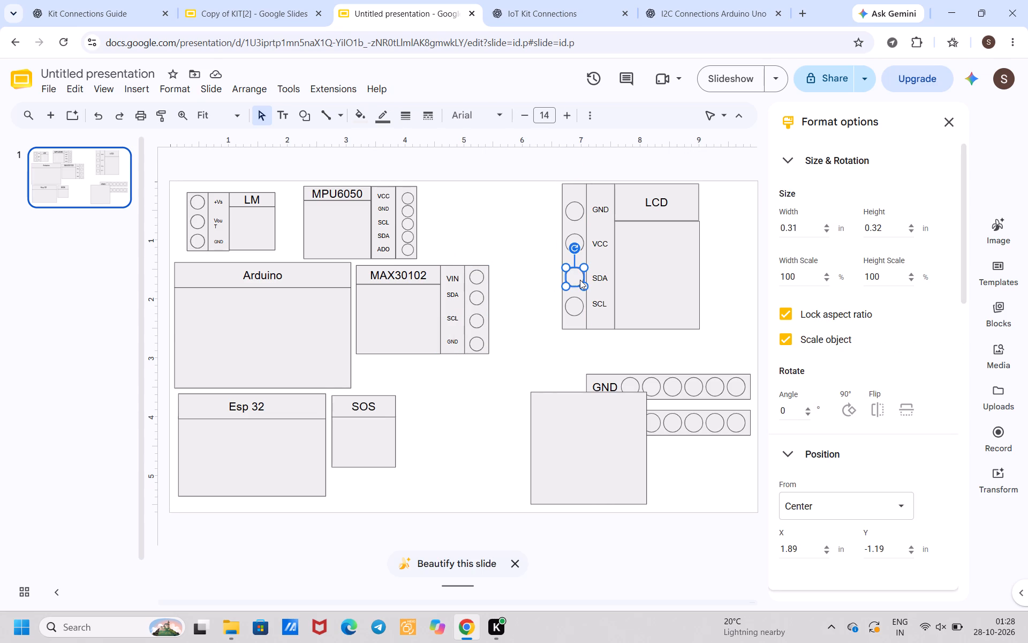
click(571, 312)
click(507, 312)
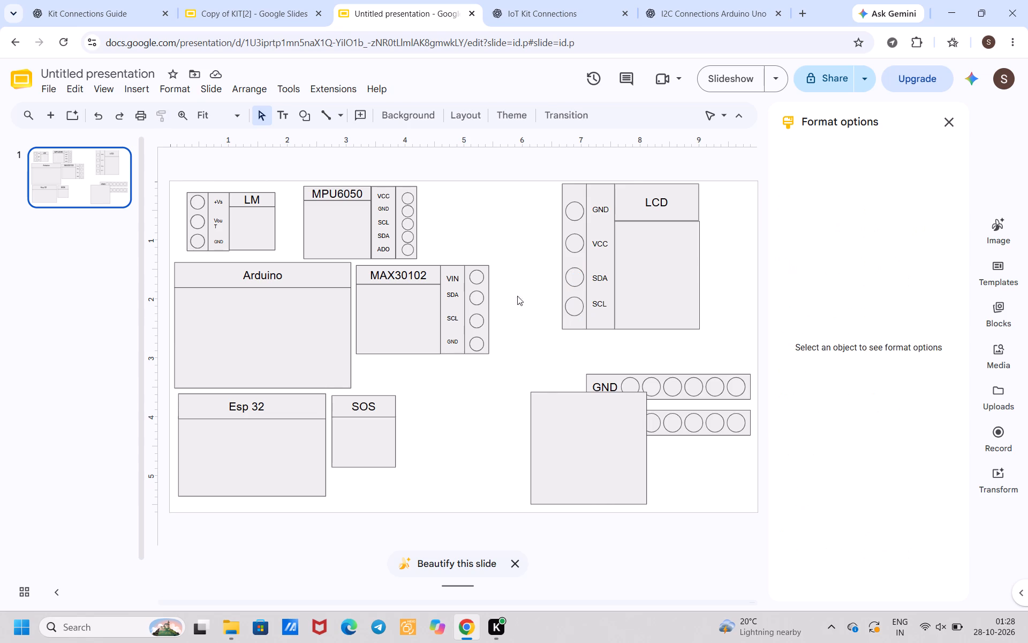
Compare the MPU6050 pin circles beside VCC and GND with the MAX30102 circles beside VIN, SDA and SCL.
click(410, 200)
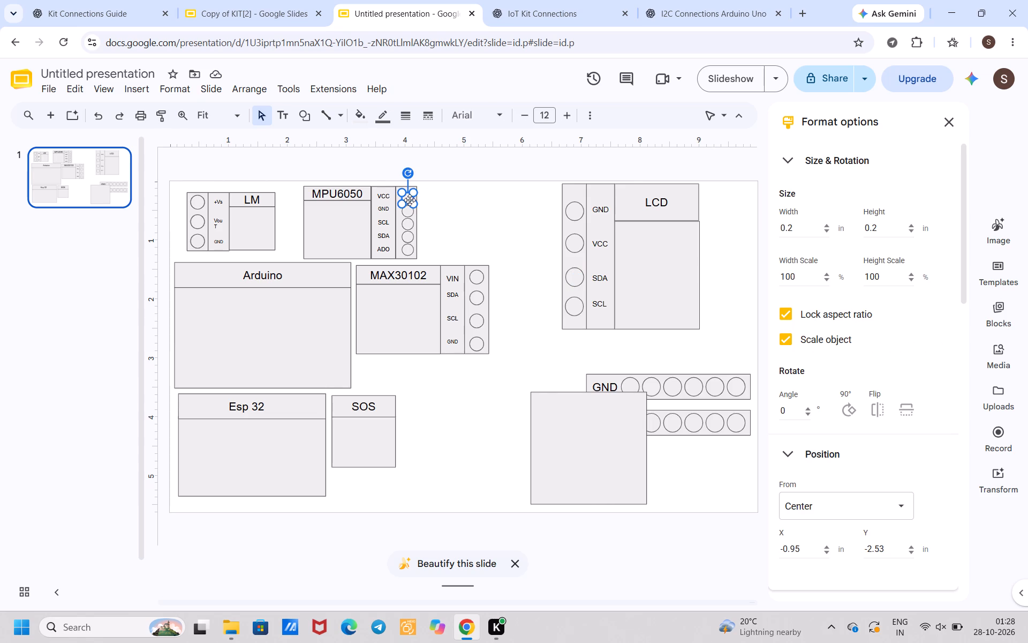
click(410, 212)
click(493, 236)
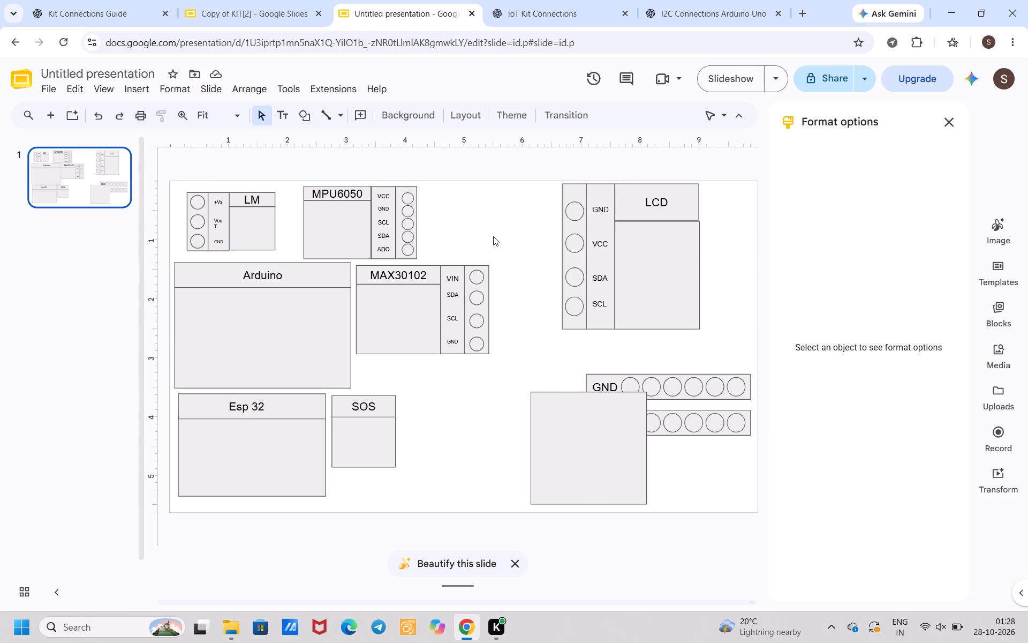
click(478, 274)
click(520, 296)
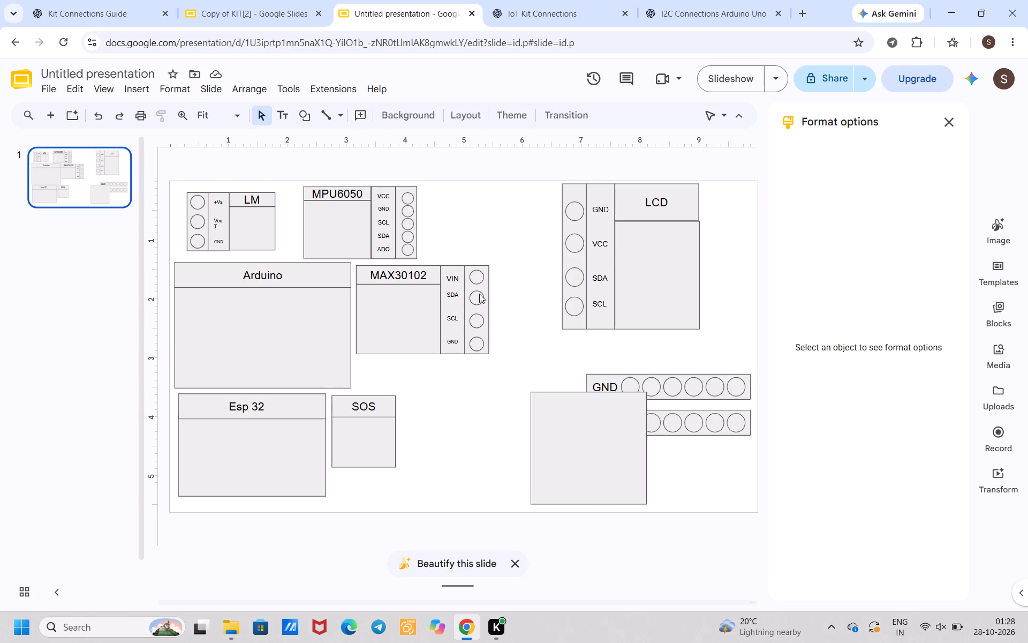
click(479, 294)
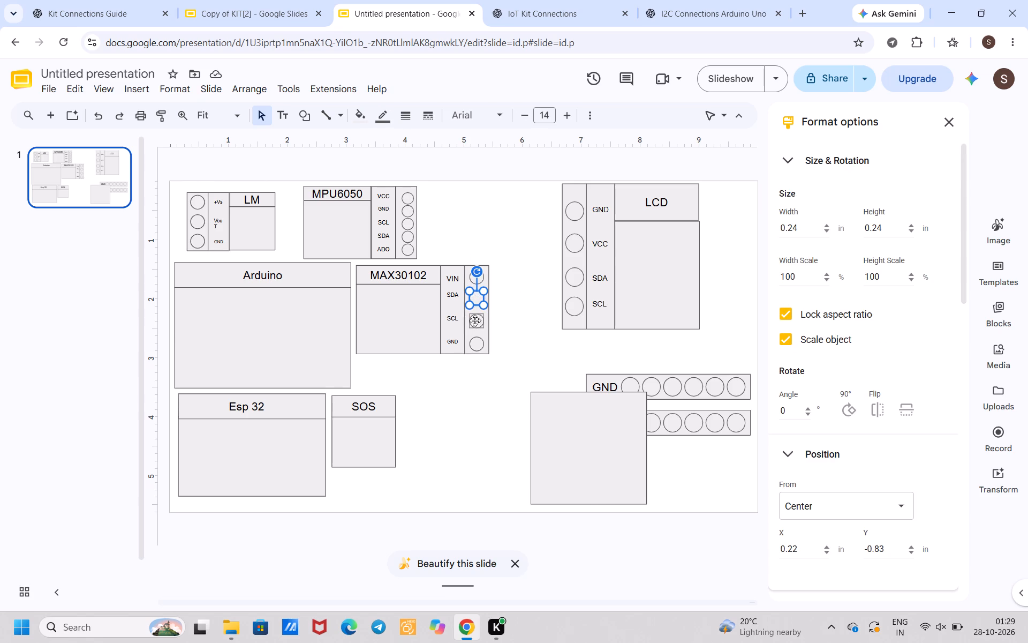
click(475, 322)
click(475, 322)
click(495, 340)
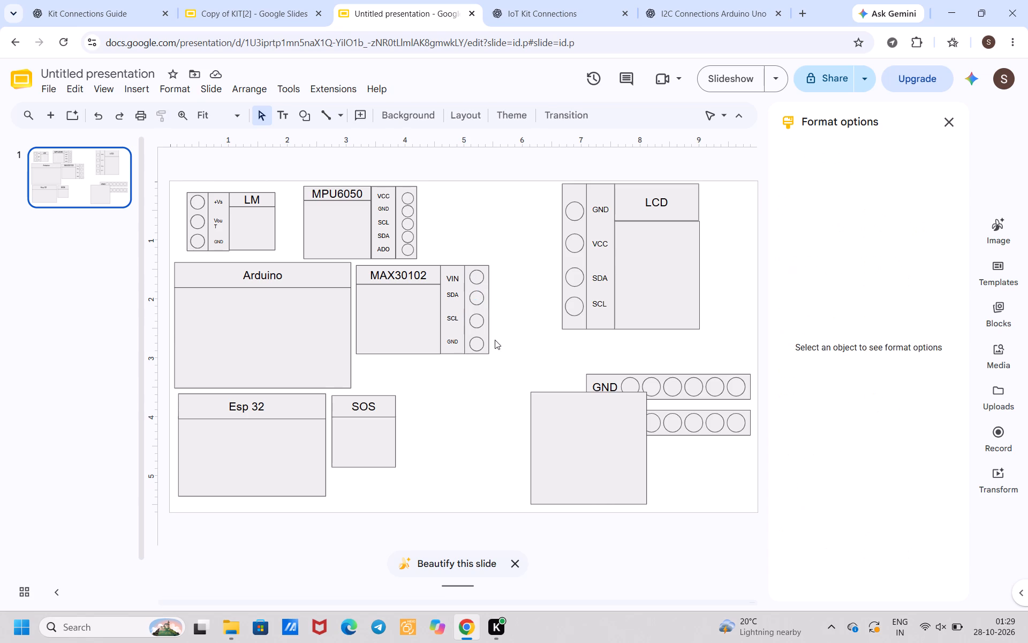
click(477, 393)
Examine the LCD block's pin circle strip, label strip and body, and its circles beside SDA, VCC and GND.
click(572, 320)
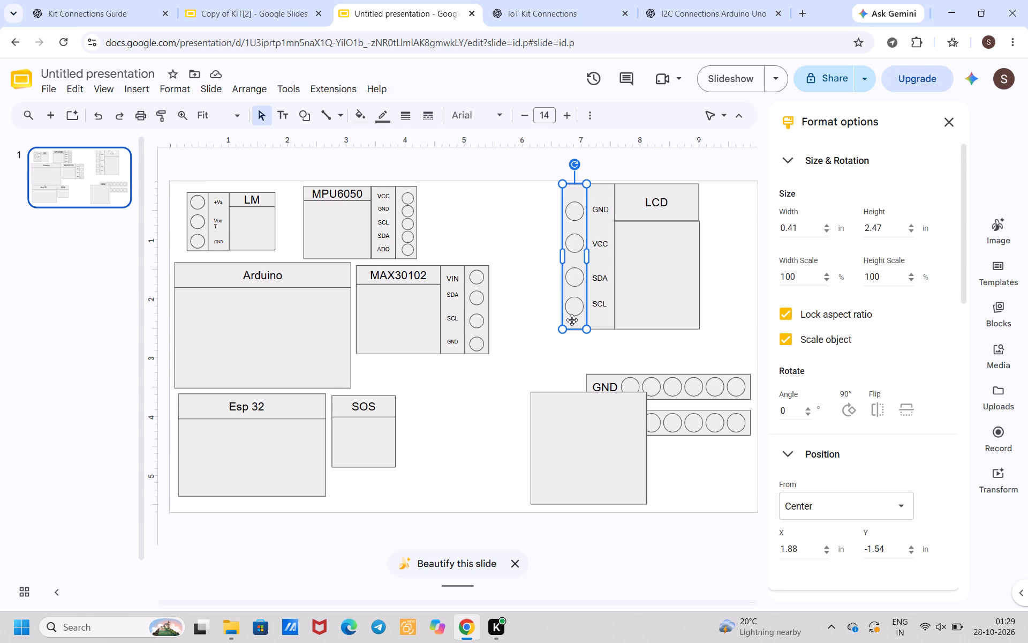
click(546, 347)
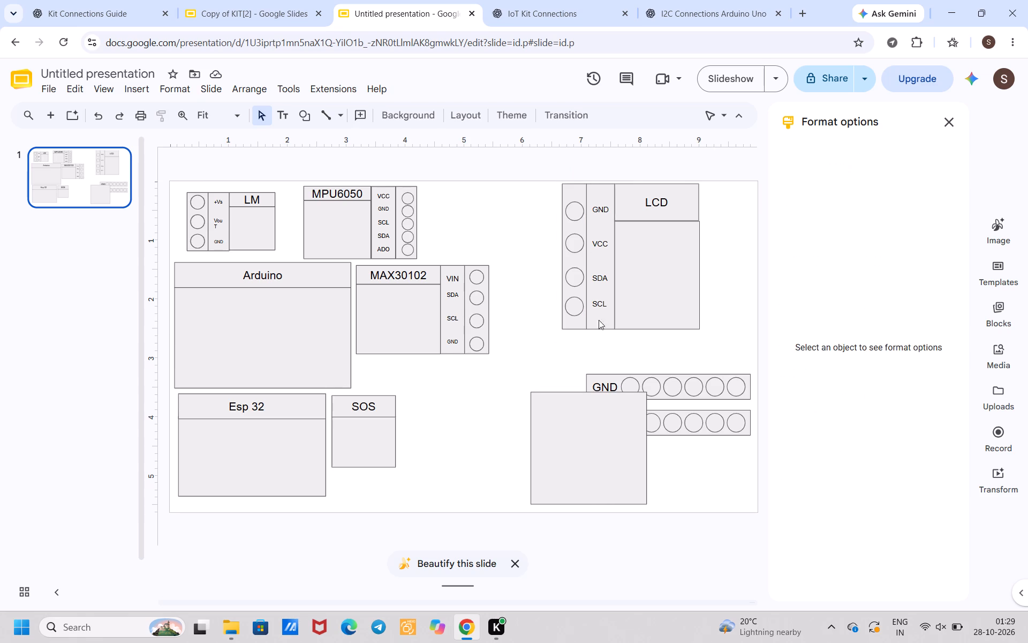
click(603, 317)
click(632, 316)
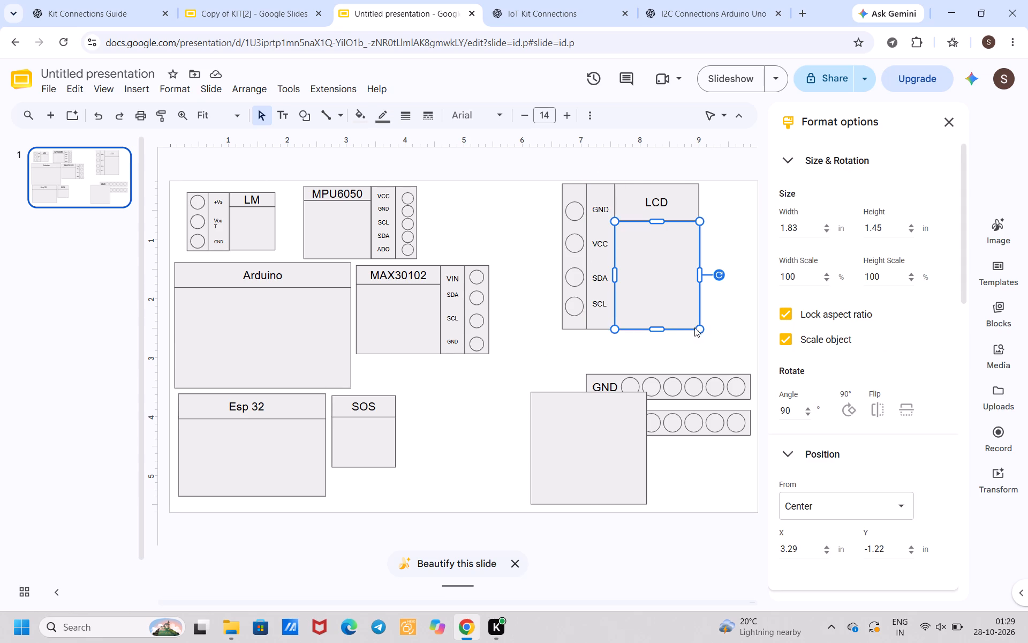
click(676, 343)
click(575, 327)
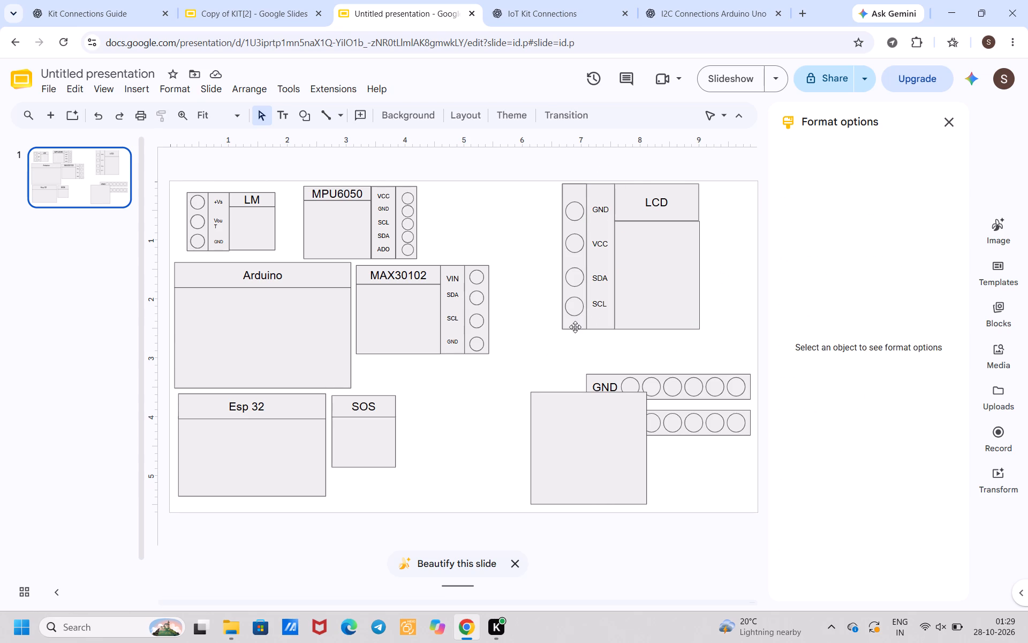
click(562, 342)
click(495, 383)
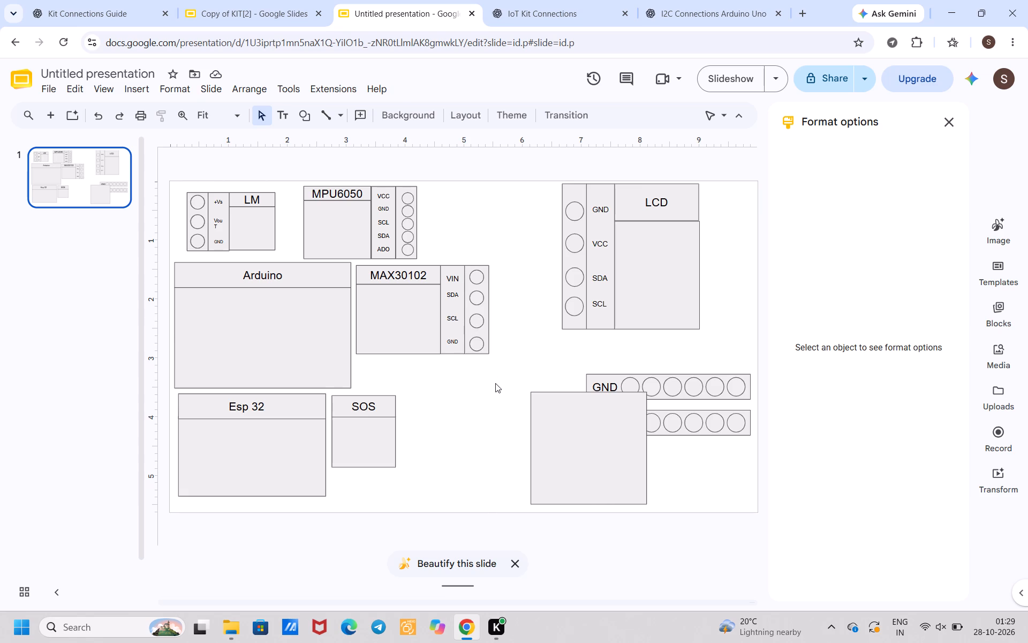
click(572, 325)
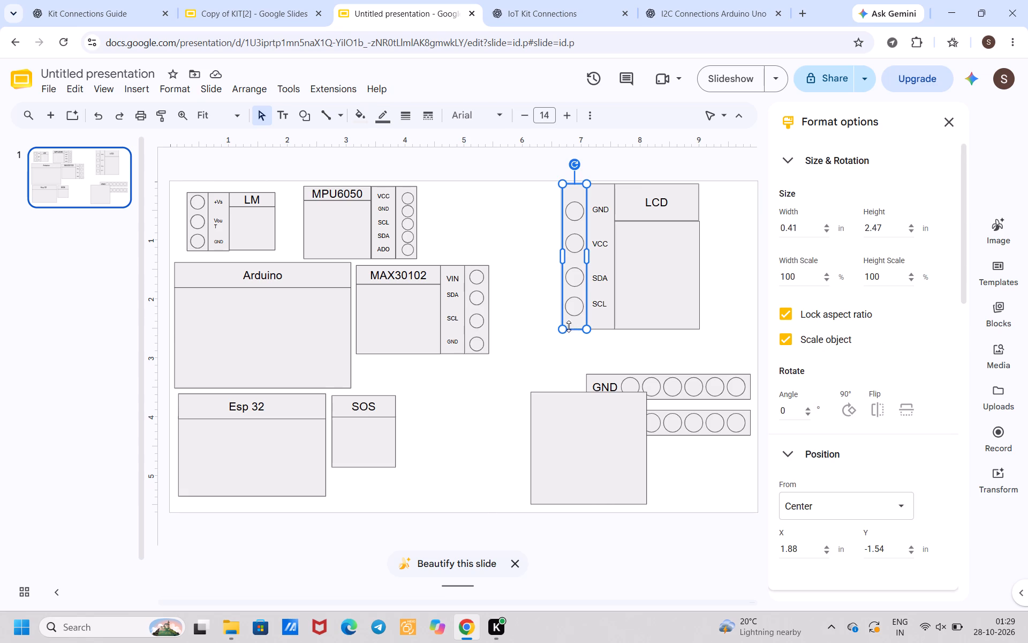
click(529, 328)
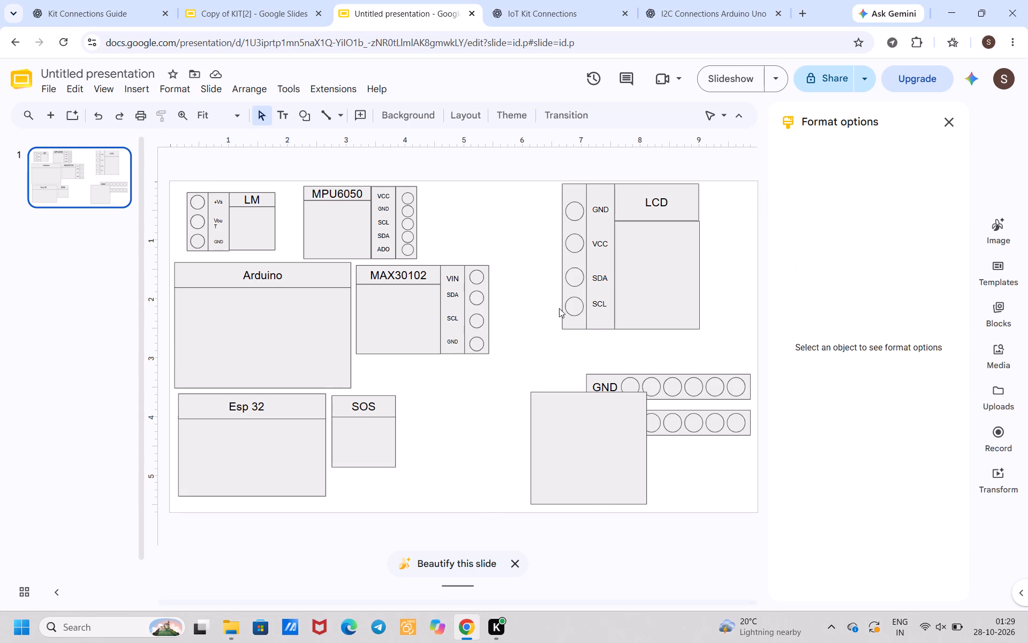
click(564, 282)
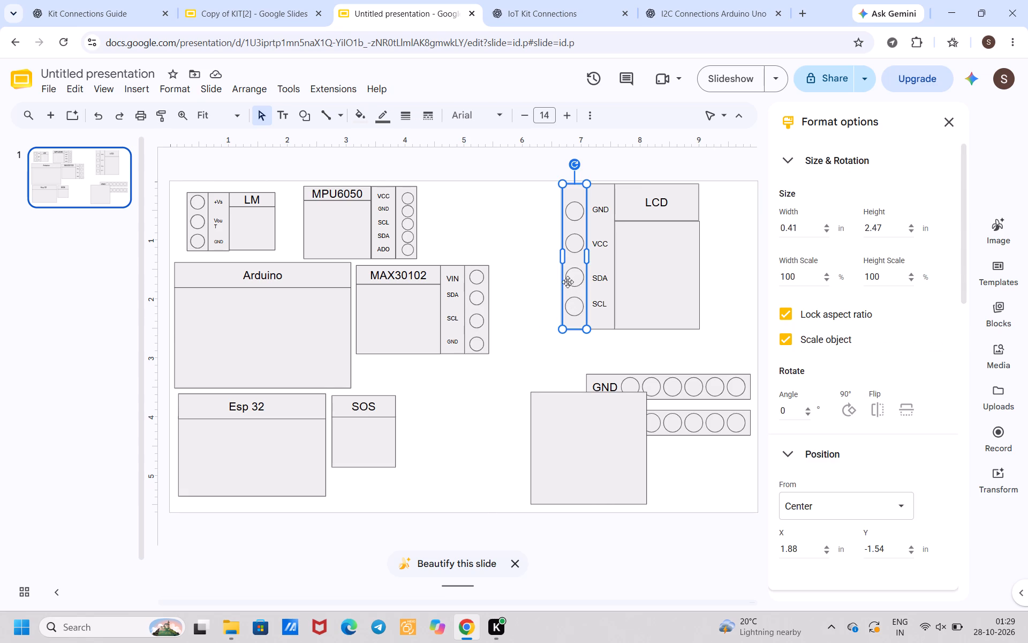
click(573, 281)
click(578, 235)
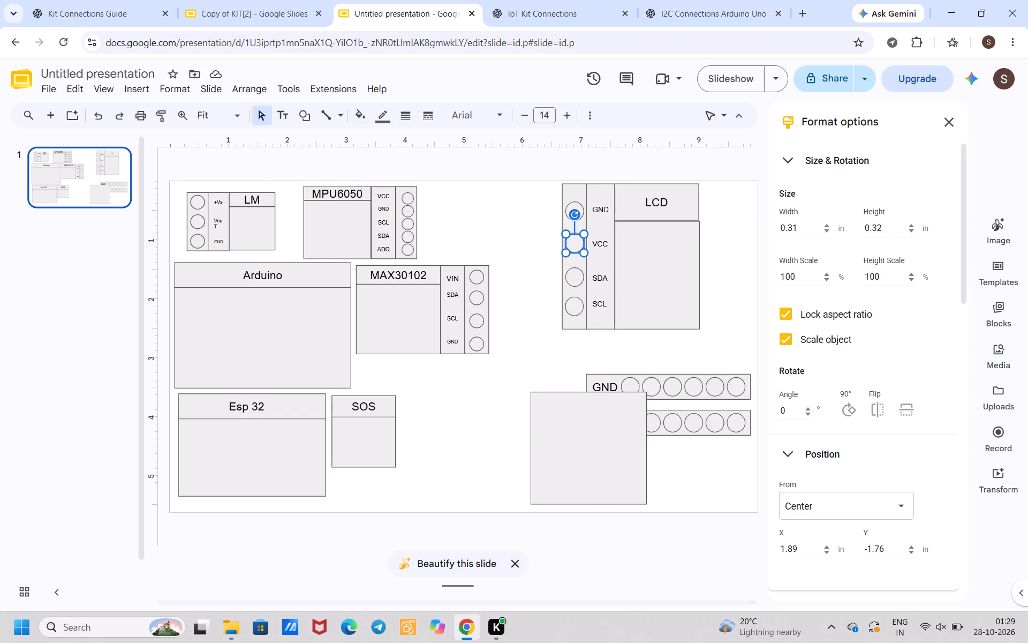
click(578, 211)
click(544, 237)
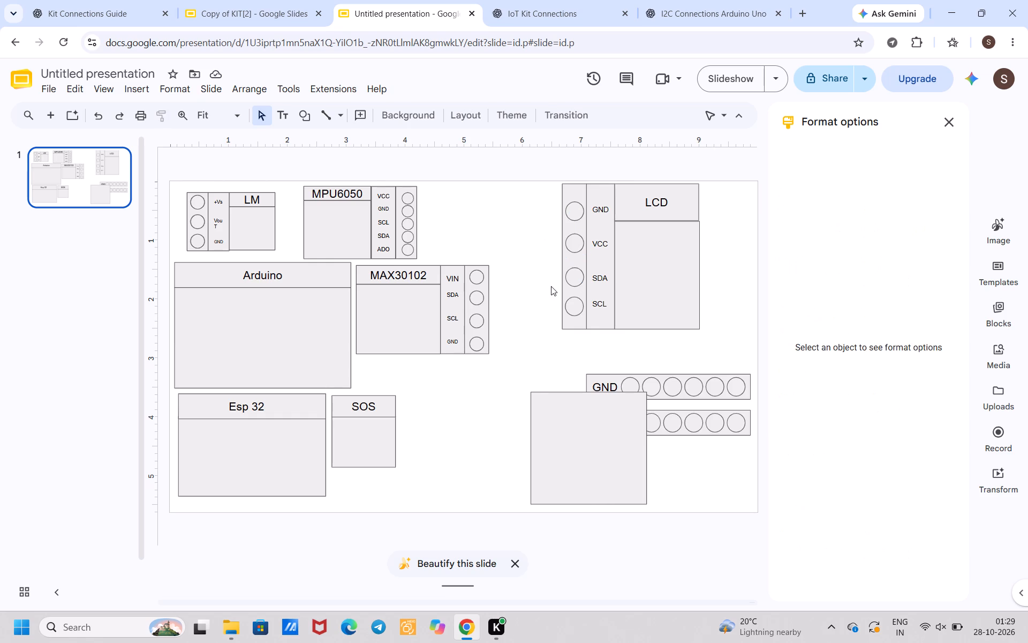
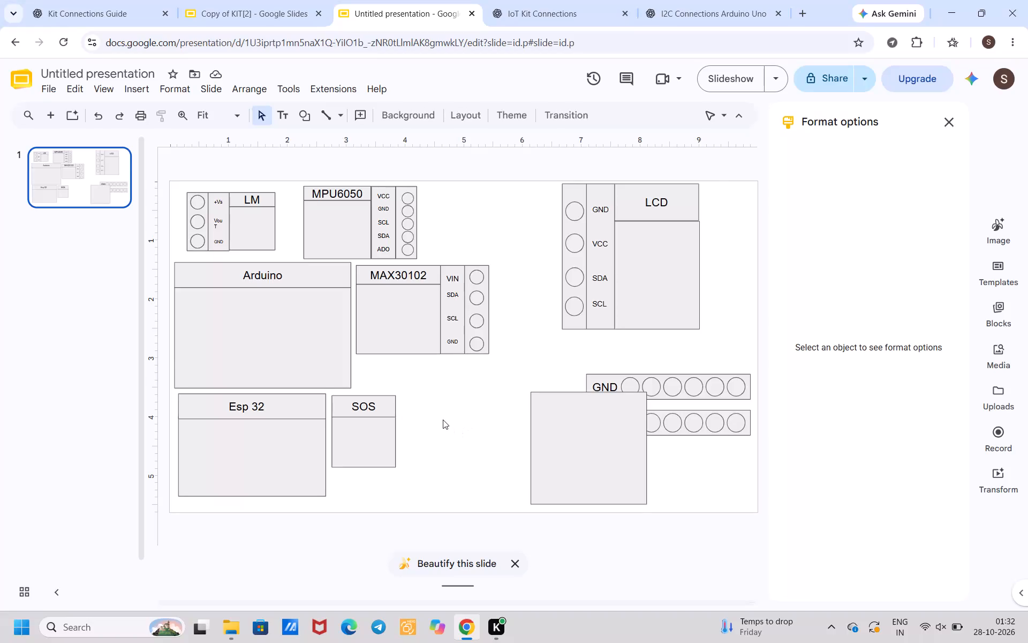
Move the MAX30102 body down to Y about -0.12 in and its title bar to Y -0.87 in, directly on top.
click(414, 344)
drag(414, 344, 415, 362)
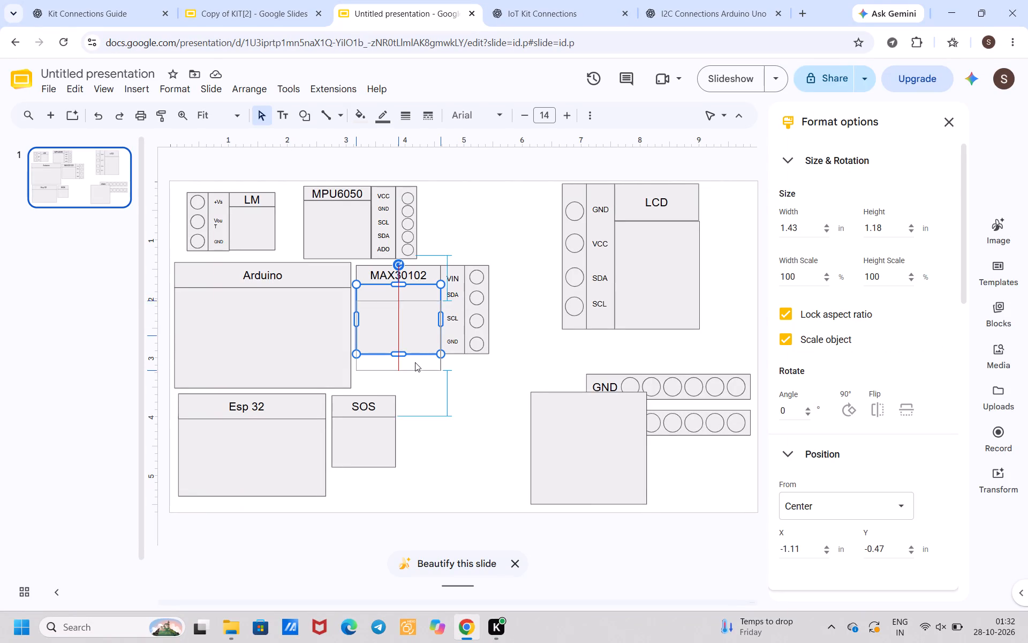
drag(415, 362, 415, 364)
click(430, 481)
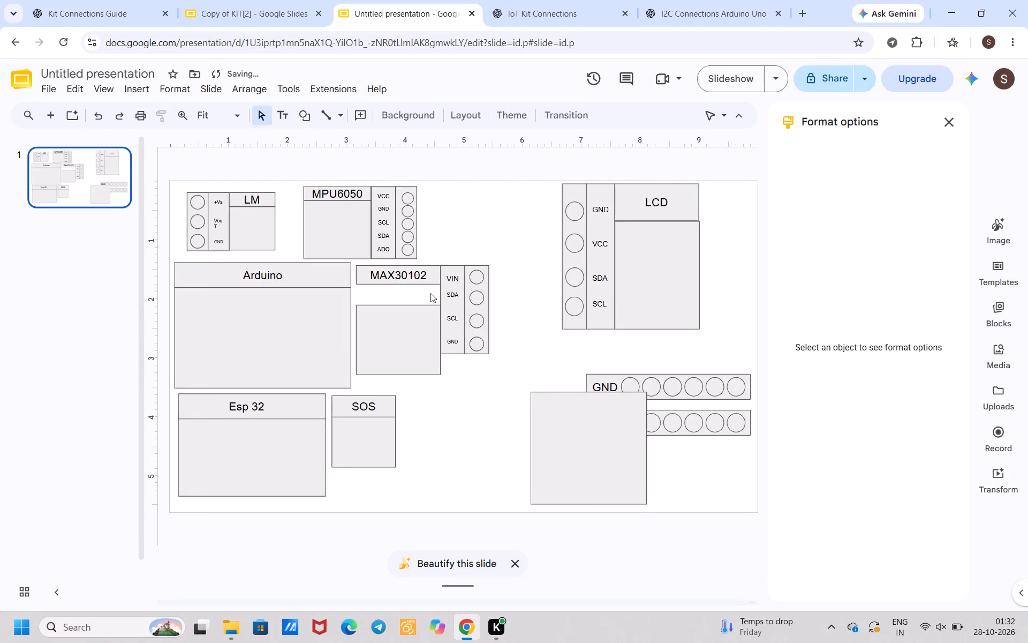
drag(426, 275, 429, 295)
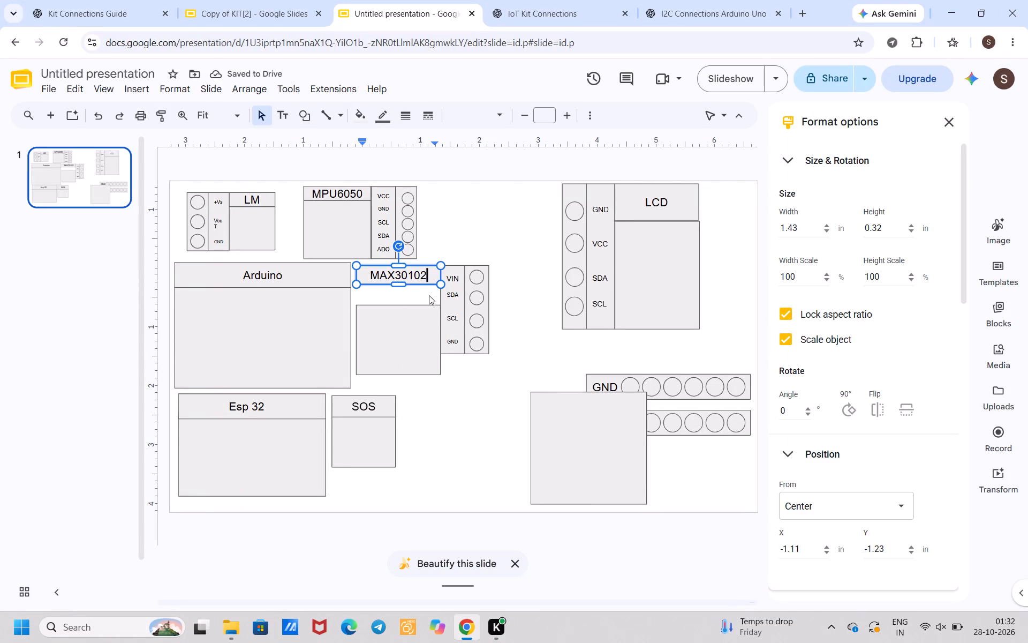
drag(429, 295, 429, 296)
click(454, 401)
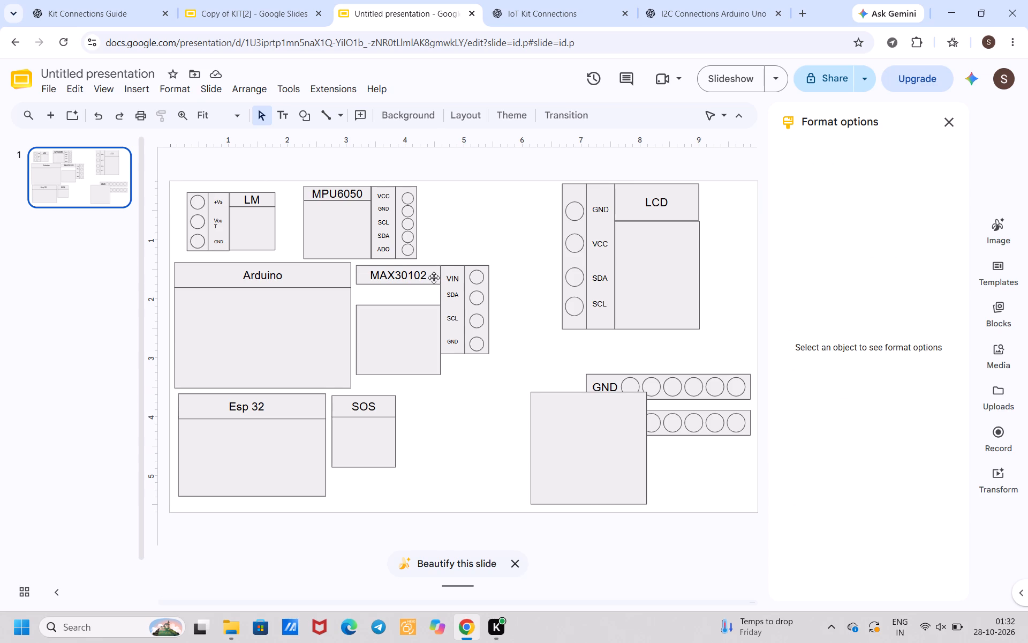
drag(434, 278, 433, 301)
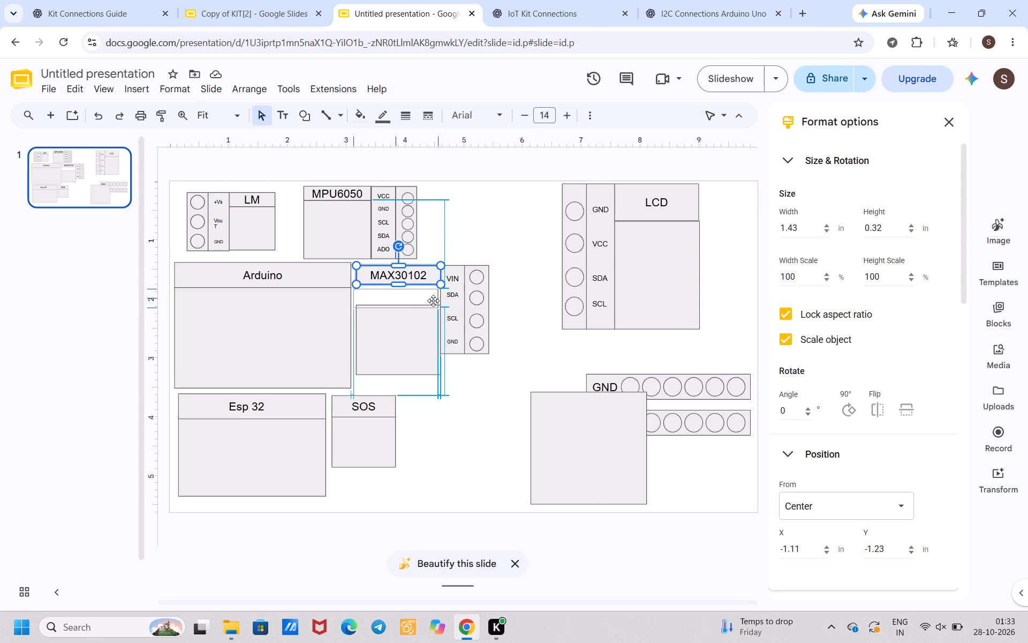
drag(433, 301, 434, 297)
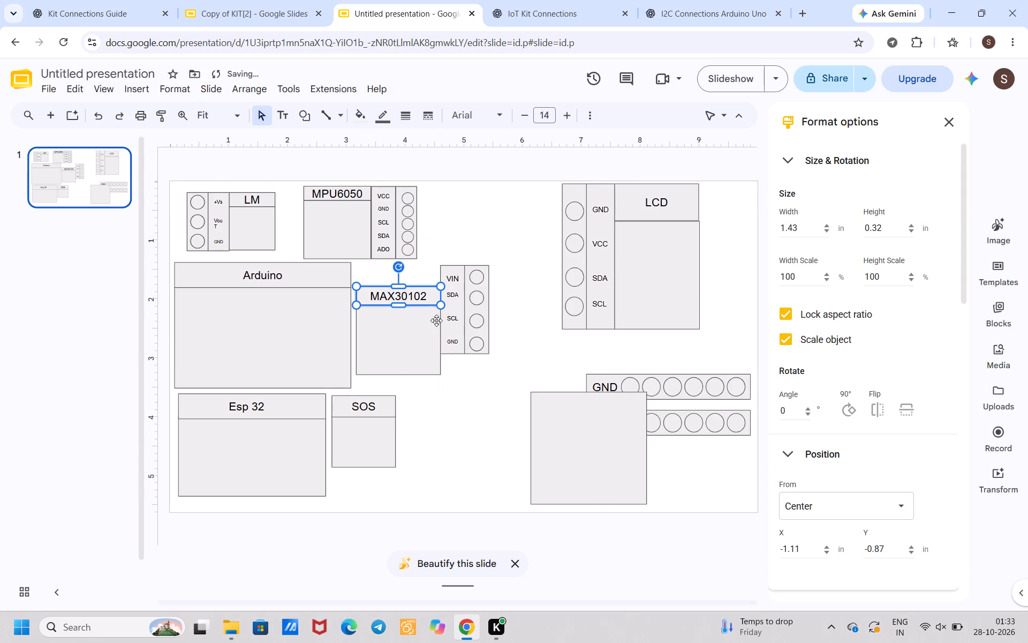
click(494, 493)
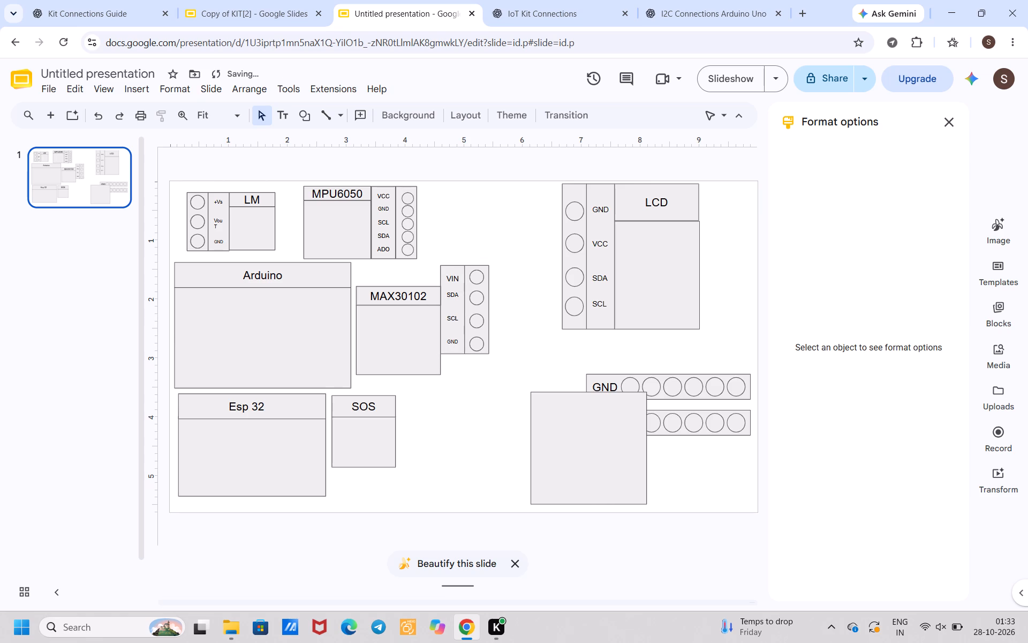
Raise the MAX30102 title bar slightly and bring the body up flush beneath it, with their side edges aligned.
drag(430, 296, 432, 288)
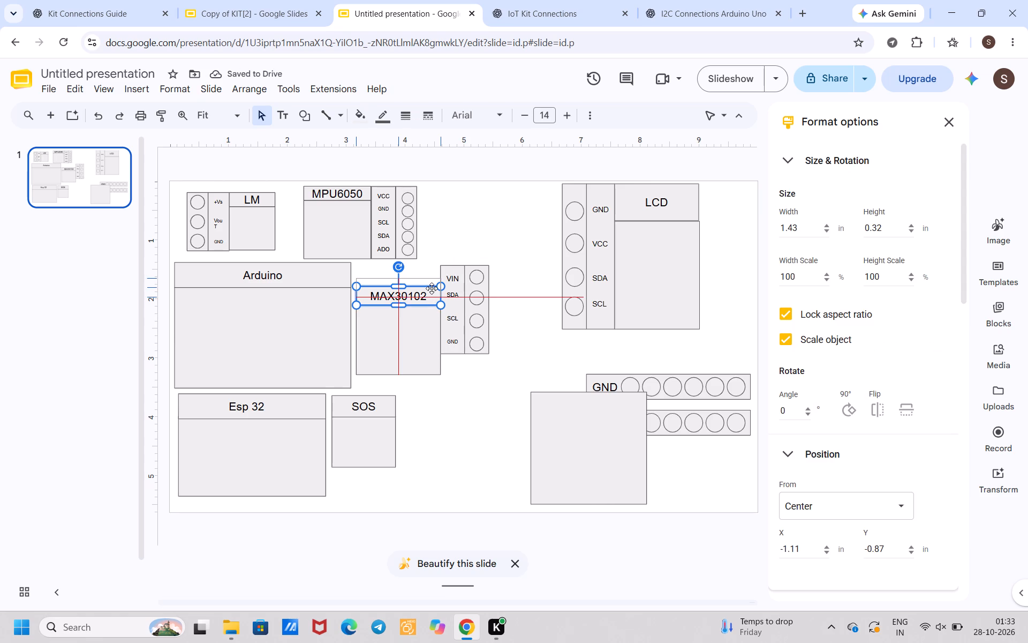
drag(432, 288, 432, 288)
click(477, 424)
click(421, 333)
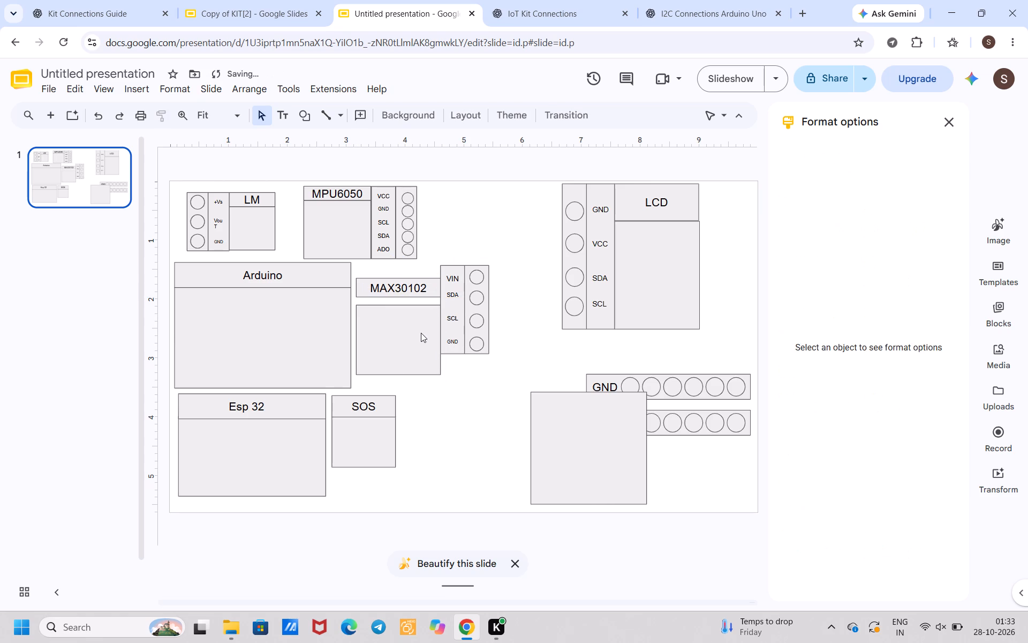
drag(424, 333, 425, 321)
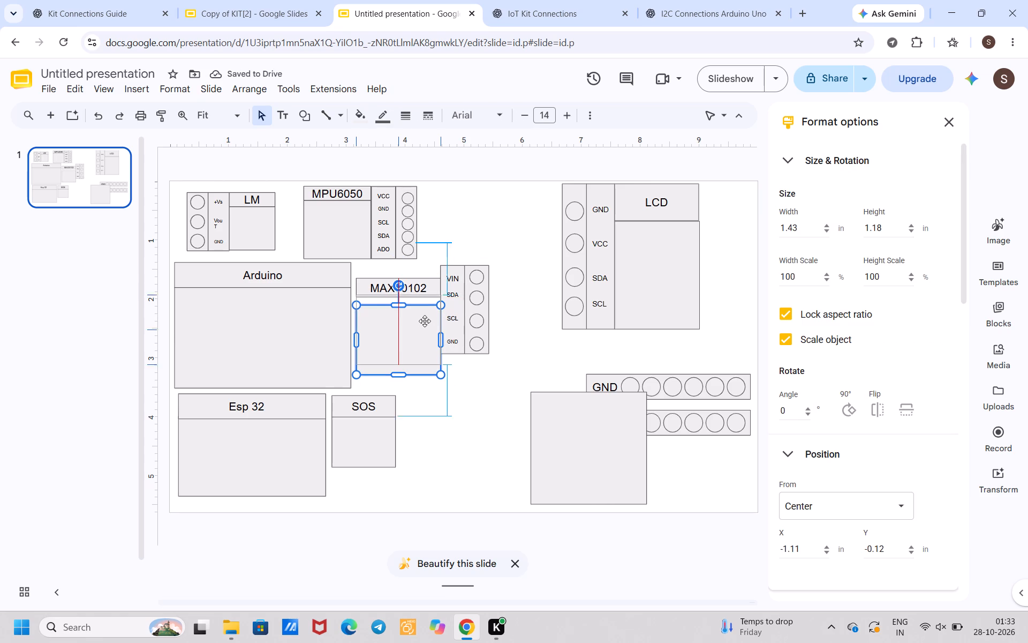
drag(425, 321, 426, 326)
click(457, 423)
click(428, 352)
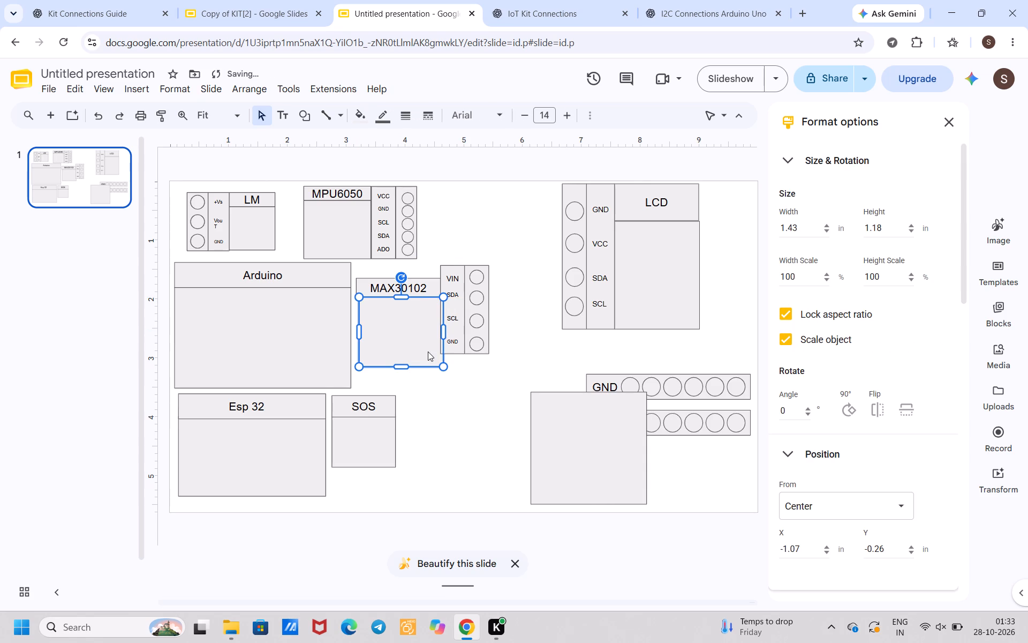
click(432, 413)
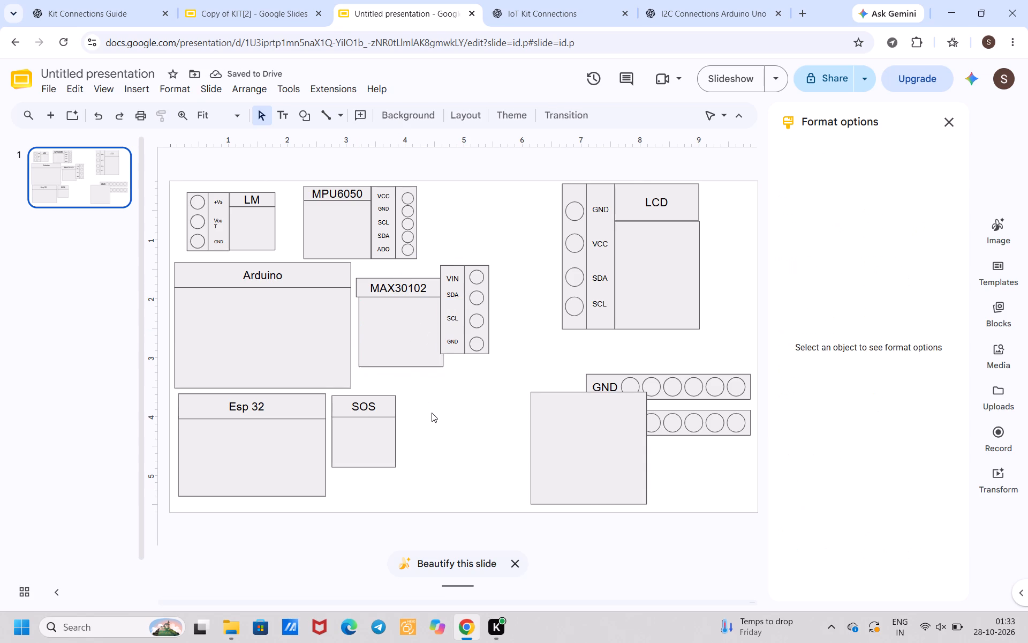
click(433, 345)
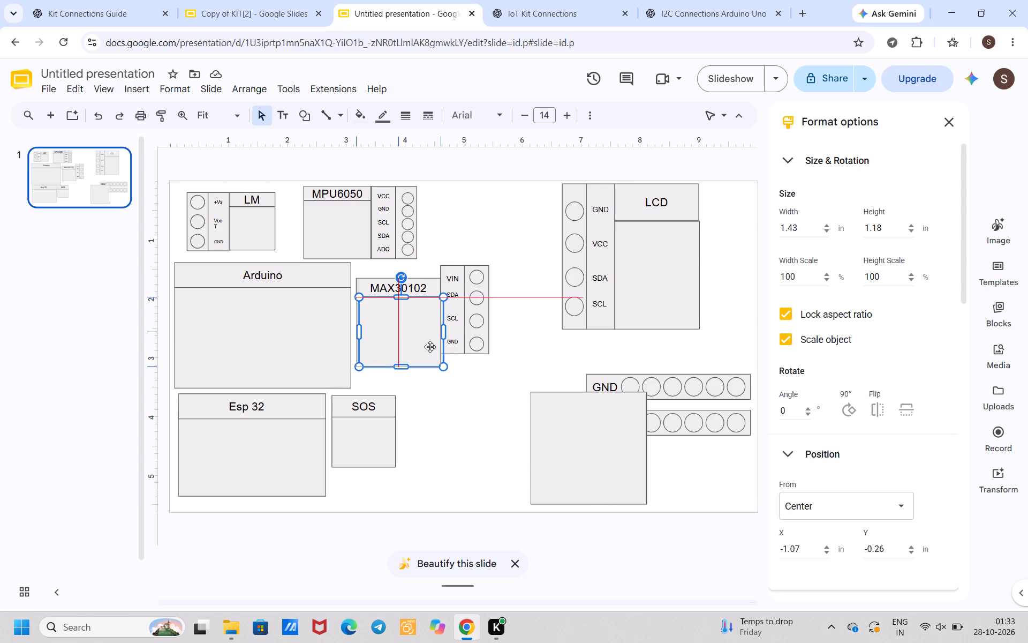
click(450, 429)
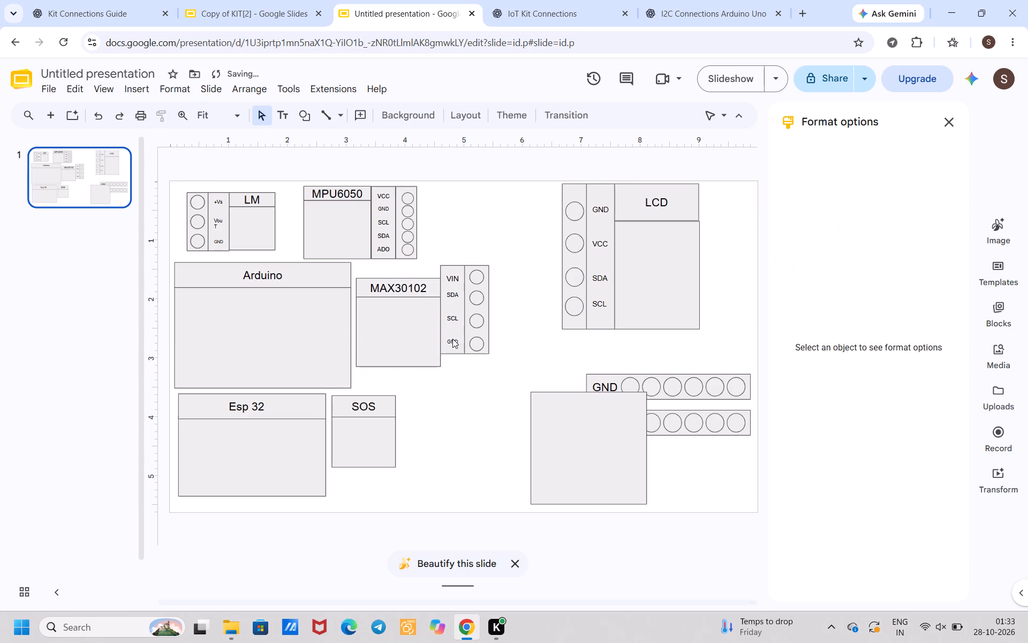
Move the MAX30102 pin label strip and pin circle strip down to Y -0.44 in, side by side next to the body.
drag(452, 327, 452, 333)
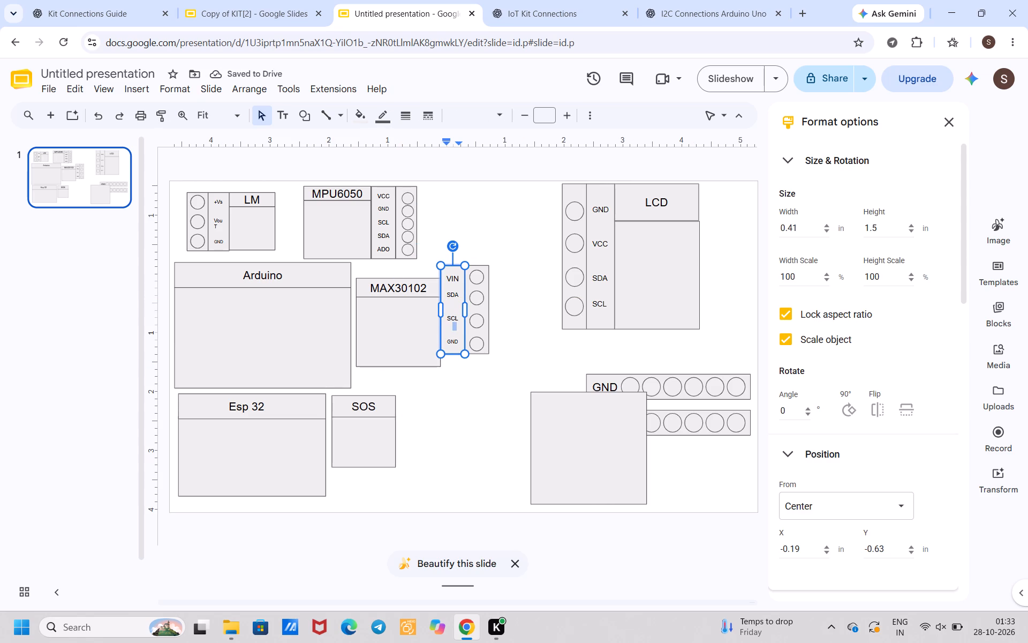
drag(452, 333, 452, 336)
click(432, 429)
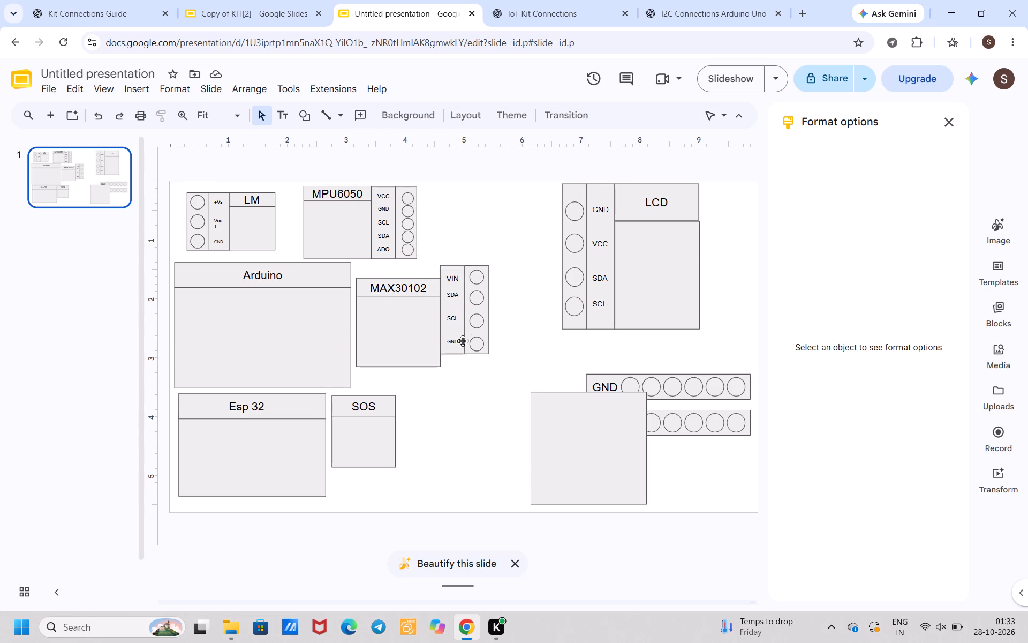
drag(460, 338, 460, 342)
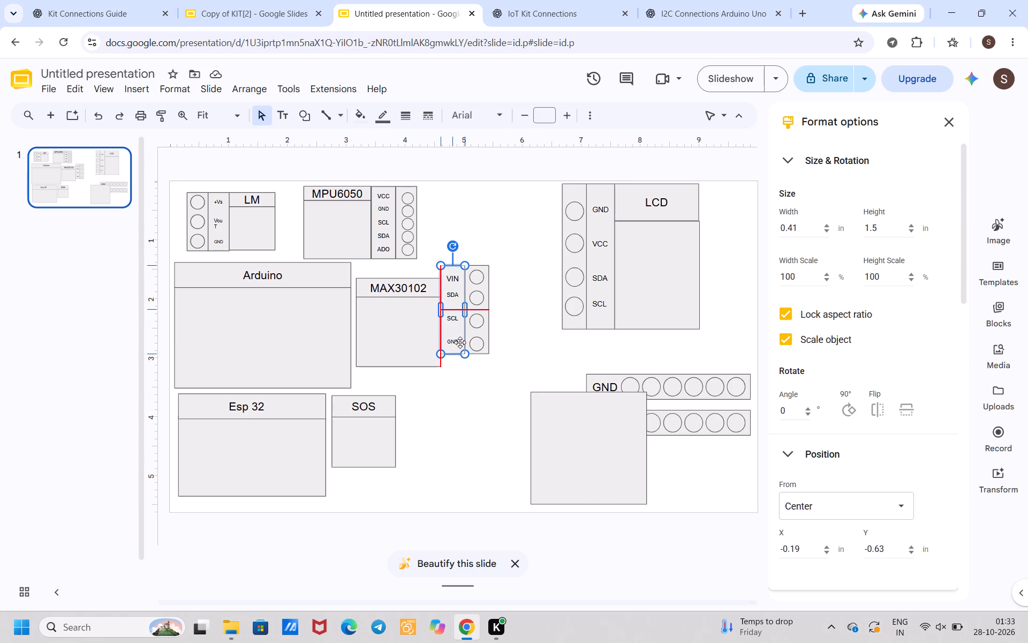
drag(460, 342, 460, 348)
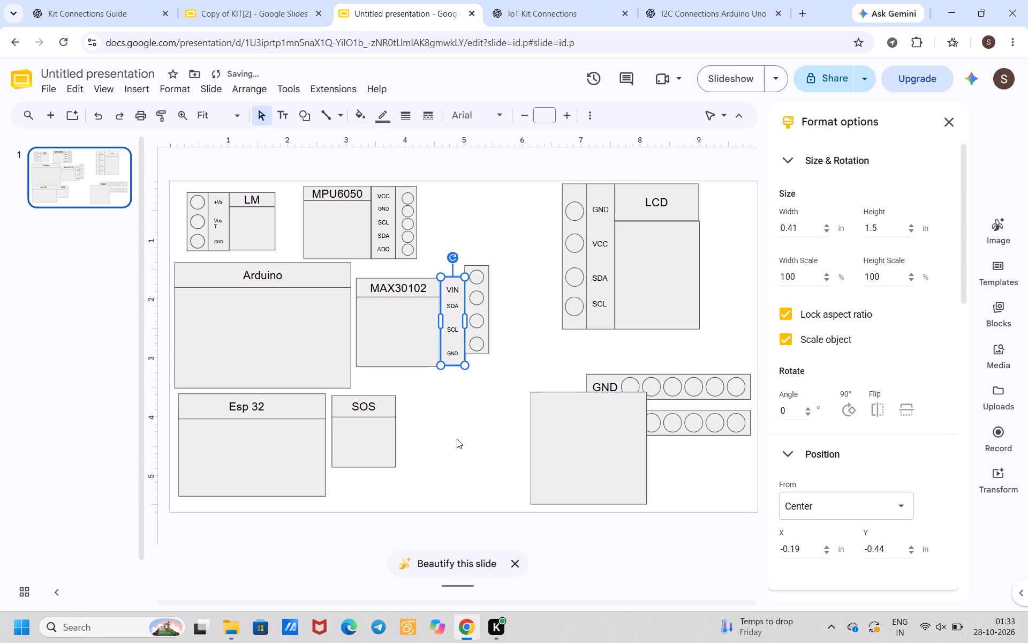
click(457, 439)
drag(489, 352, 490, 362)
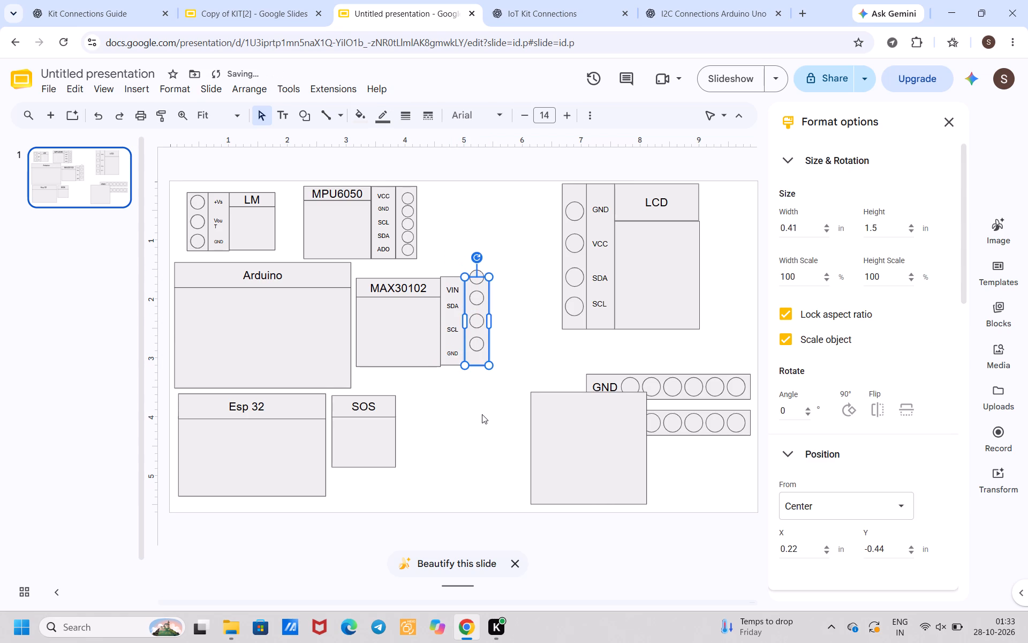
click(482, 414)
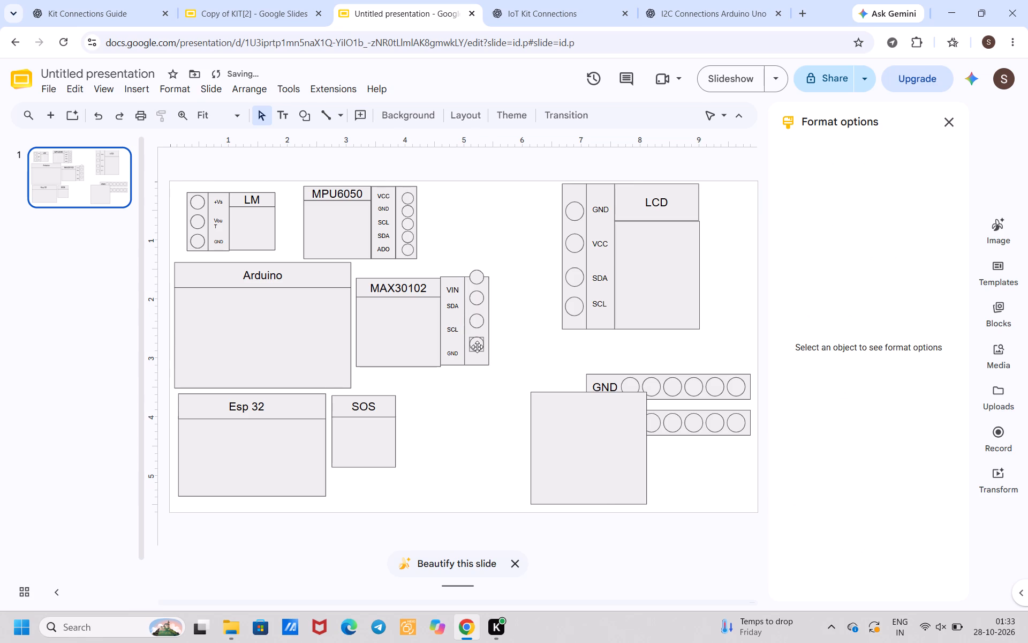
Move the four MAX30102 pin circles down inside their strip to line up with the GND, SCL, SDA and VIN labels.
drag(477, 347, 477, 354)
click(477, 420)
drag(481, 324, 481, 330)
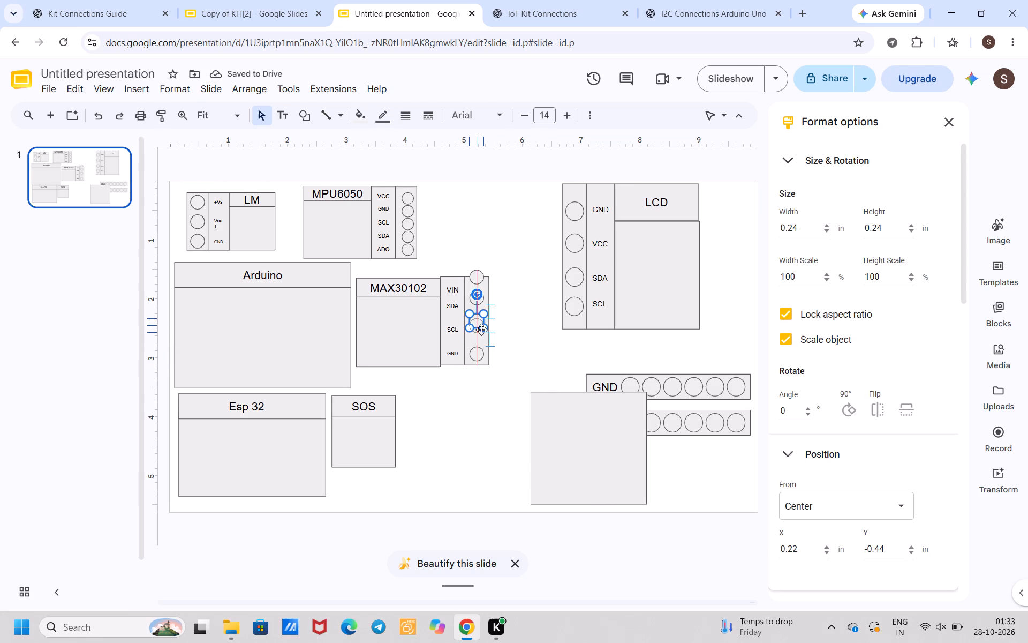
drag(481, 330, 482, 331)
drag(482, 331, 482, 332)
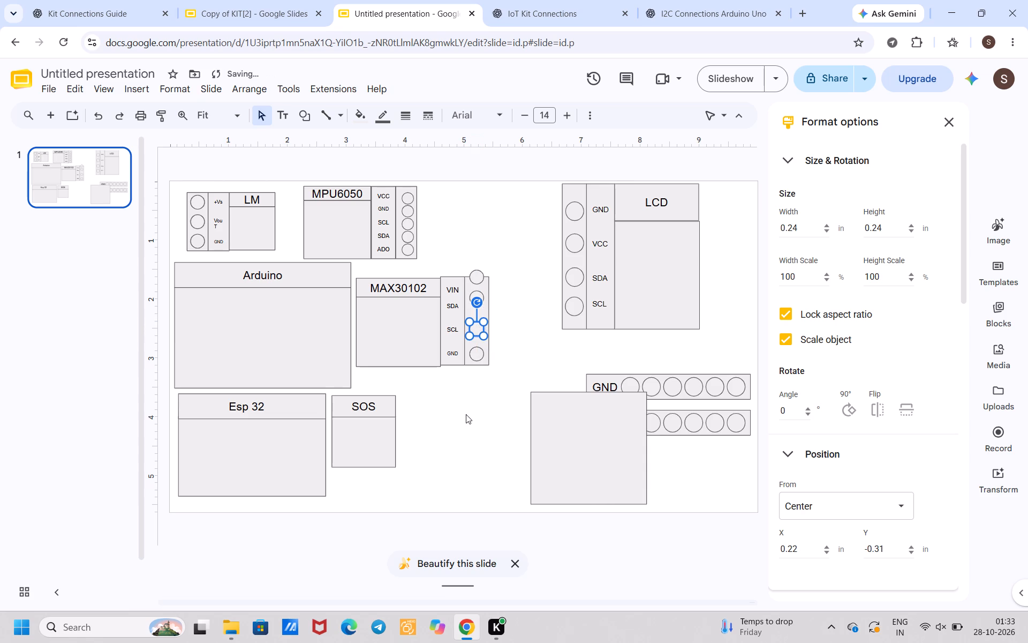
click(466, 414)
click(477, 294)
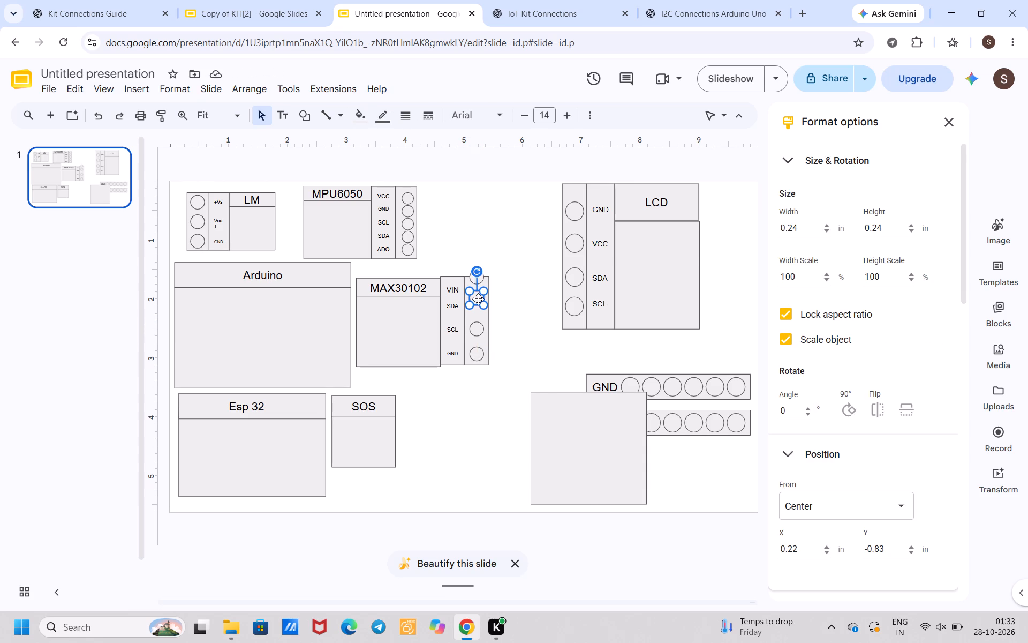
drag(478, 296, 478, 308)
drag(478, 308, 478, 305)
click(516, 333)
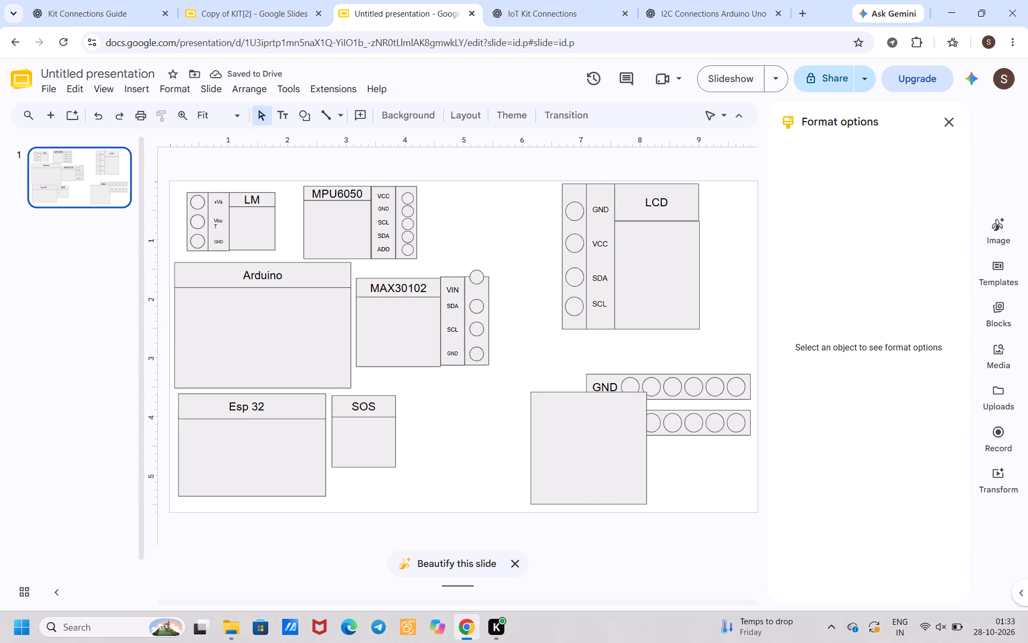
drag(476, 281, 476, 282)
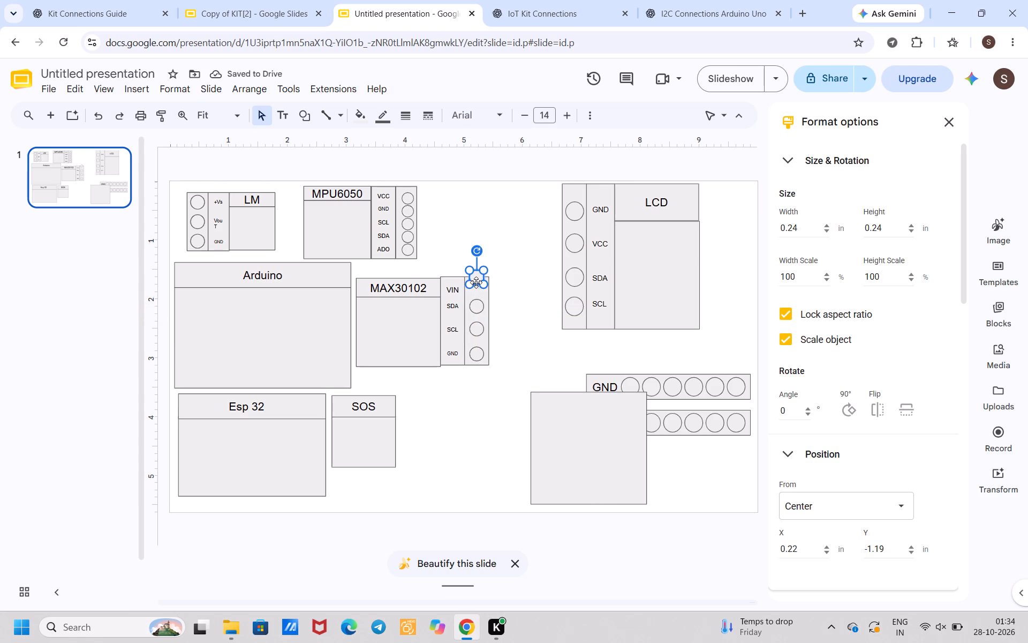
drag(476, 282, 477, 289)
drag(477, 289, 478, 290)
click(518, 286)
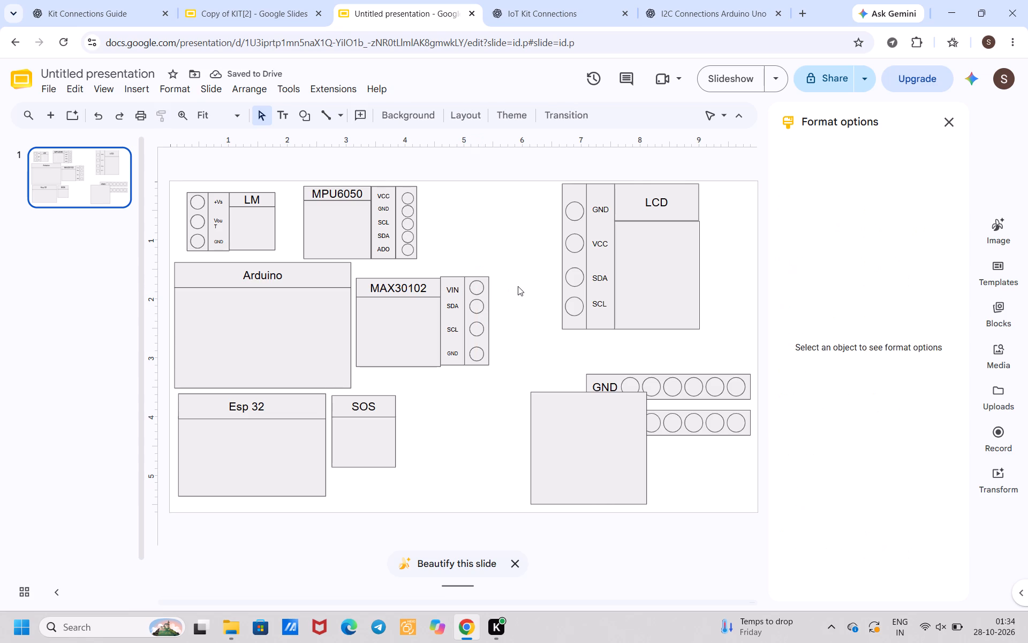
Stretch the MAX30102 pin label strip to a height of about 1.53 in so its bottom edge meets the body's bottom edge.
click(442, 280)
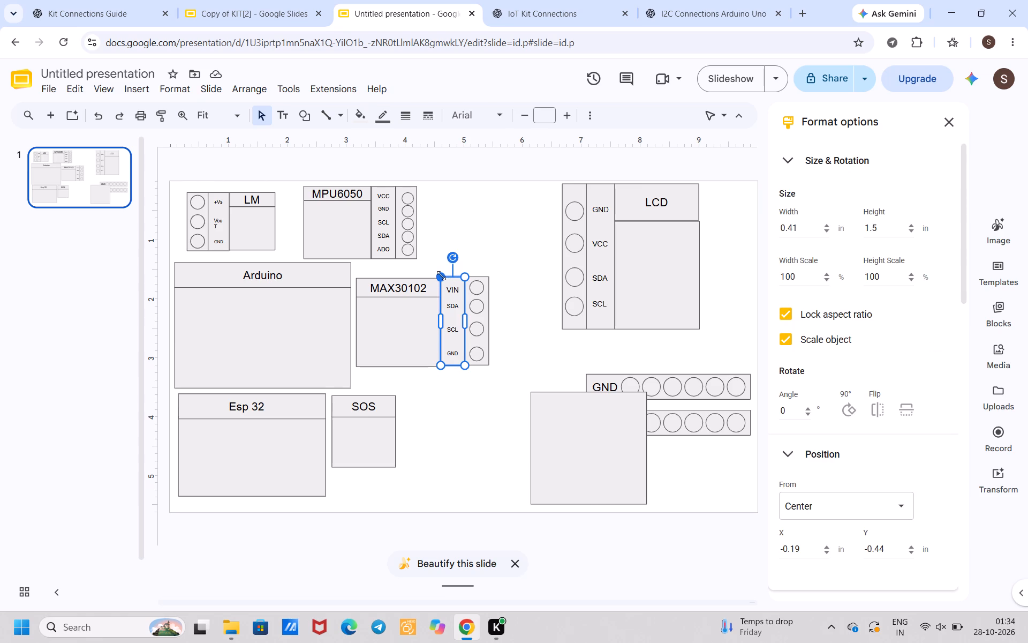
click(441, 275)
click(449, 412)
click(455, 360)
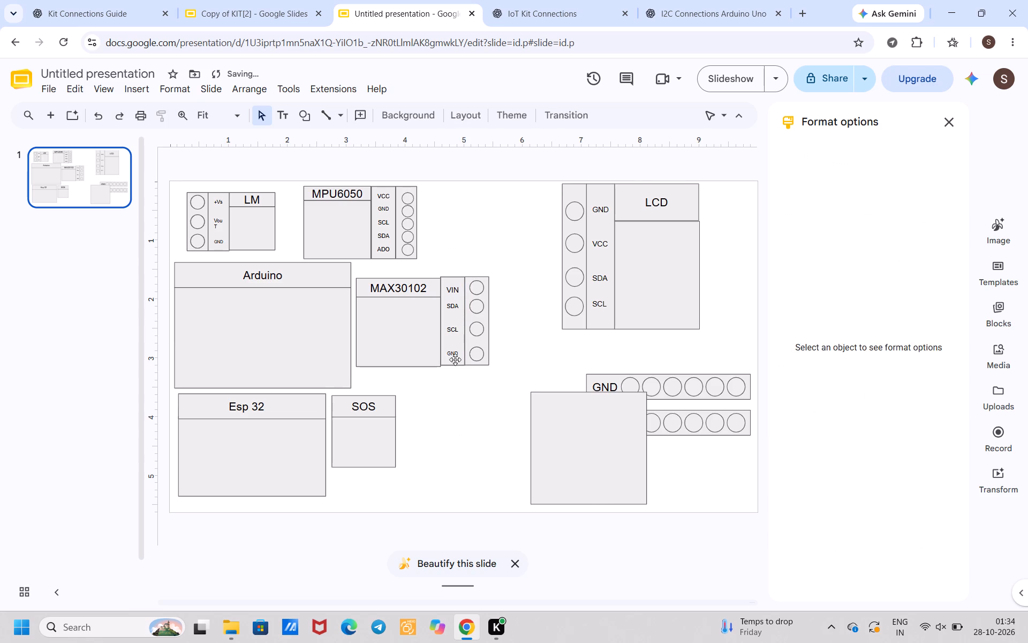
click(442, 365)
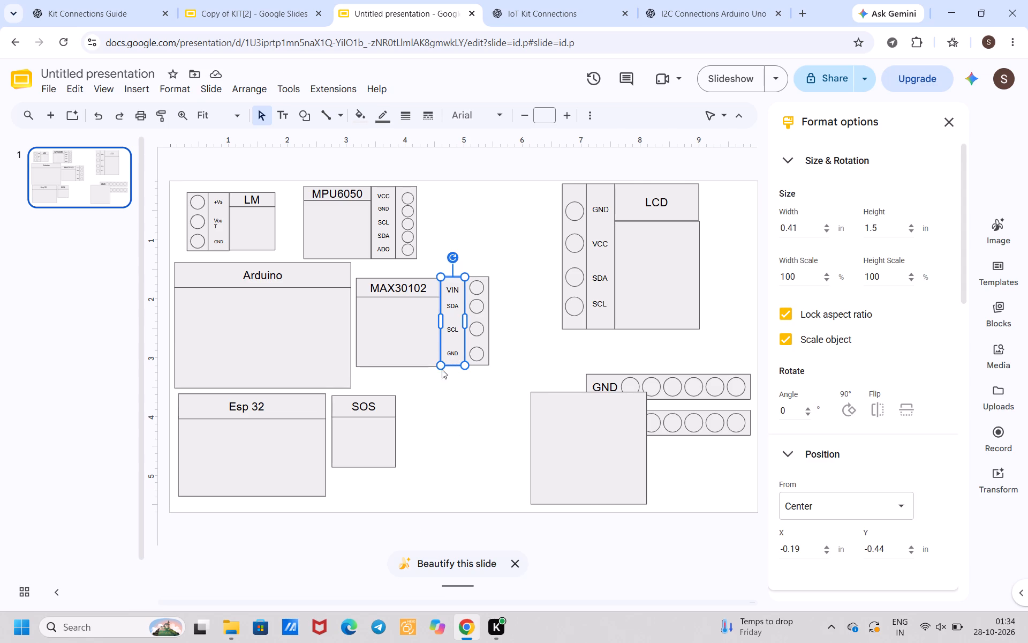
click(441, 364)
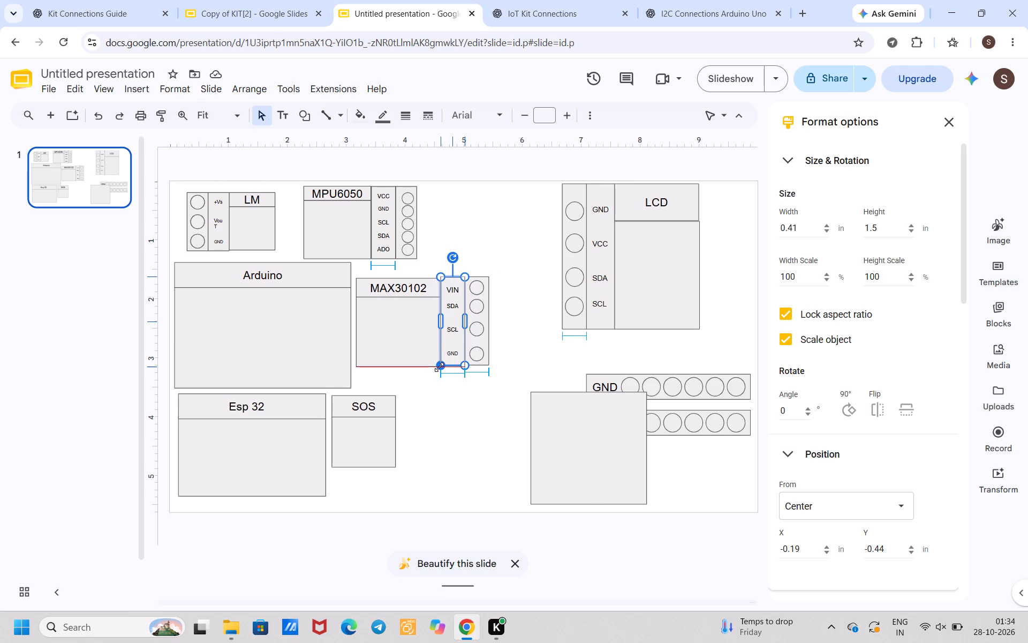
click(440, 397)
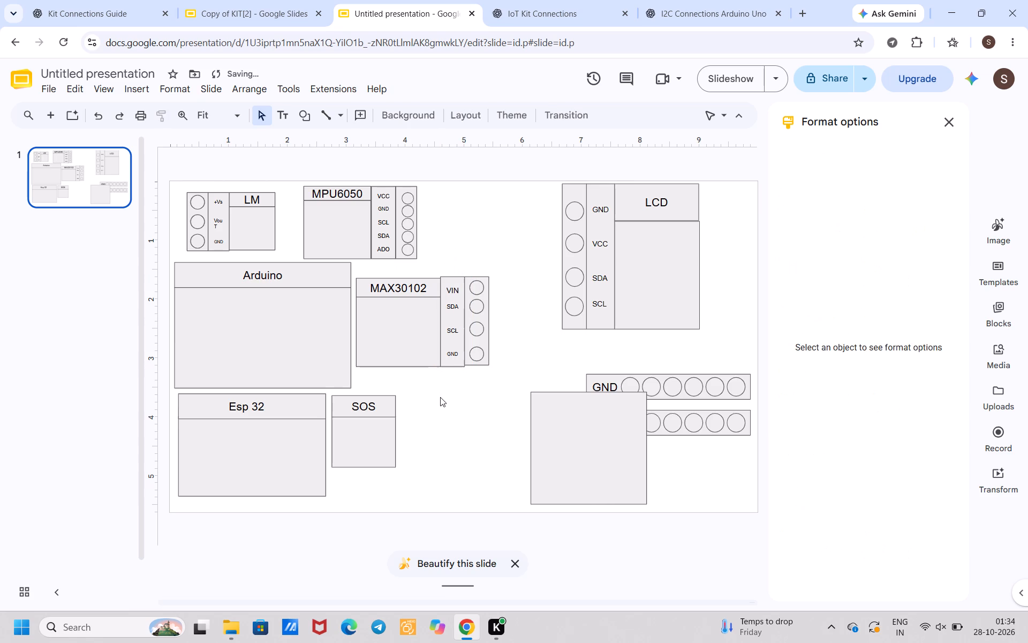
Stretch the MAX30102 pin circle strip to a height of about 1.53 in, level with the label strip's bottom edge.
click(468, 362)
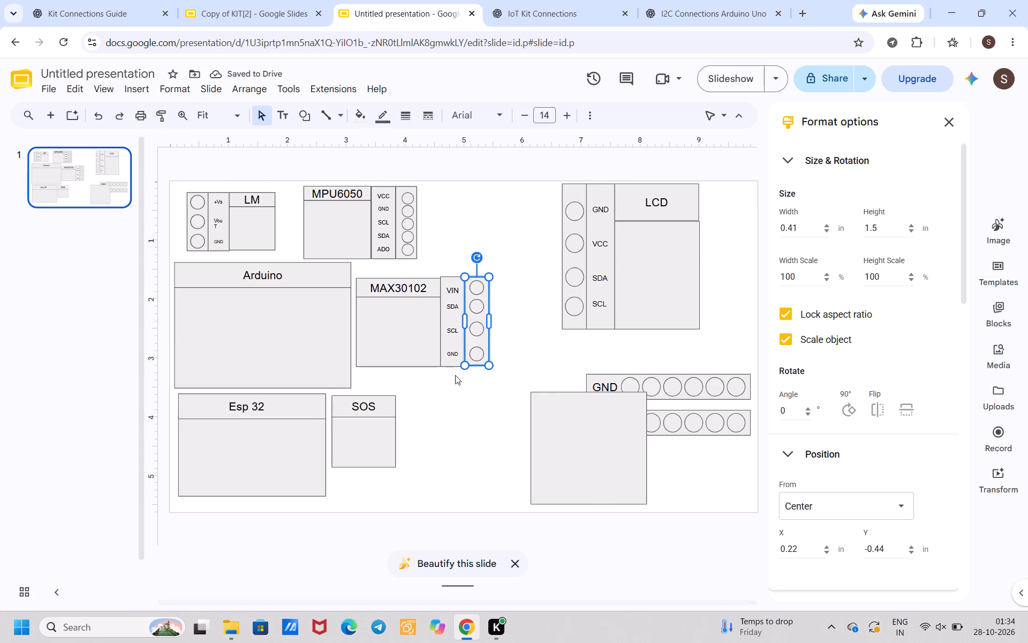
click(464, 364)
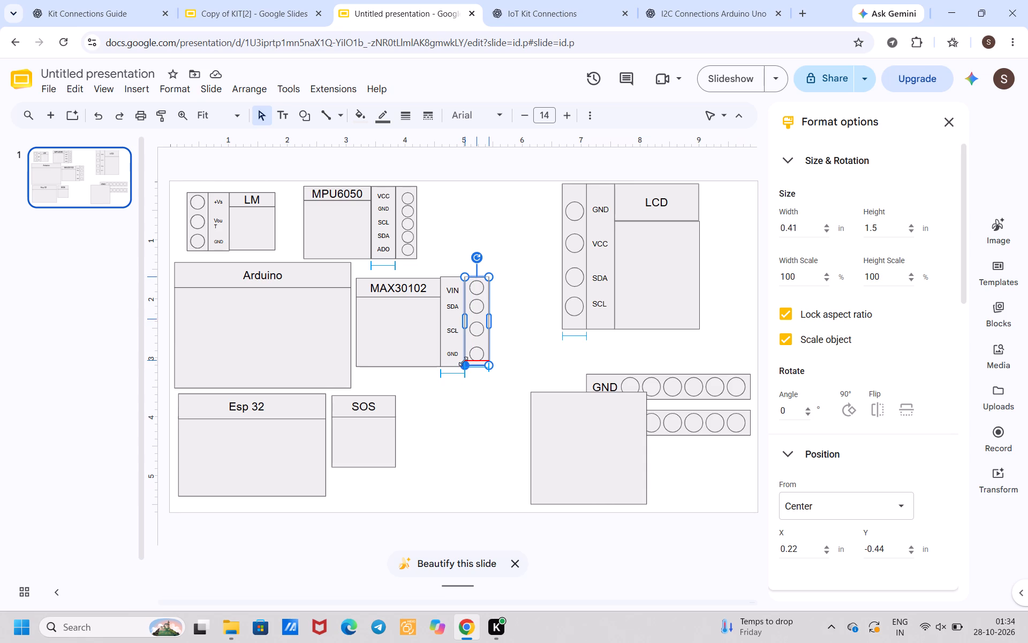
click(428, 453)
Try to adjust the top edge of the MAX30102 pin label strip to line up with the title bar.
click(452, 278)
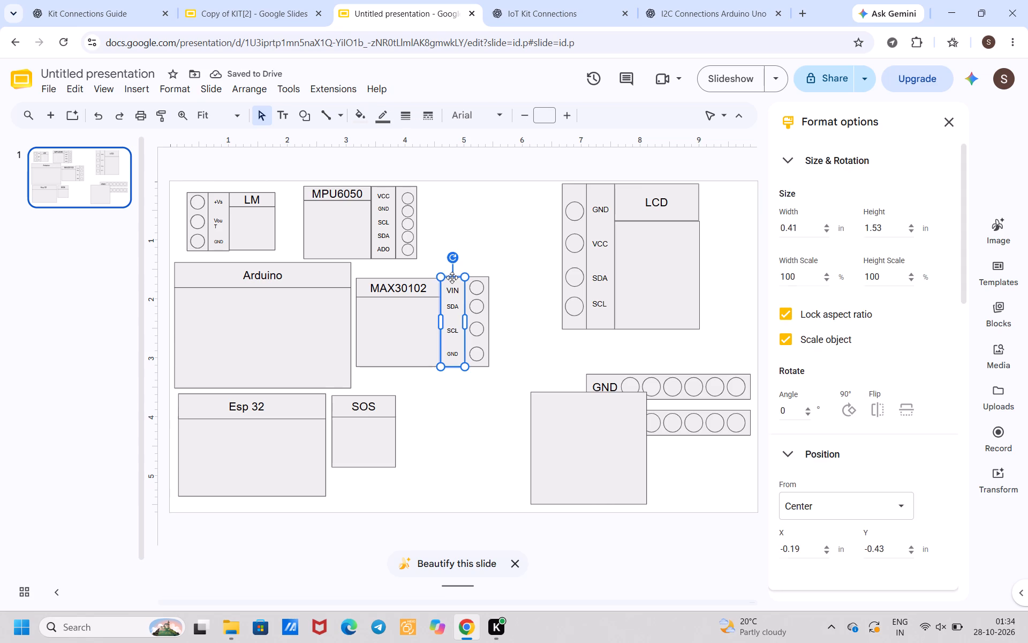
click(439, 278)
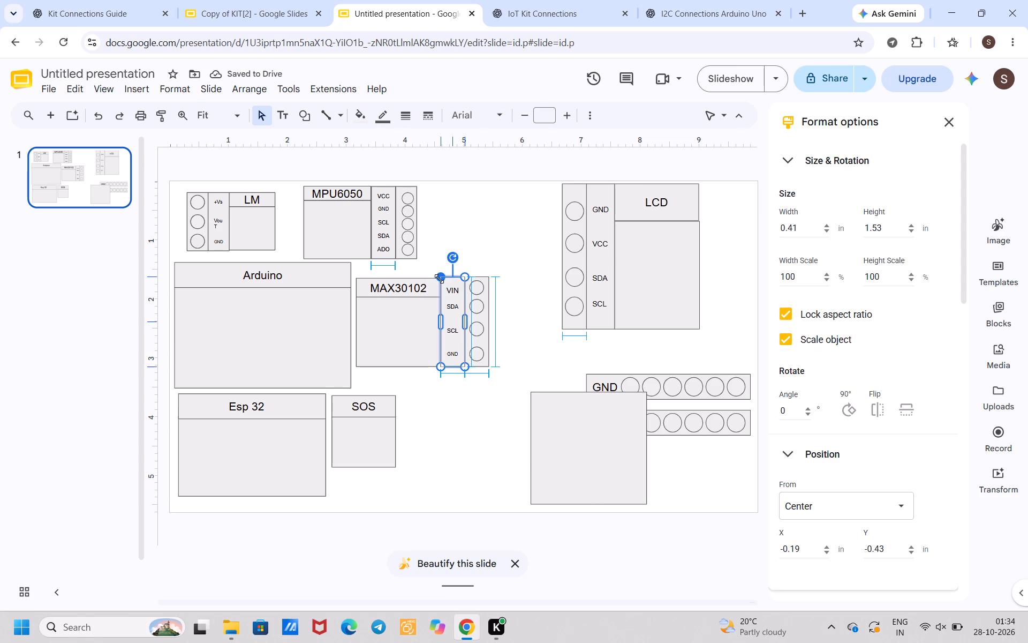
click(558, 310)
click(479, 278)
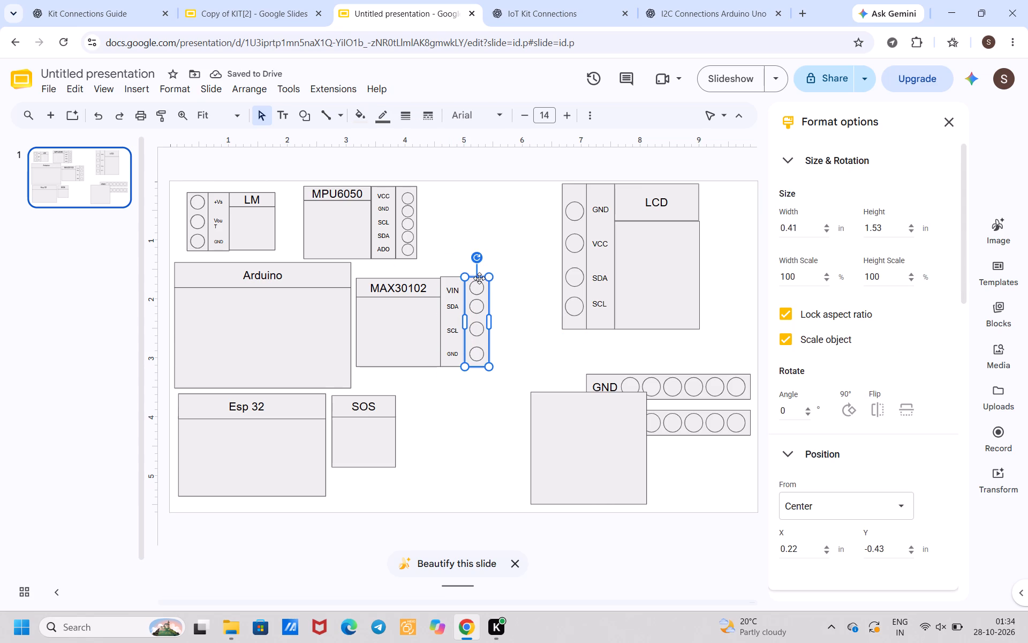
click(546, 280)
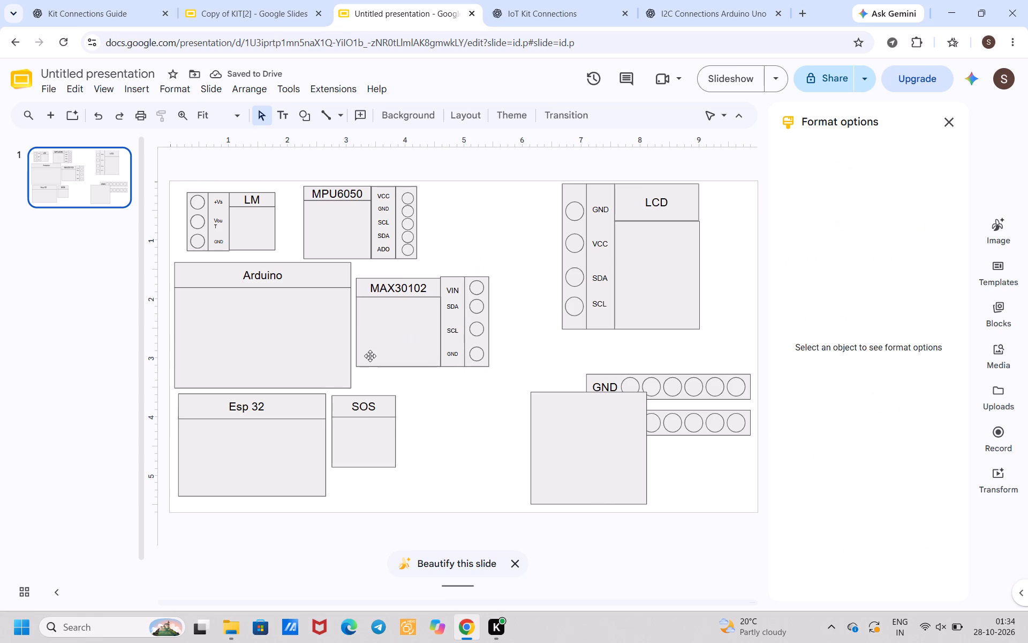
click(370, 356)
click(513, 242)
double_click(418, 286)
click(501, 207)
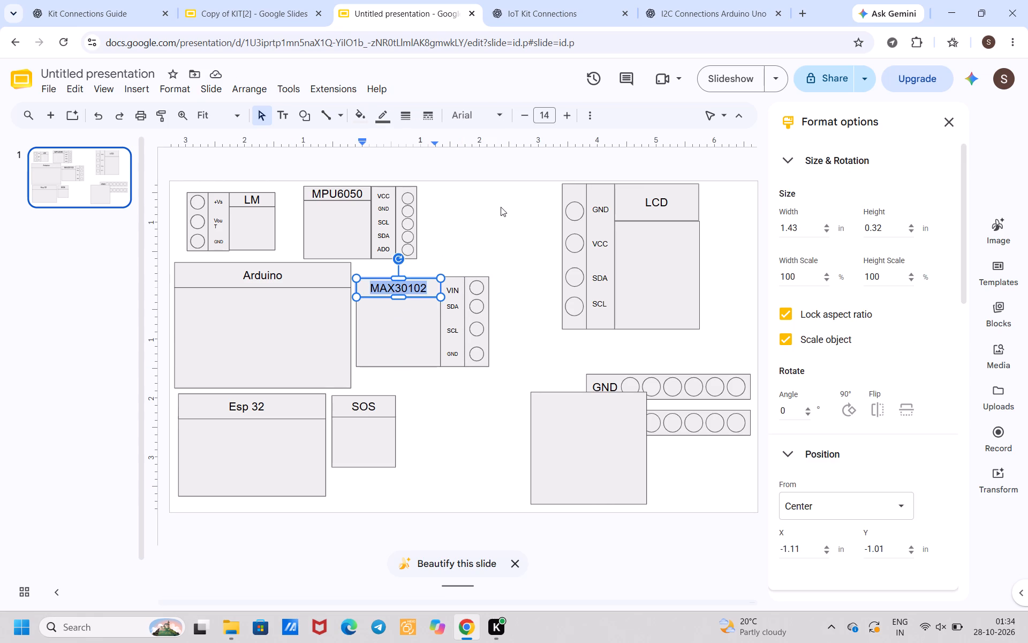
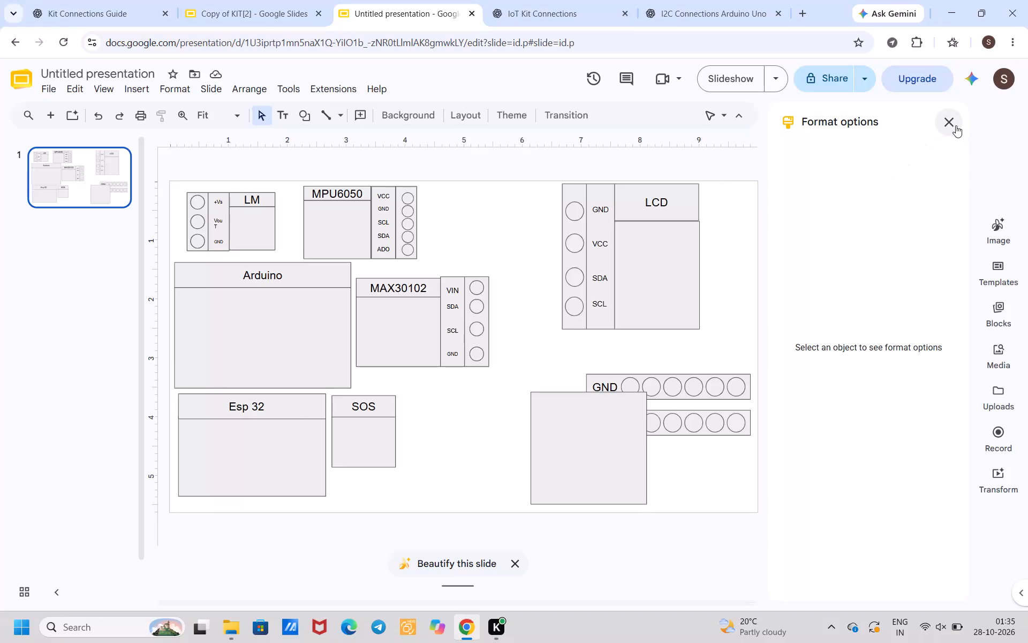
Move the blank square block left, clear of the GND and +5V pin strips, into the space beside the SOS block.
click(956, 125)
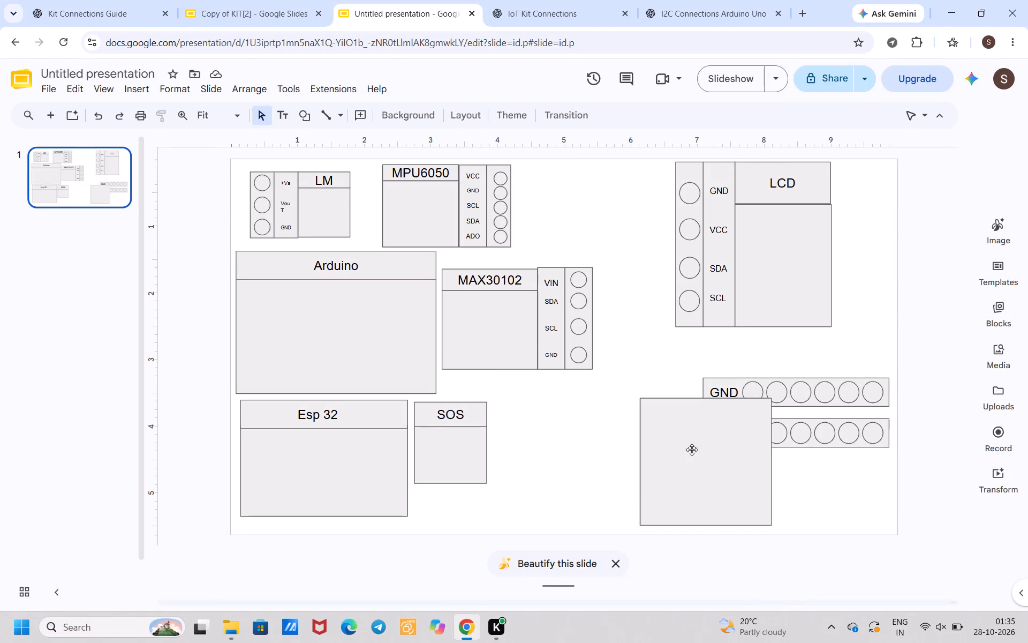
drag(683, 453, 593, 441)
click(848, 510)
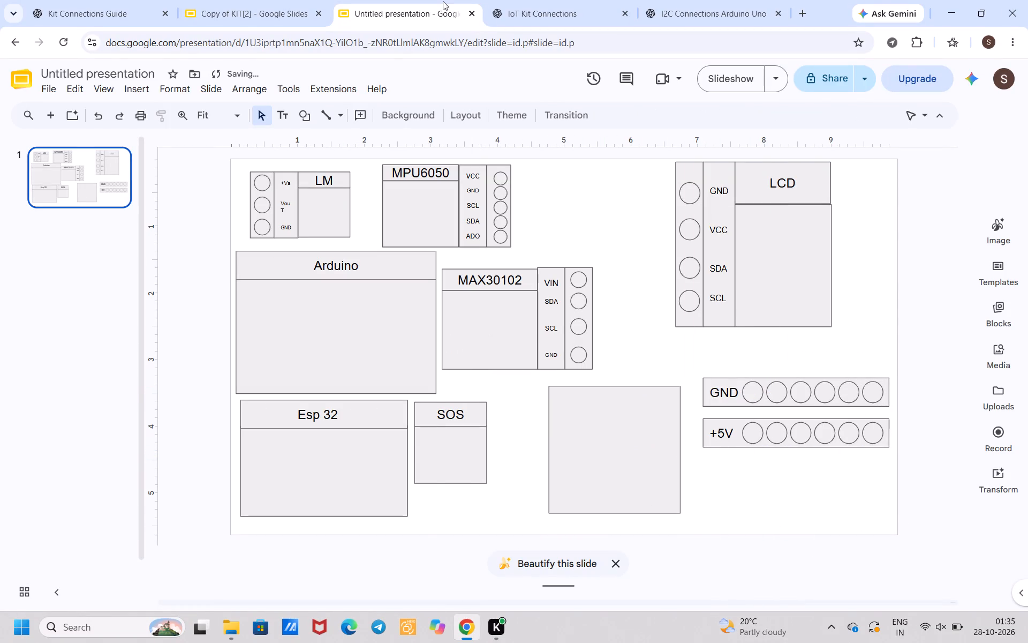
Examine the component block layout on the first slide of the Copy of KIT[2] presentation, returning to the untitled presentation.
click(308, 0)
click(360, 0)
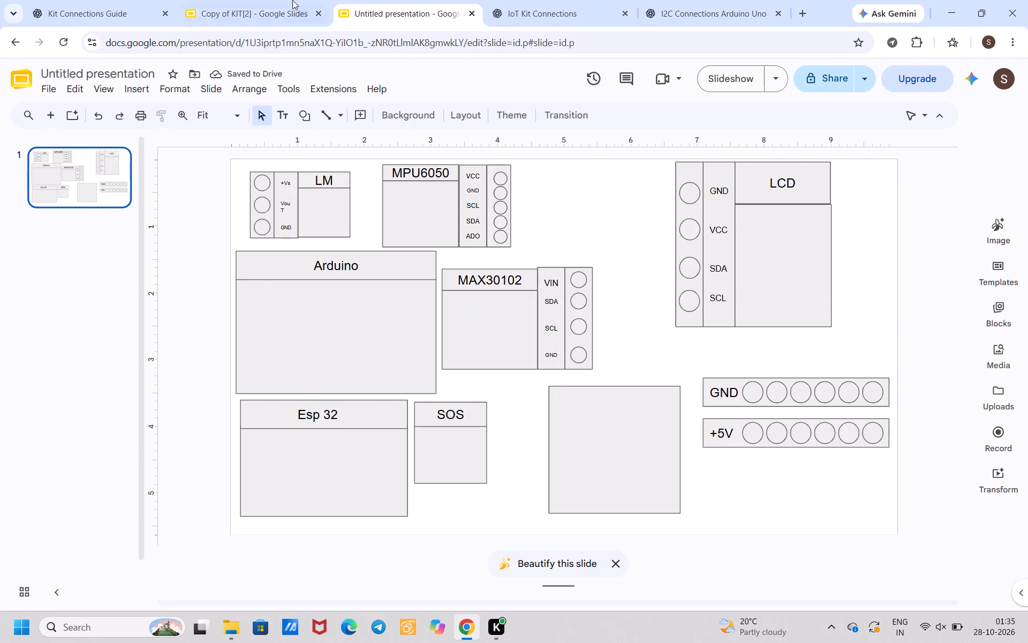
click(273, 0)
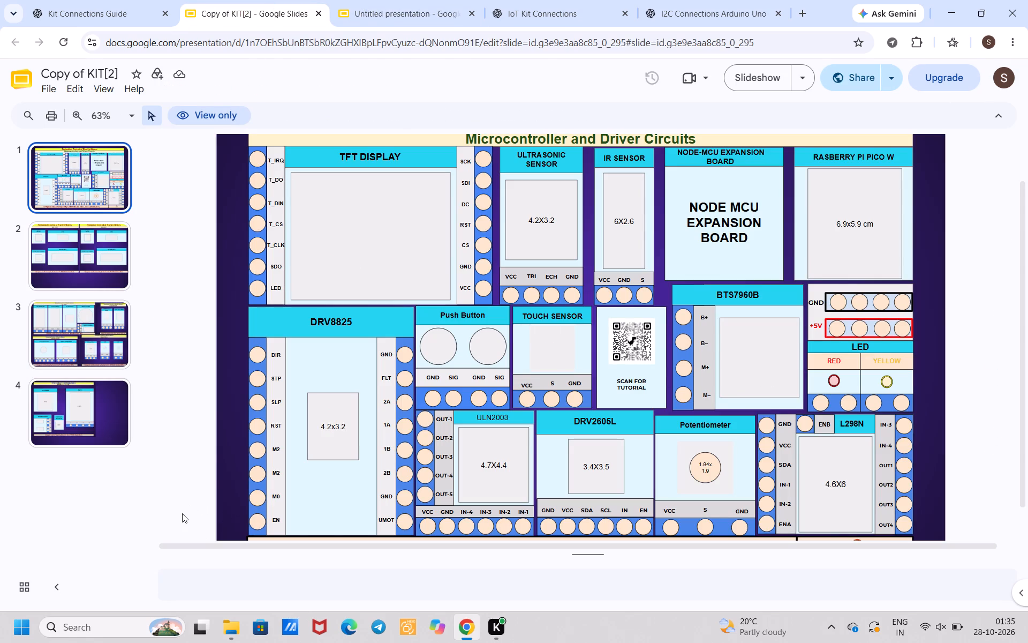
click(394, 0)
click(308, 0)
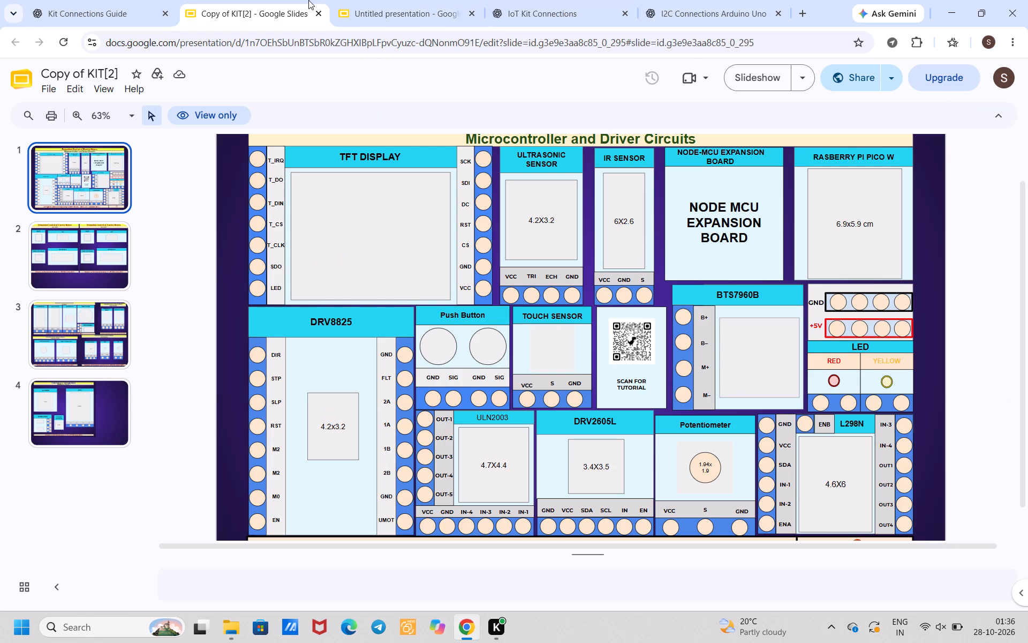
click(384, 3)
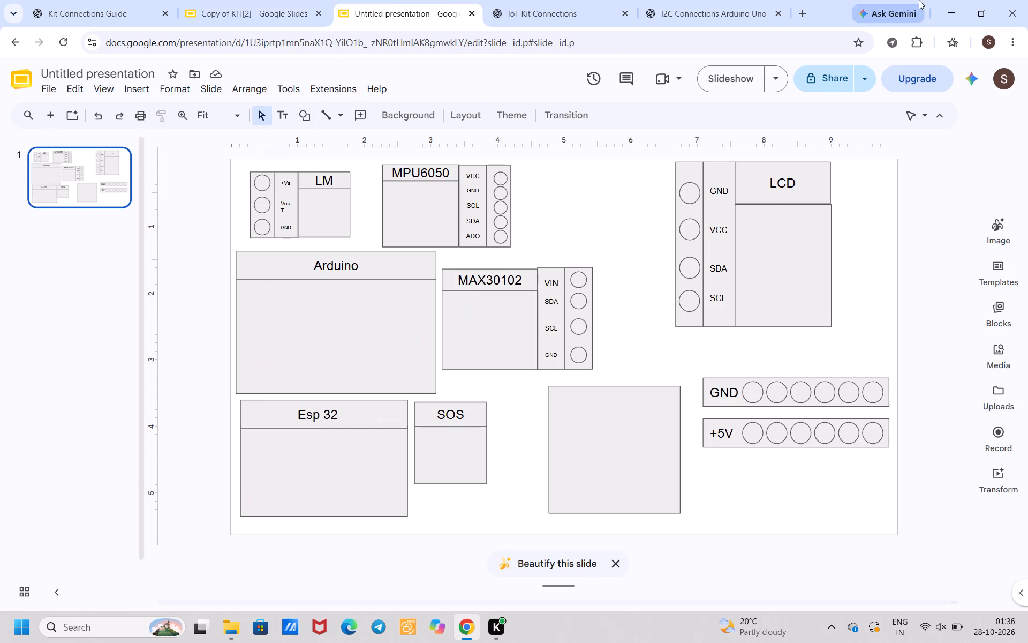
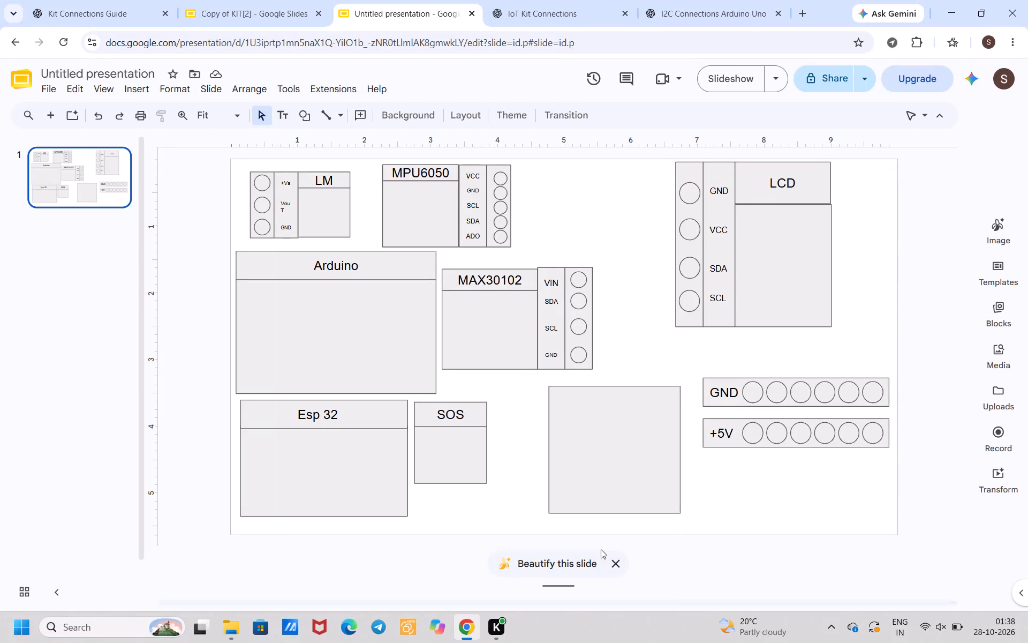
Dismiss the Beautify this slide suggestion.
click(623, 562)
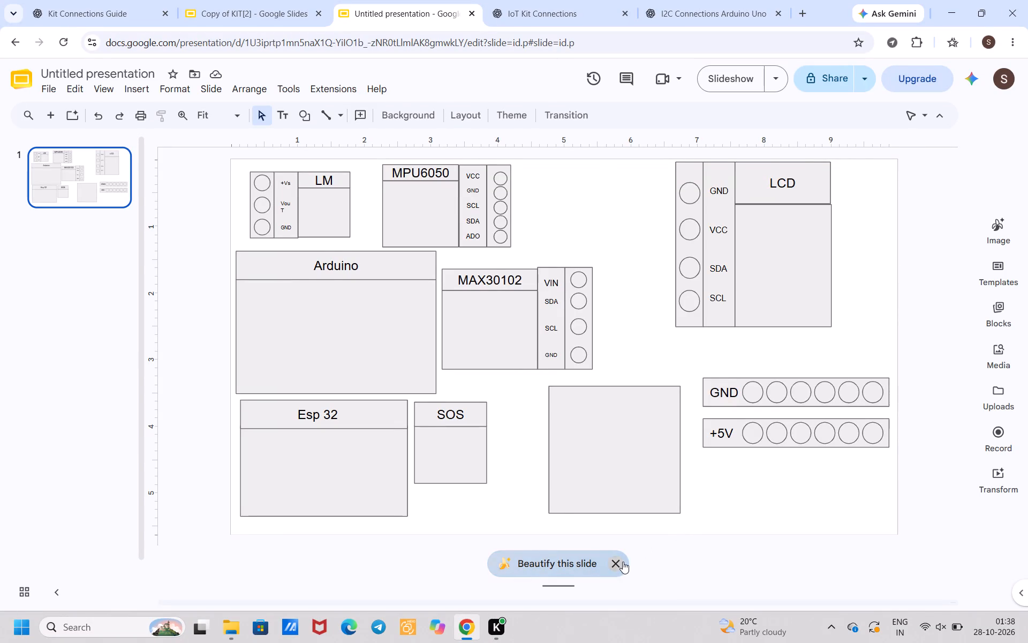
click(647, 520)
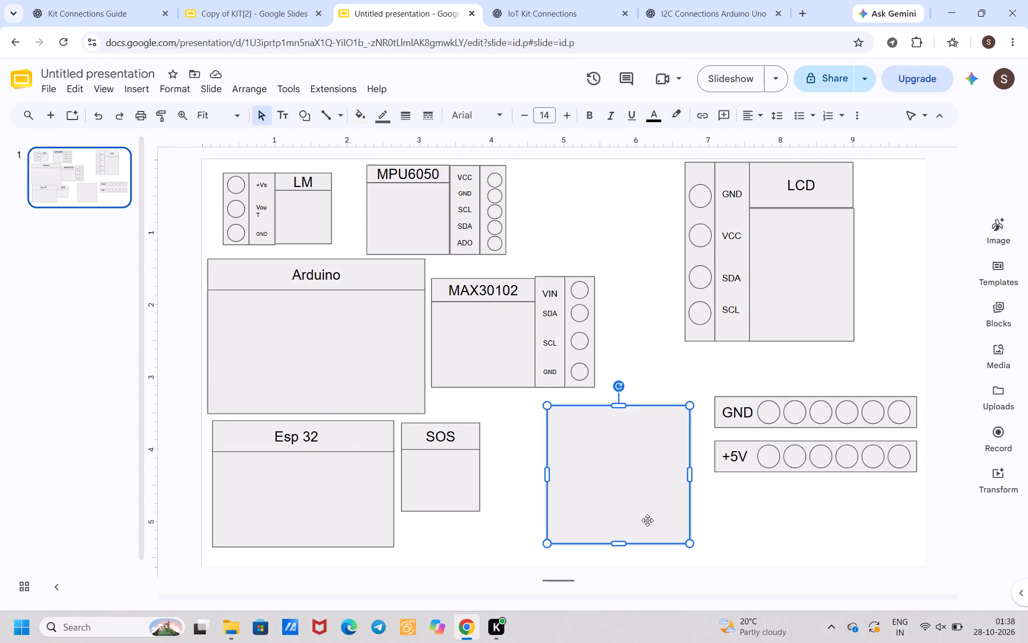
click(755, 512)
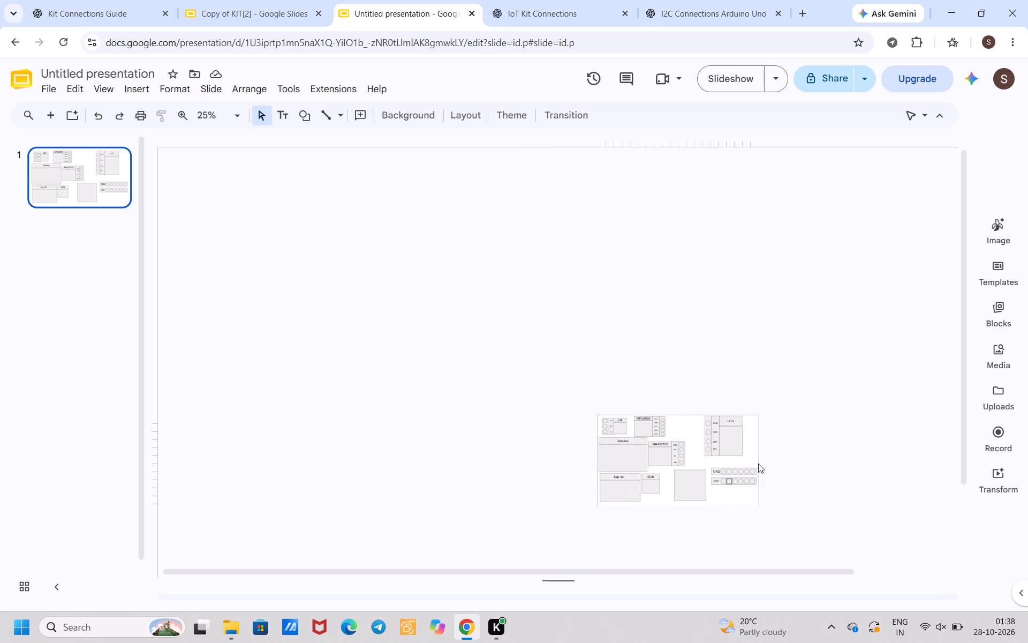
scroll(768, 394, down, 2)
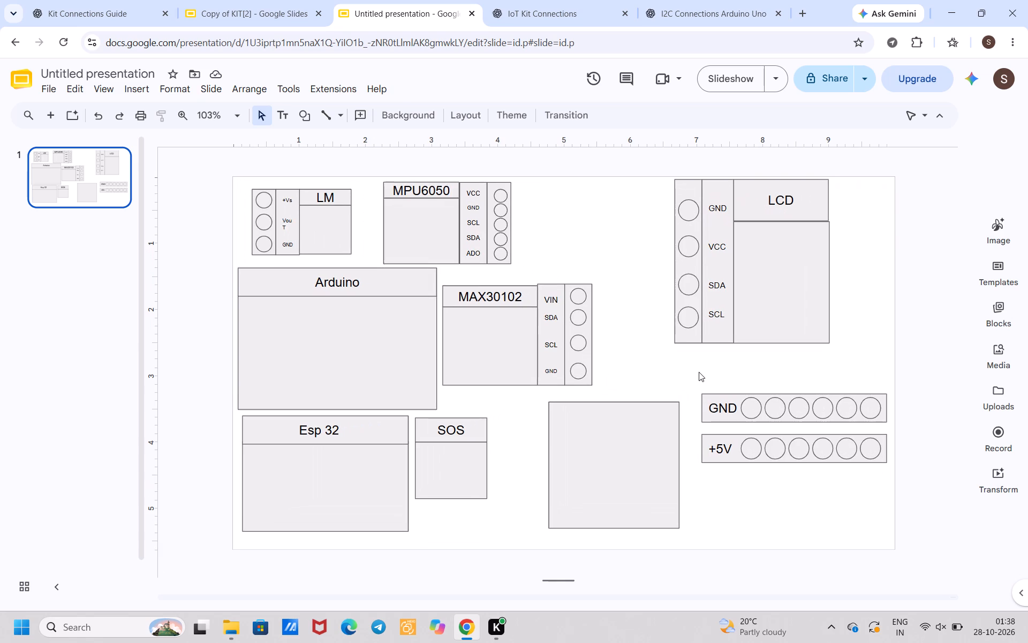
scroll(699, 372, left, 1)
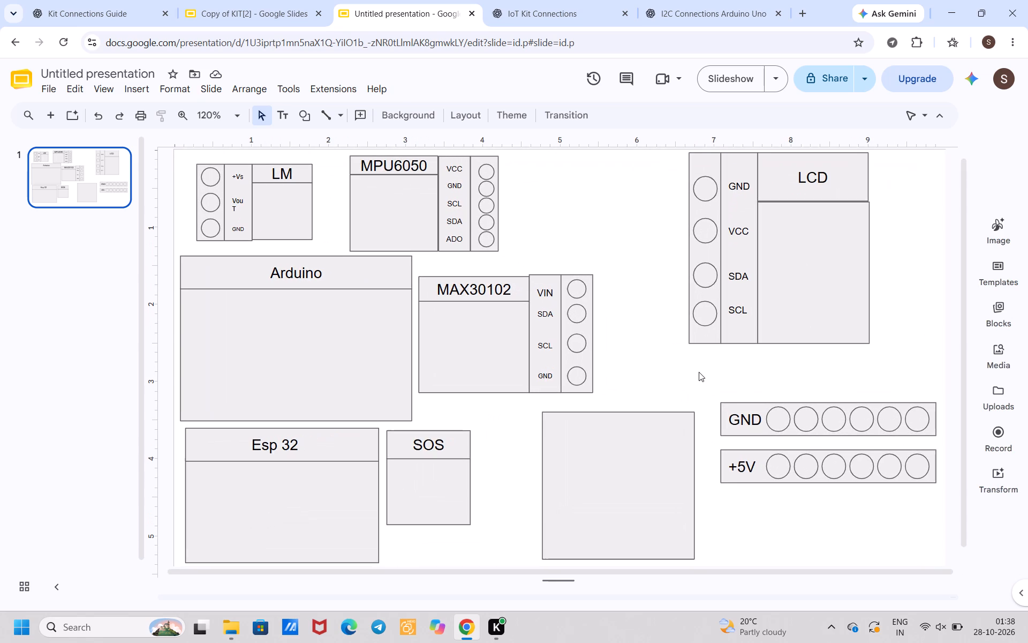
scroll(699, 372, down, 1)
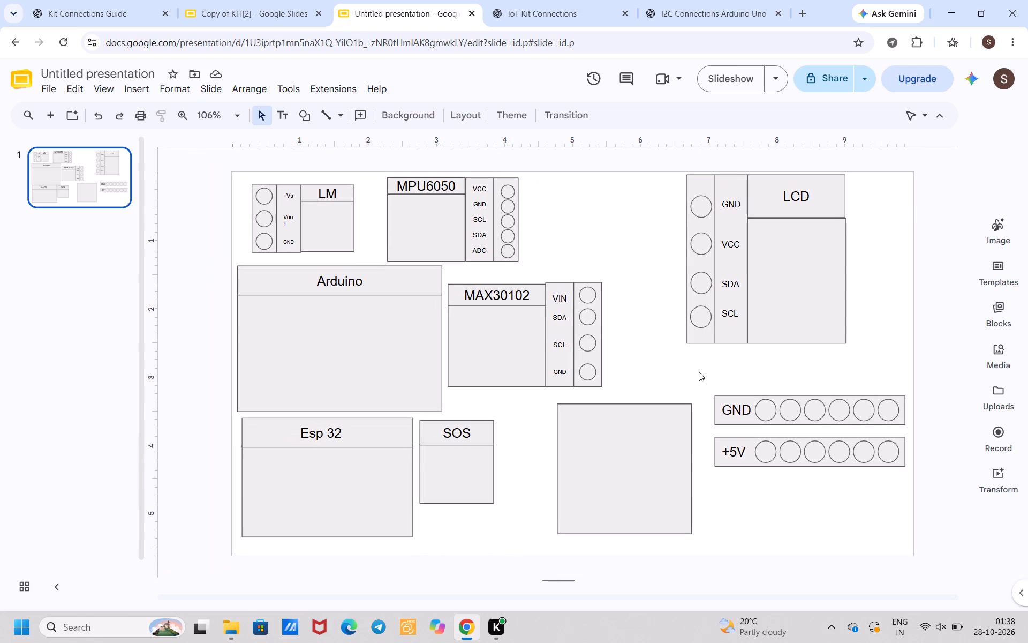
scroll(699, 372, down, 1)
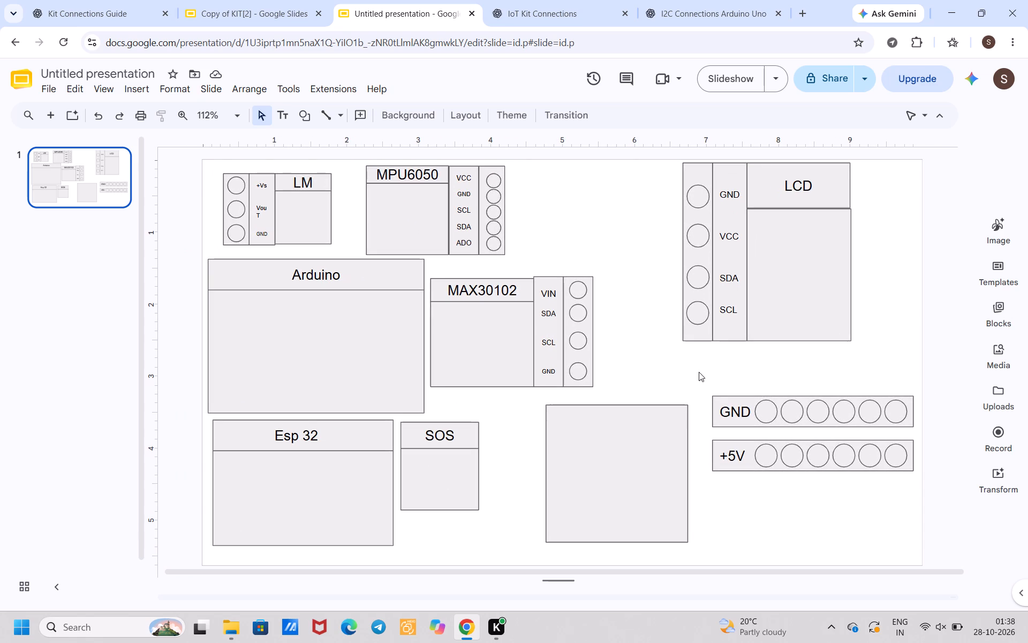
Lower the top edge of the MAX30102 pin-label column to line up with the top of the block's title box.
click(538, 282)
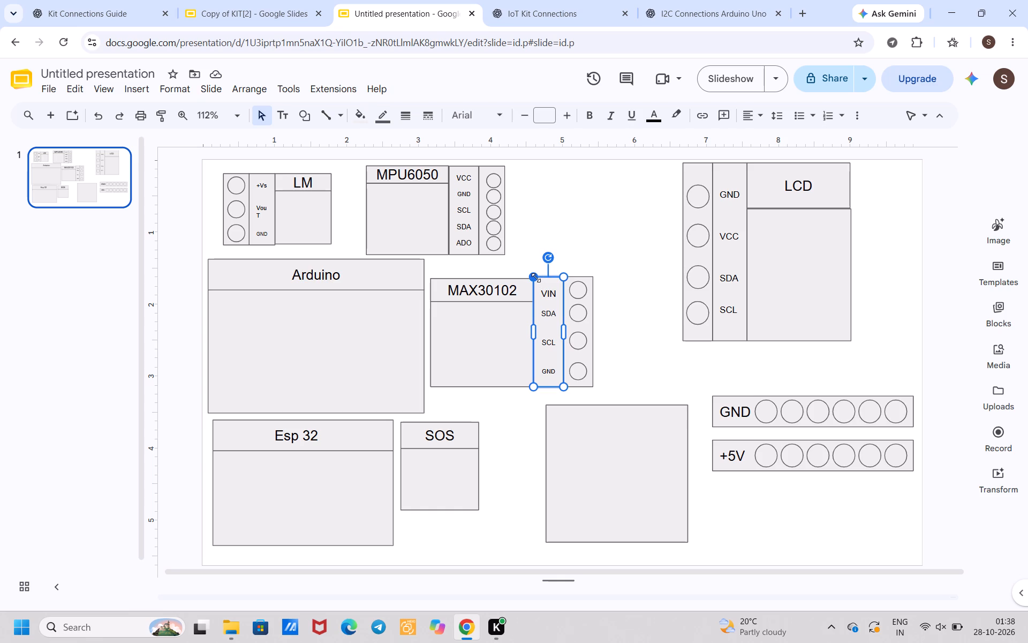
click(536, 278)
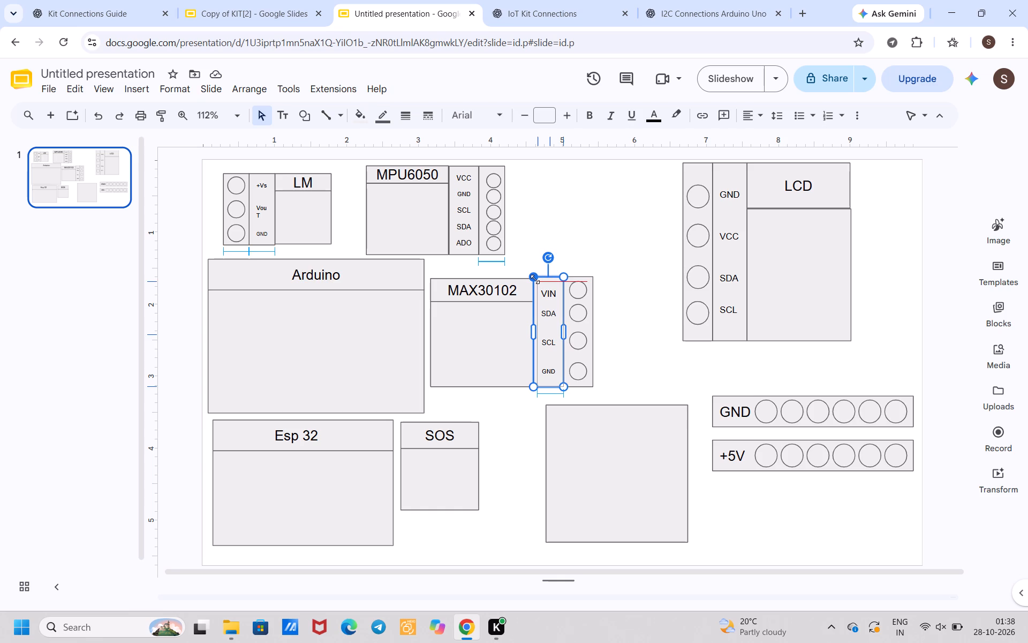
click(617, 279)
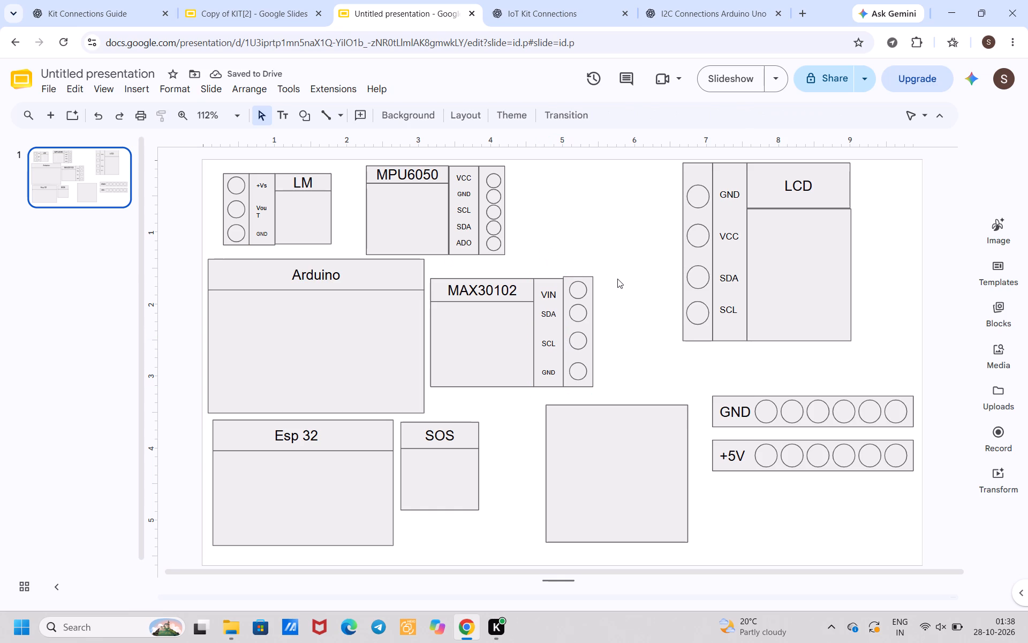
Resize the MAX30102 pin-circle column so its top aligns with the label column and its side meets it without a gap.
click(584, 279)
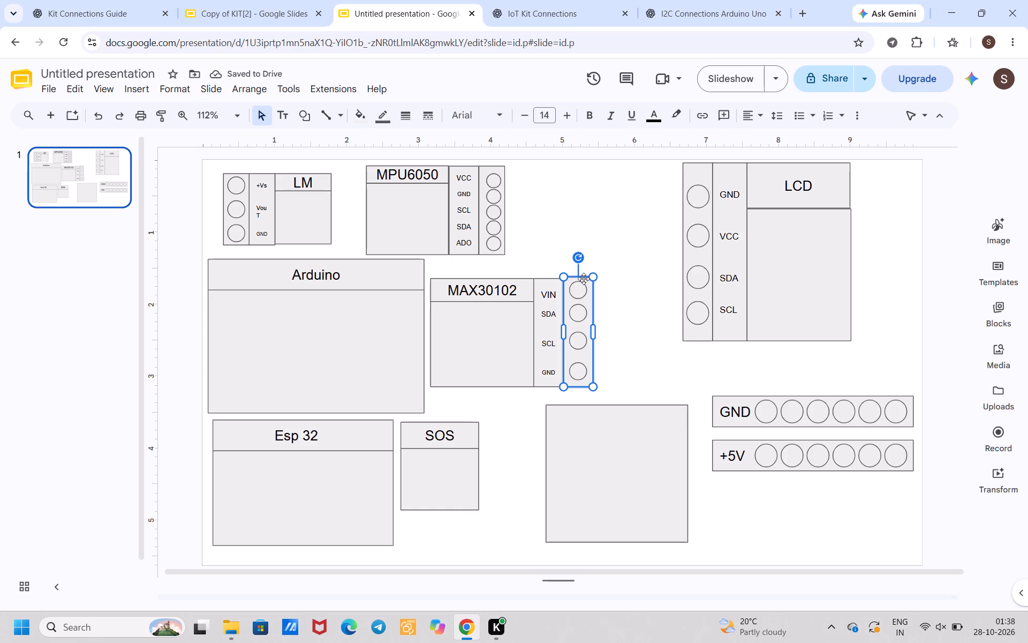
drag(568, 276, 563, 279)
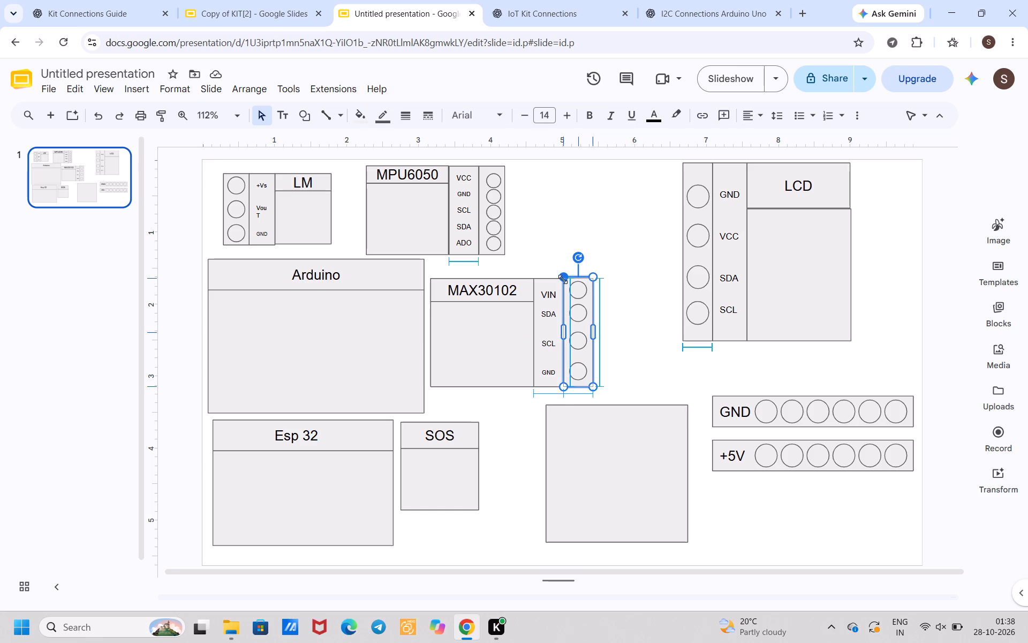
drag(563, 279, 565, 282)
click(634, 287)
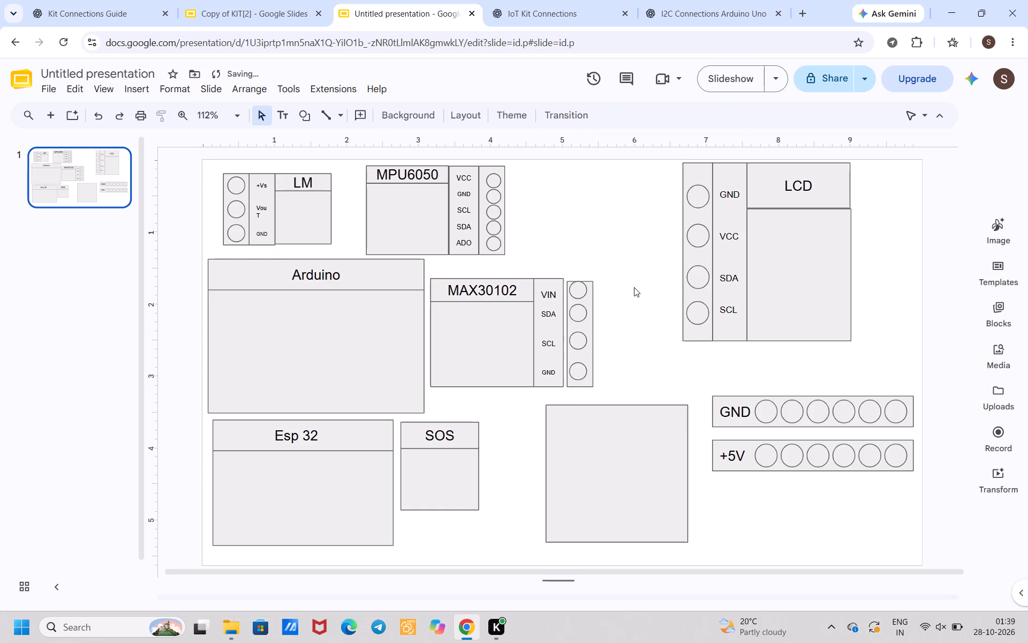
click(568, 280)
click(578, 305)
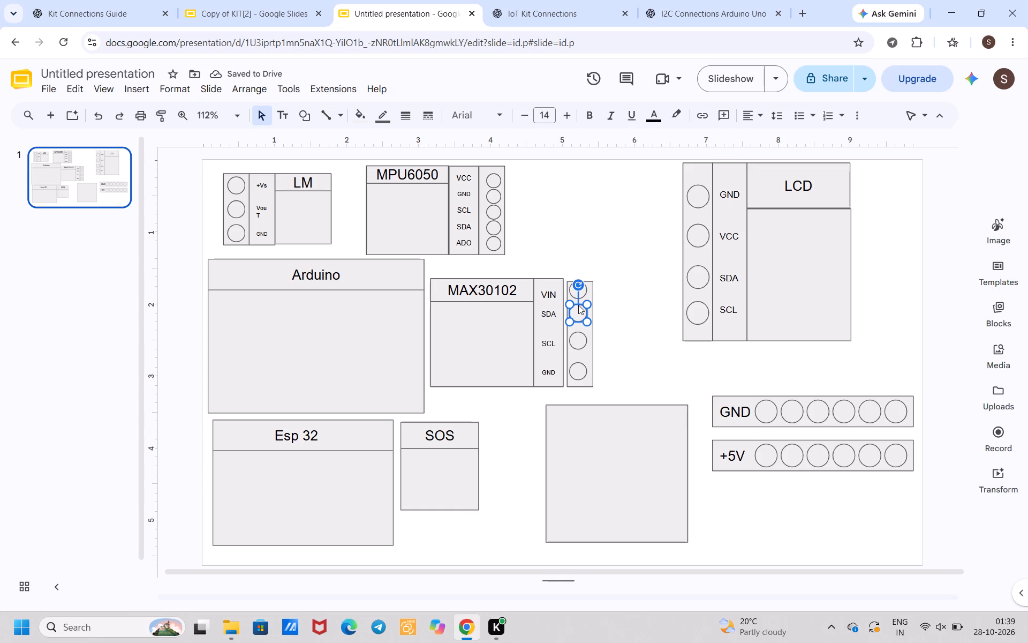
click(585, 292)
click(603, 302)
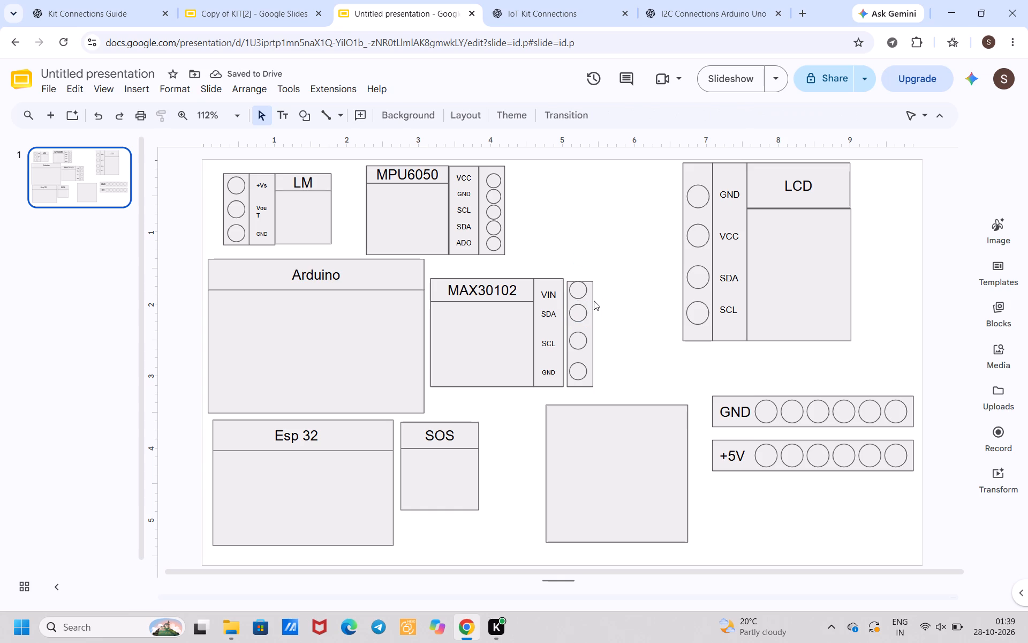
click(590, 299)
click(564, 279)
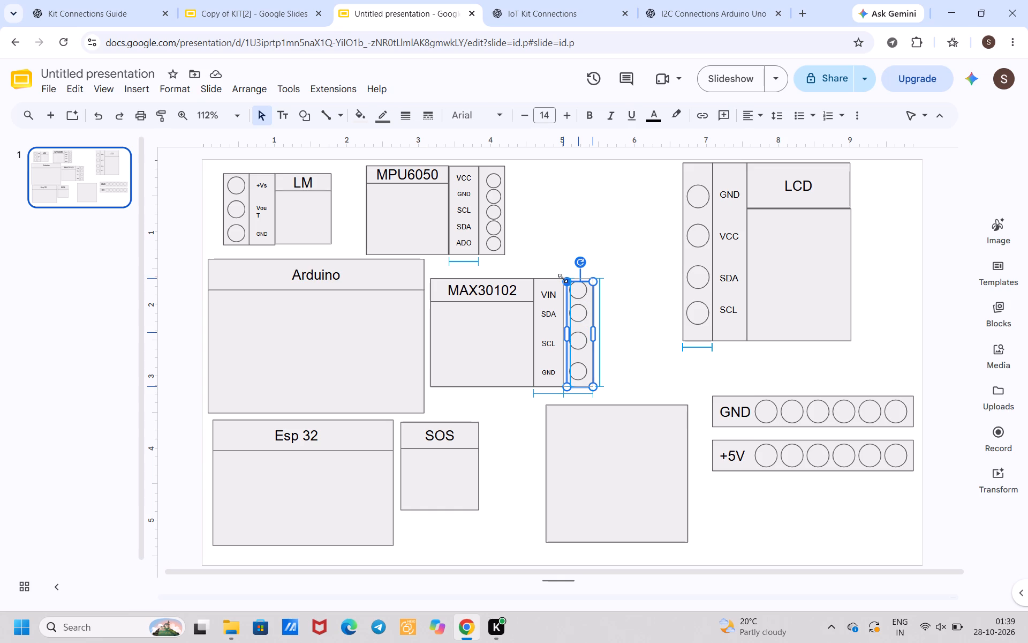
click(615, 296)
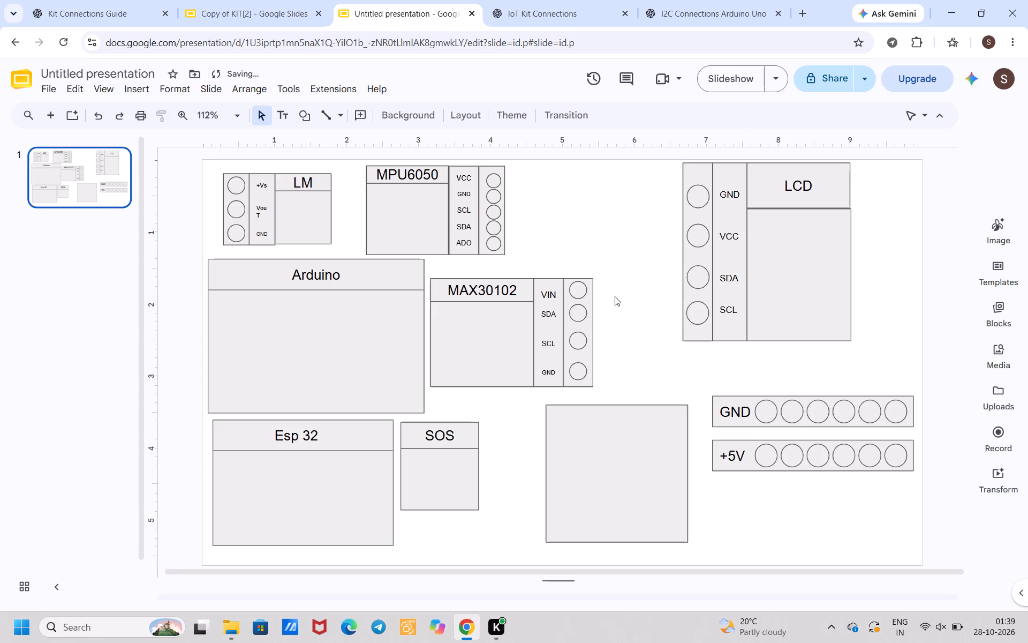
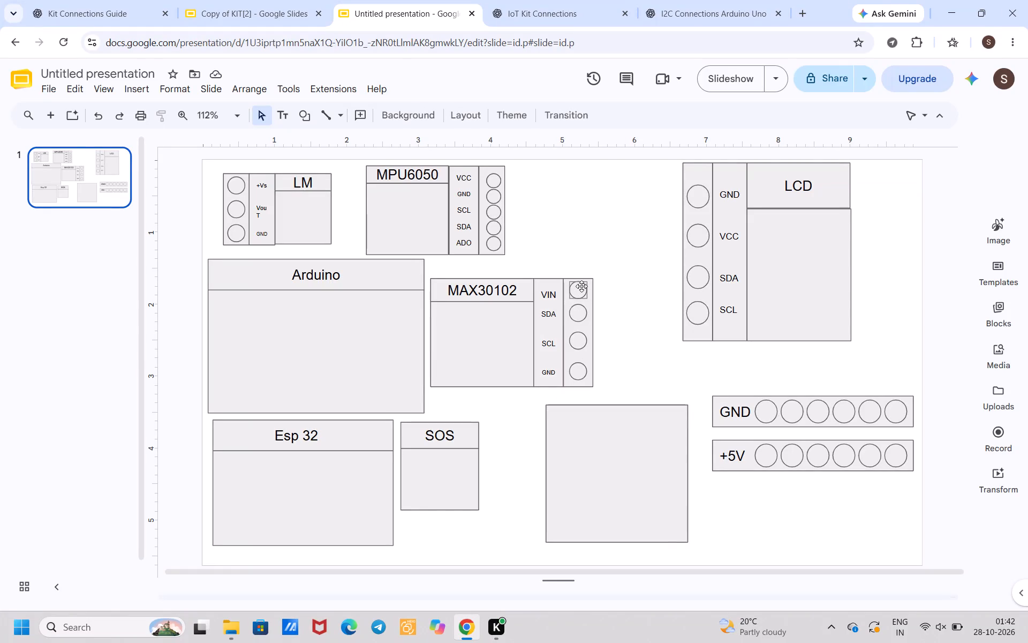
Shrink the VIN pin circle on the MAX30102 block to match the size of the MPU6050 pin circles.
click(572, 287)
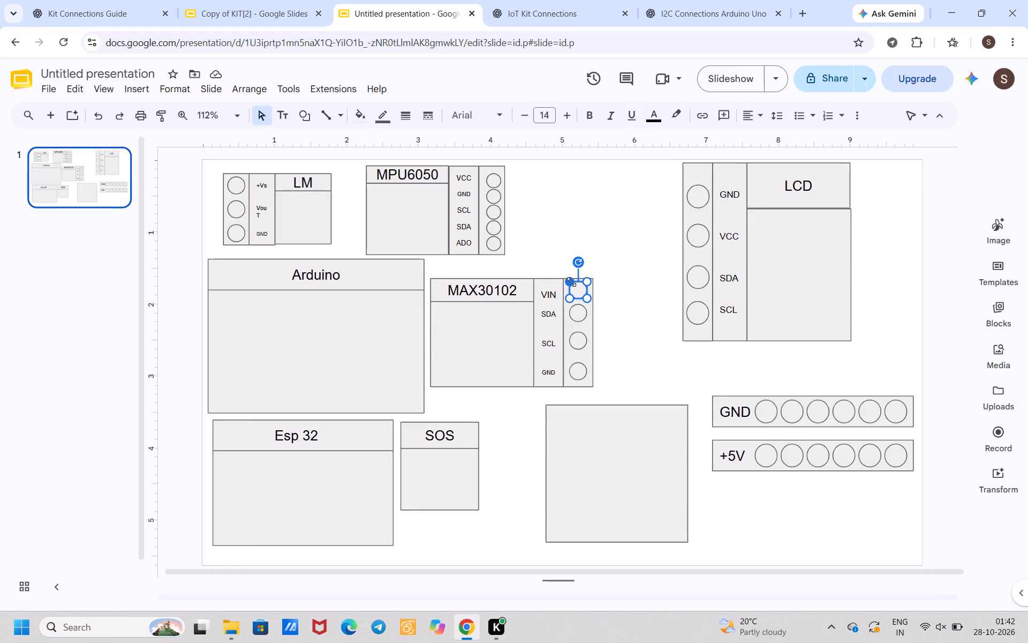
drag(573, 284, 576, 290)
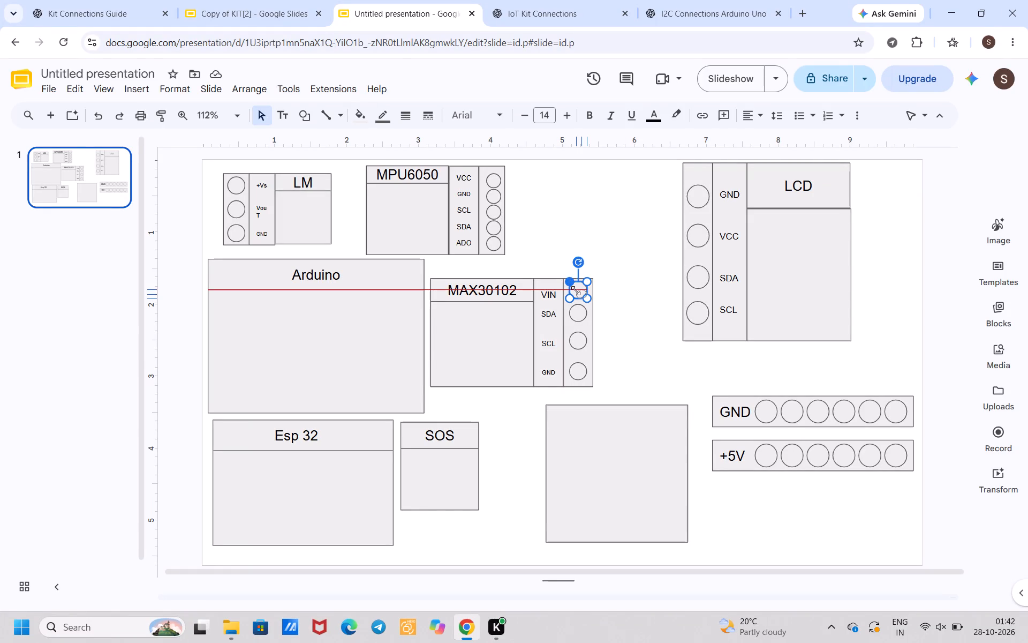
drag(576, 290, 579, 285)
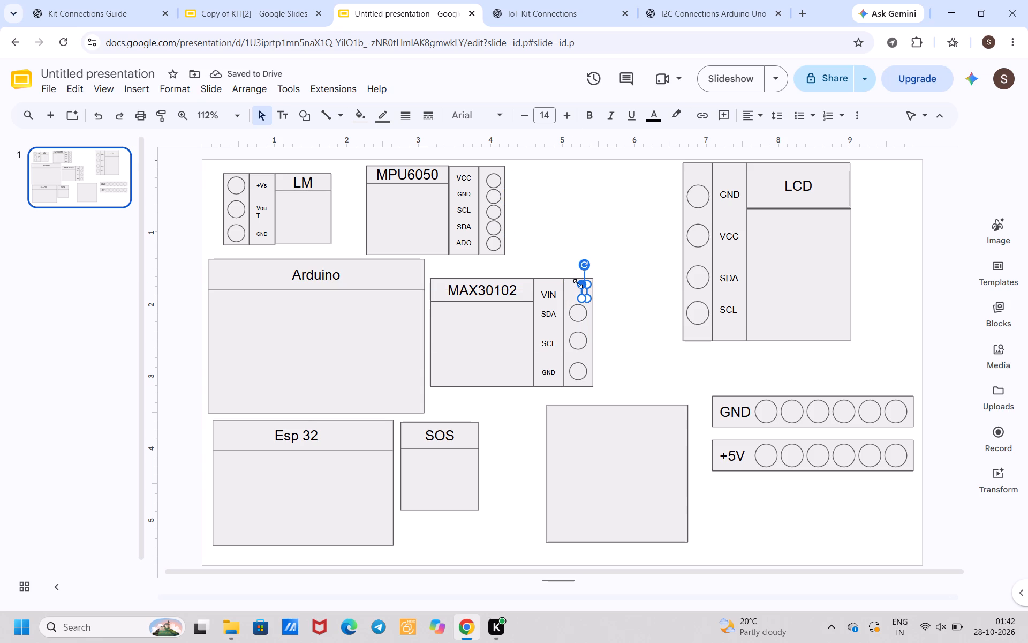
drag(578, 283, 565, 280)
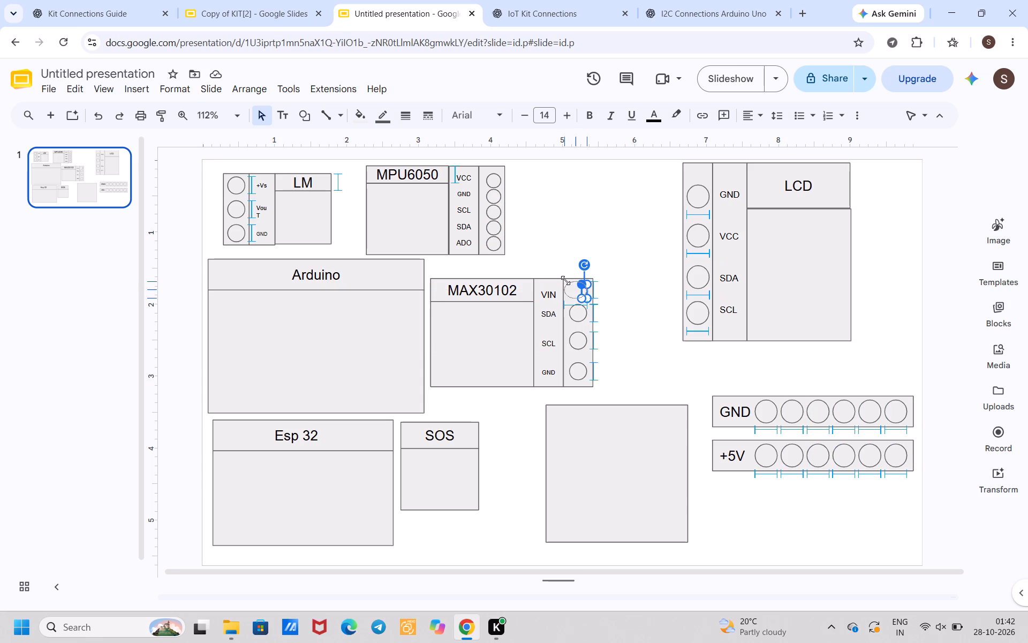
drag(565, 280, 572, 284)
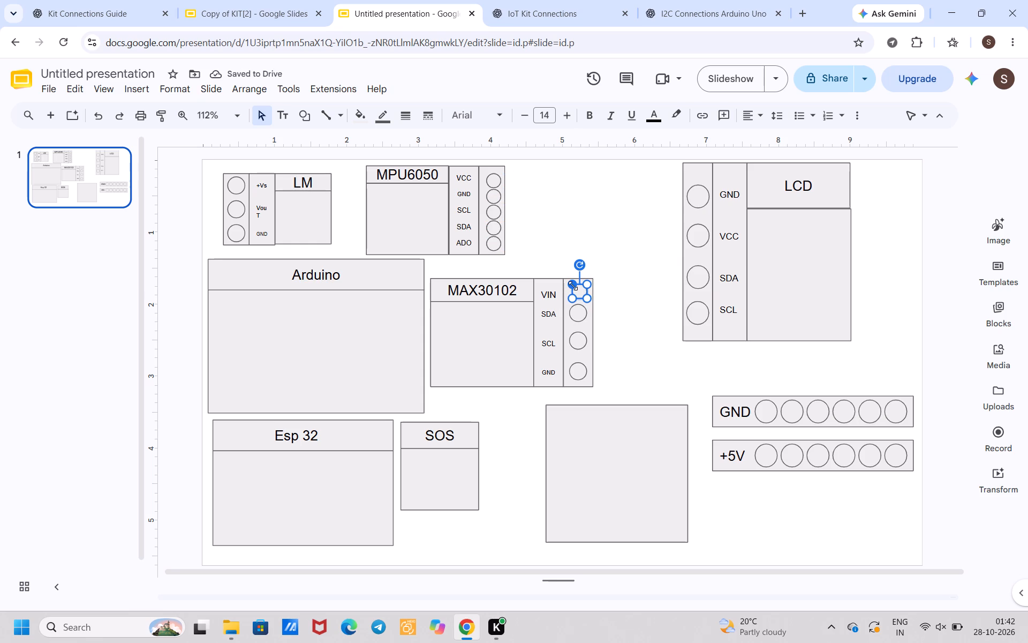
drag(573, 286, 572, 286)
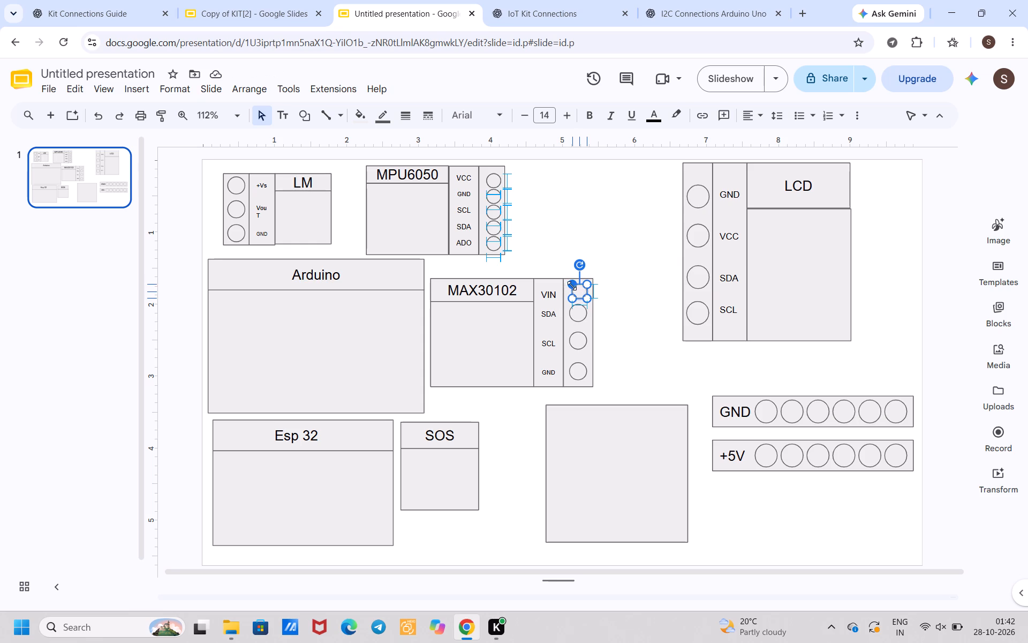
drag(572, 286, 566, 280)
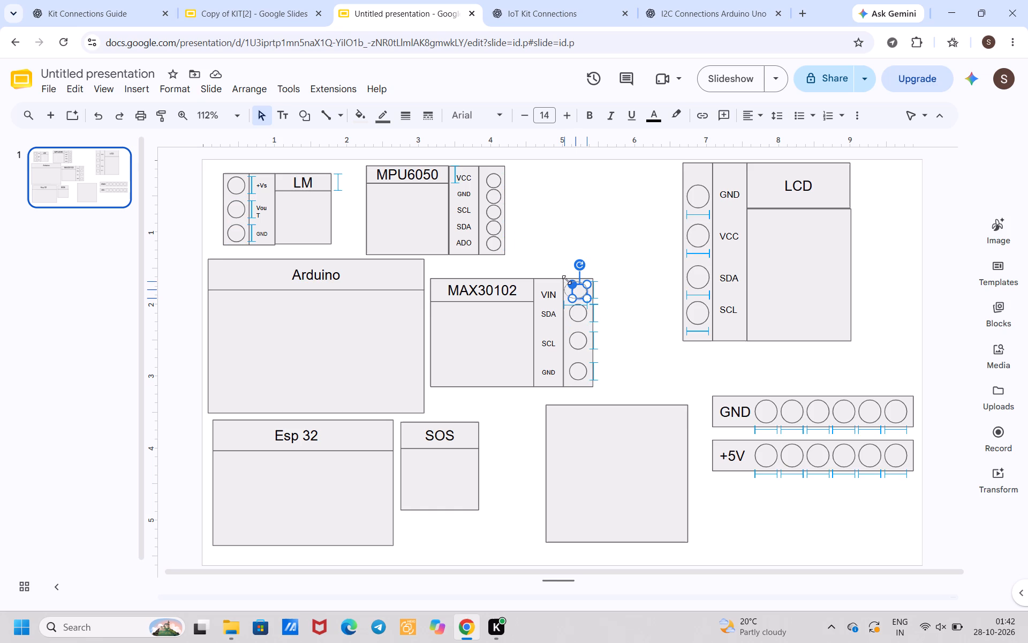
drag(566, 280, 569, 274)
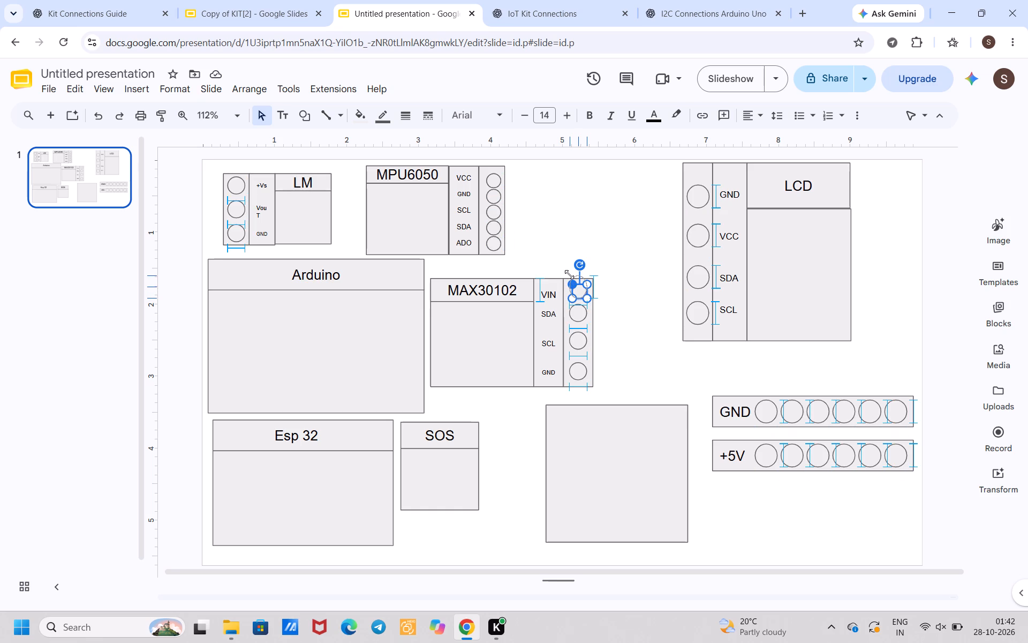
drag(569, 274, 568, 282)
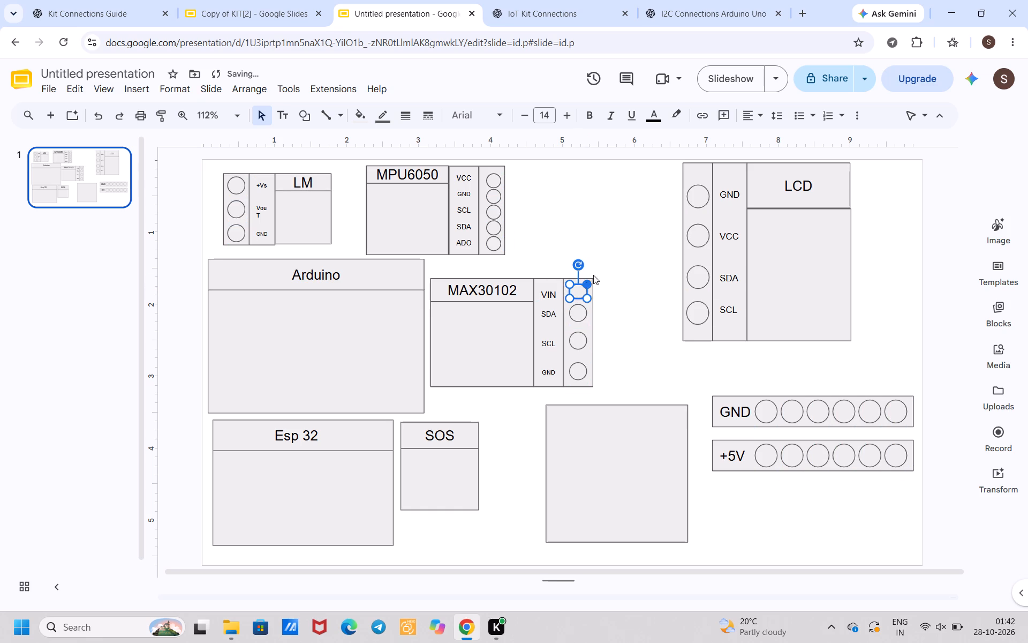
click(568, 285)
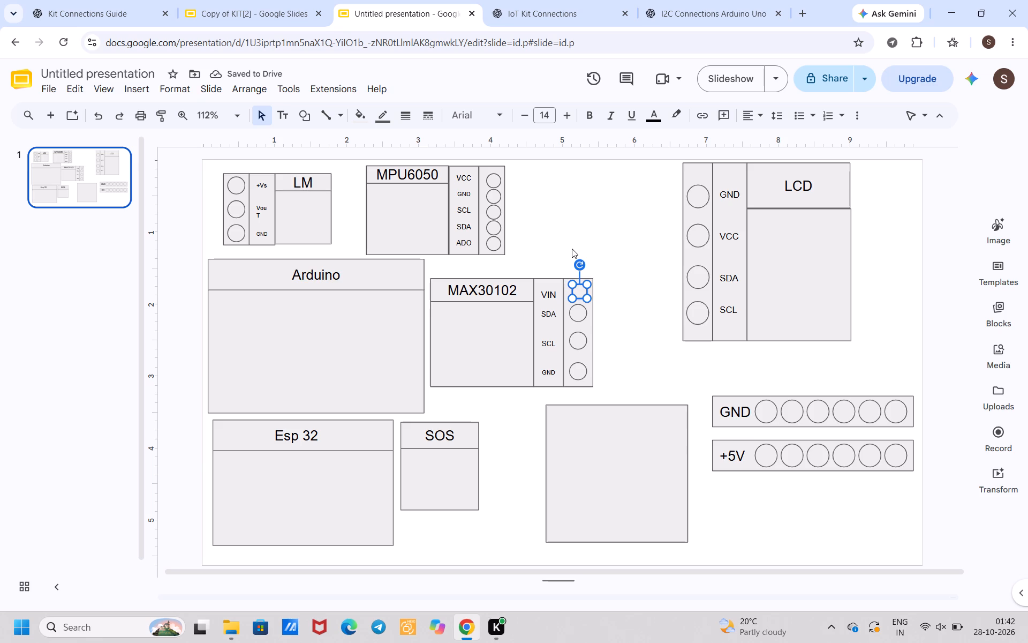
click(574, 287)
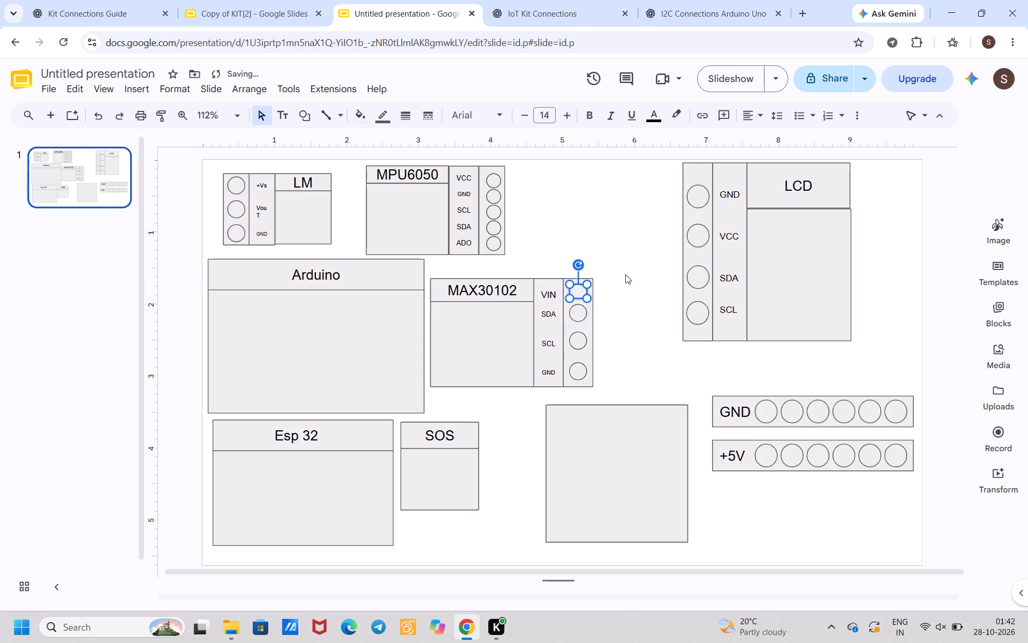
click(571, 285)
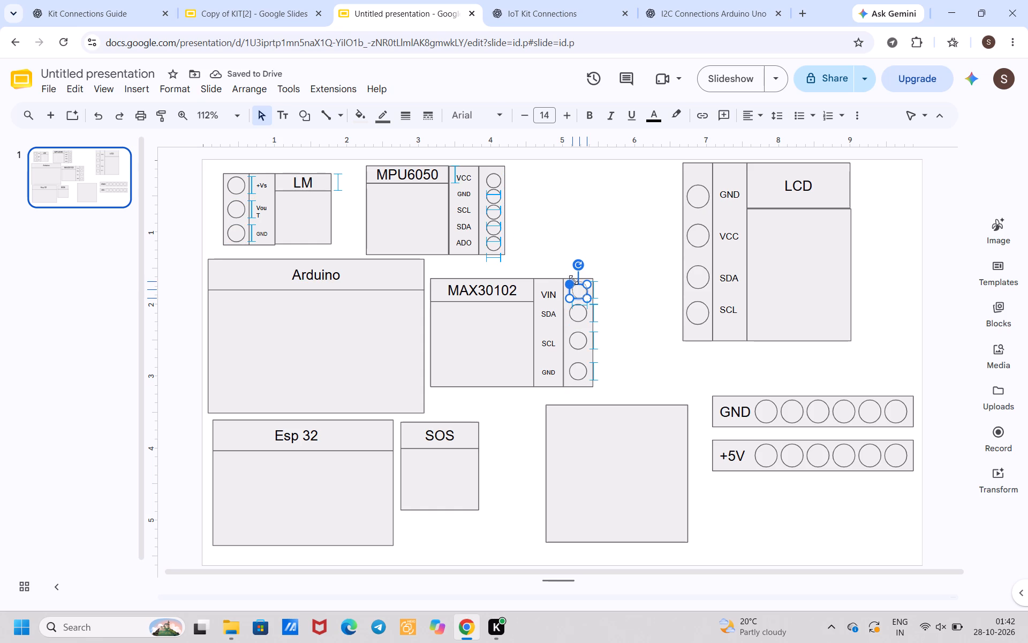
click(601, 298)
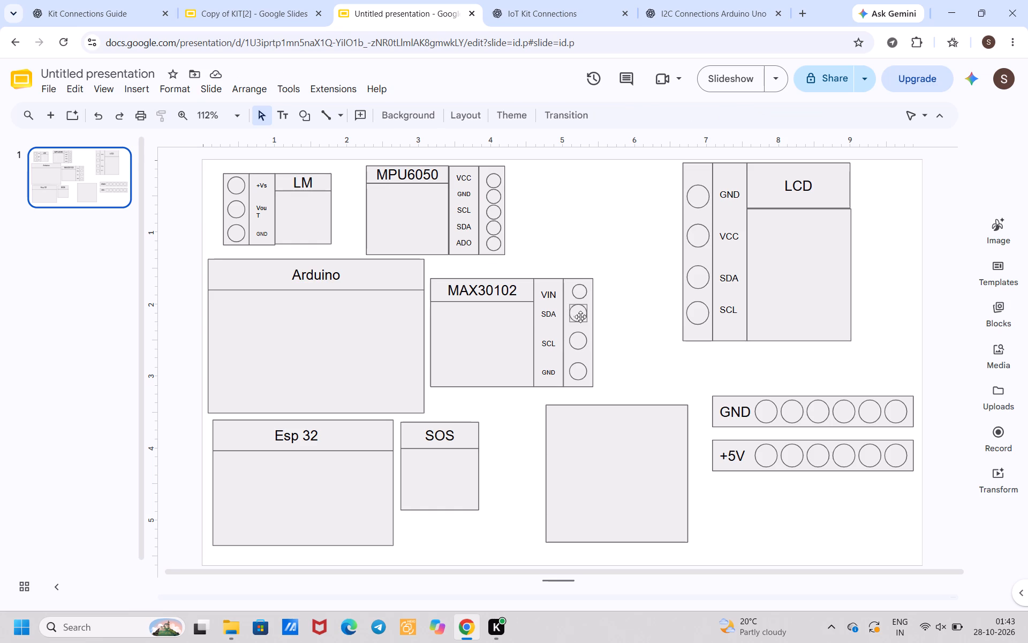
Shrink the MAX30102 SDA pin circle to the same size as the VIN circle above it.
click(574, 313)
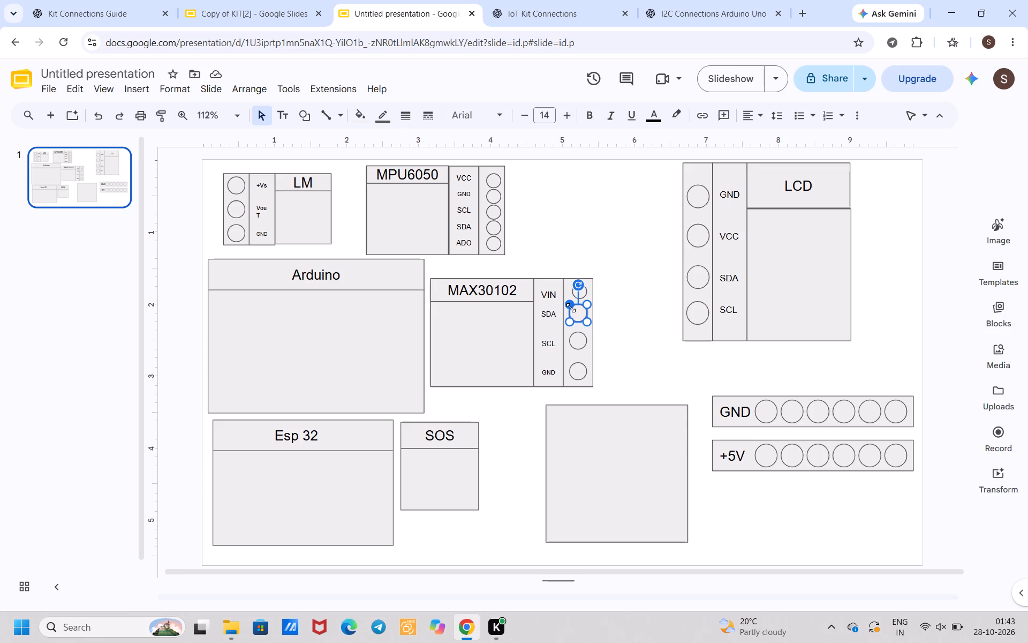
click(571, 308)
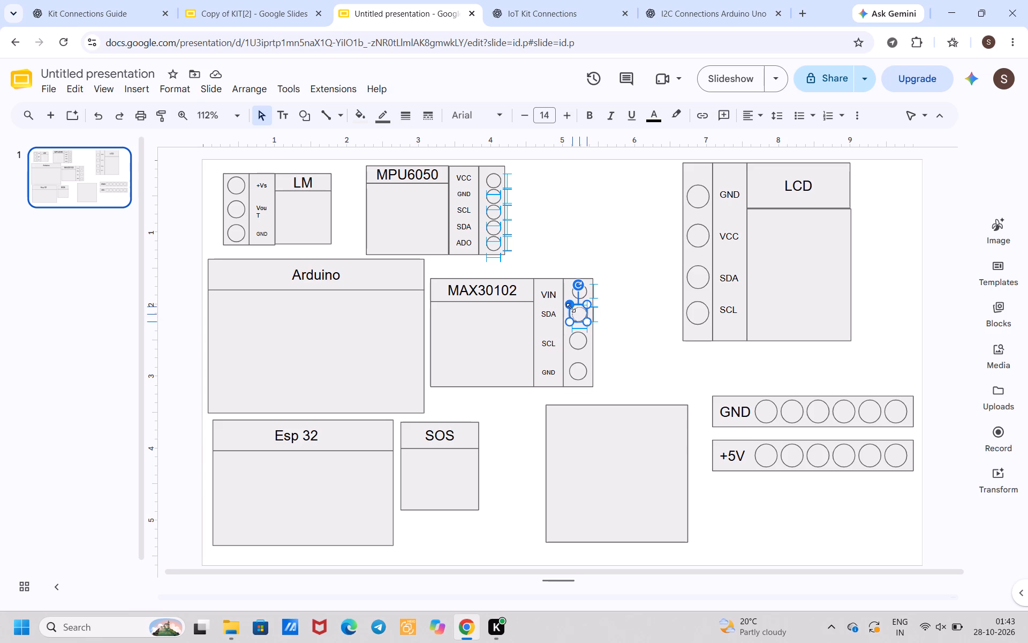
click(572, 309)
click(628, 327)
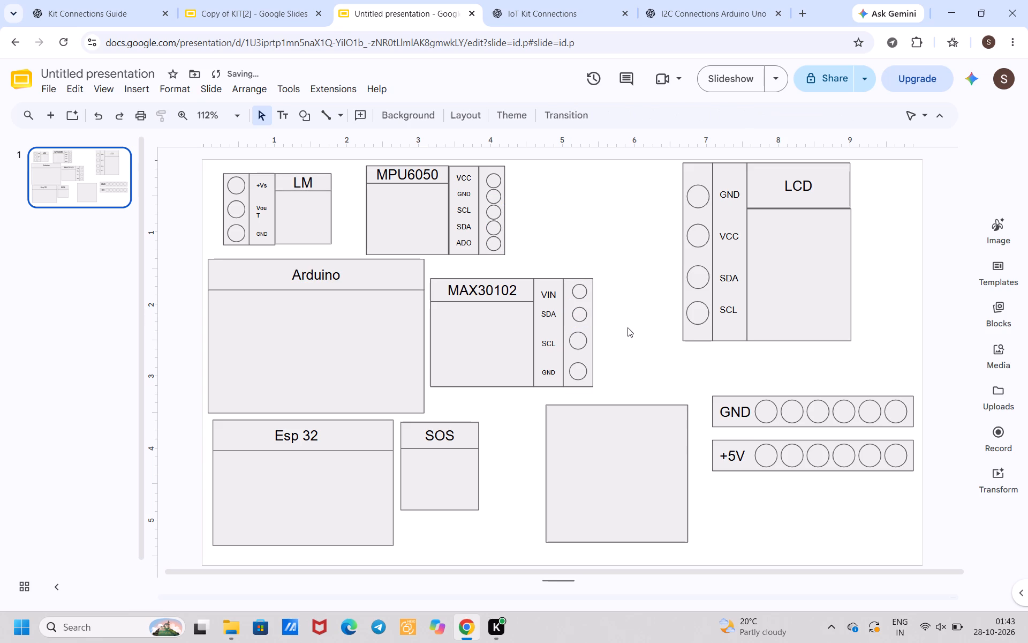
click(577, 324)
click(579, 316)
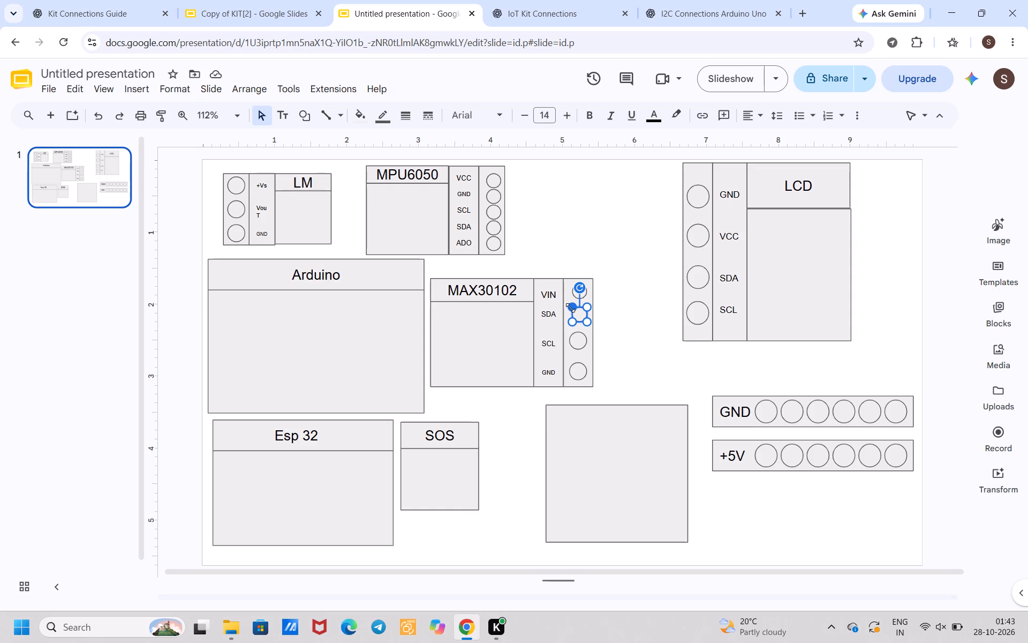
click(570, 308)
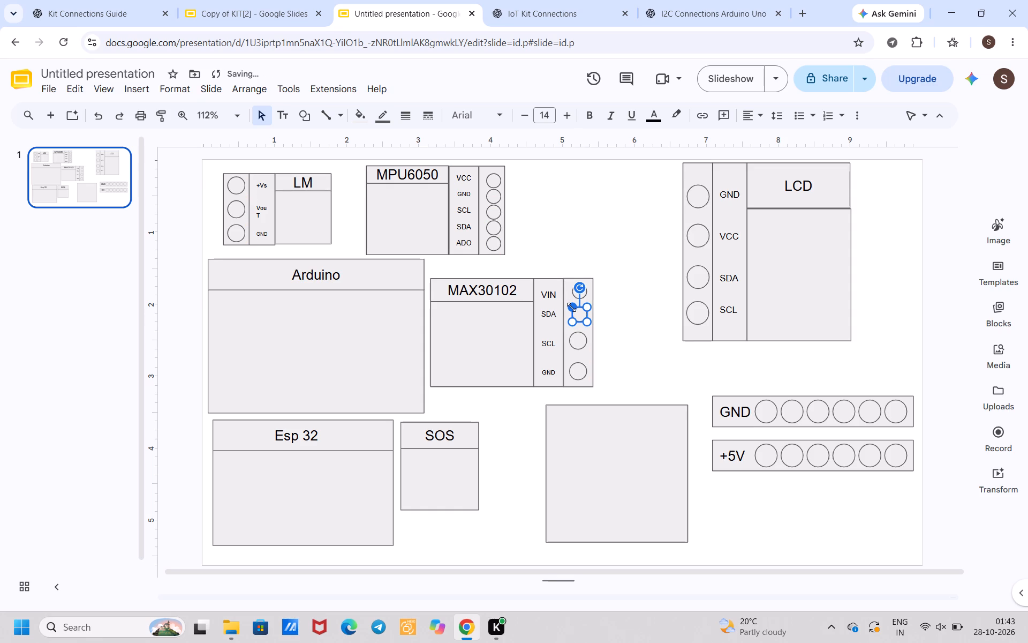
click(571, 307)
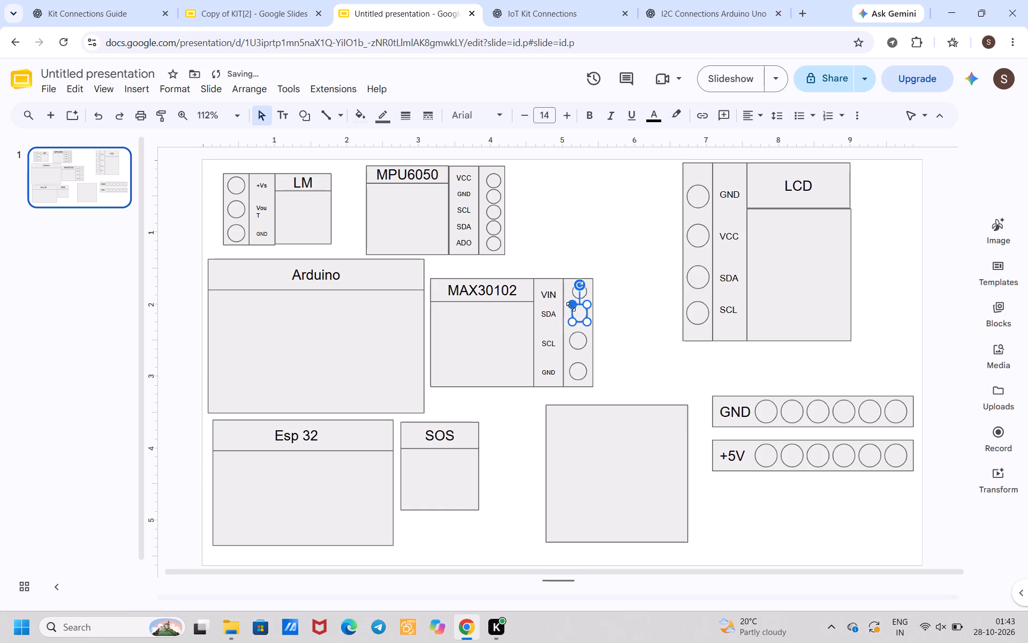
click(571, 306)
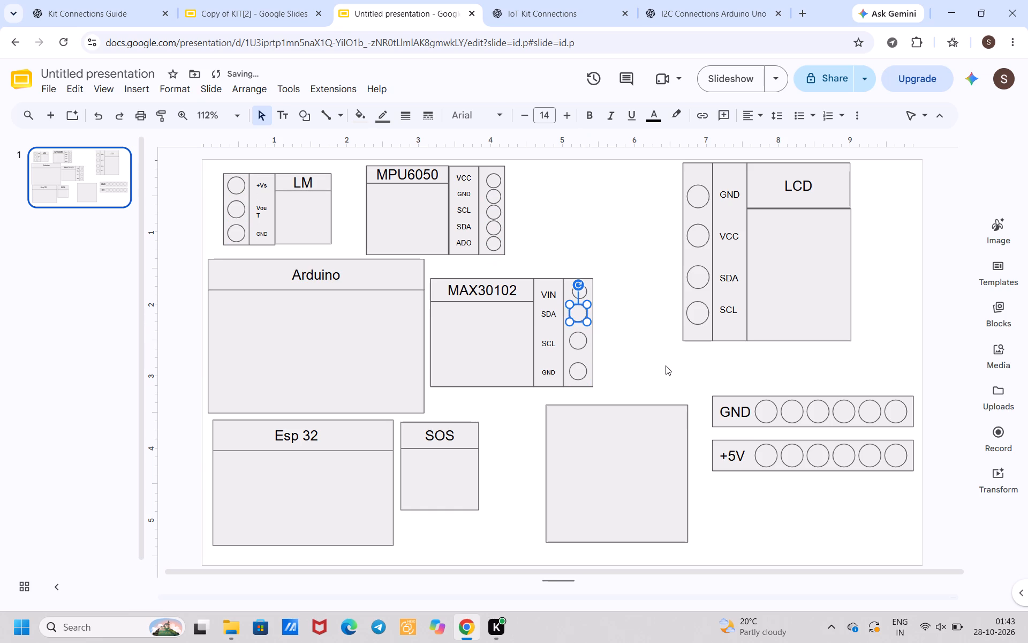
click(666, 365)
click(576, 298)
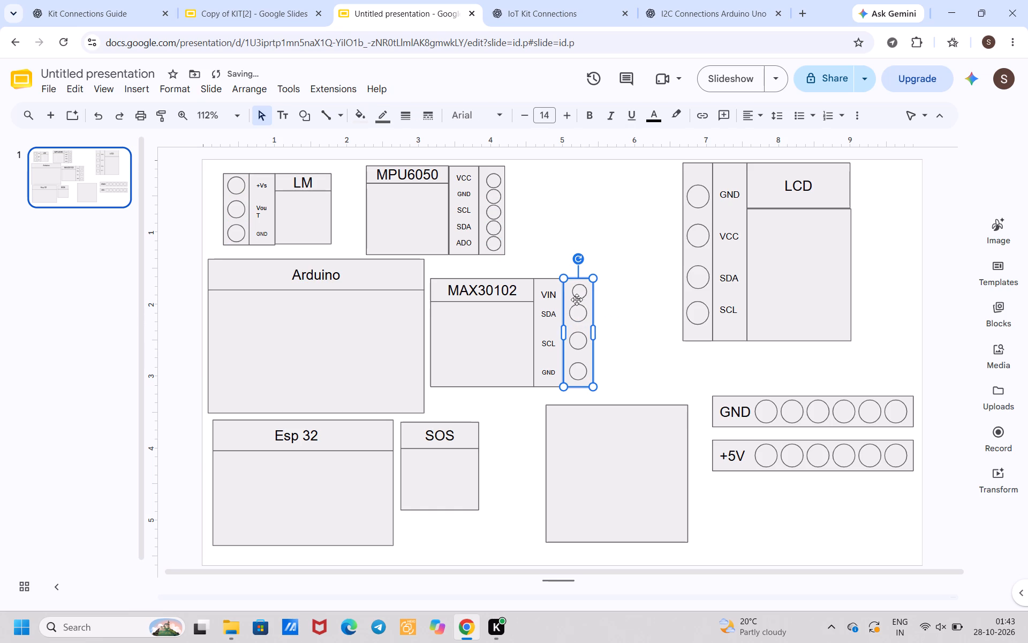
click(572, 313)
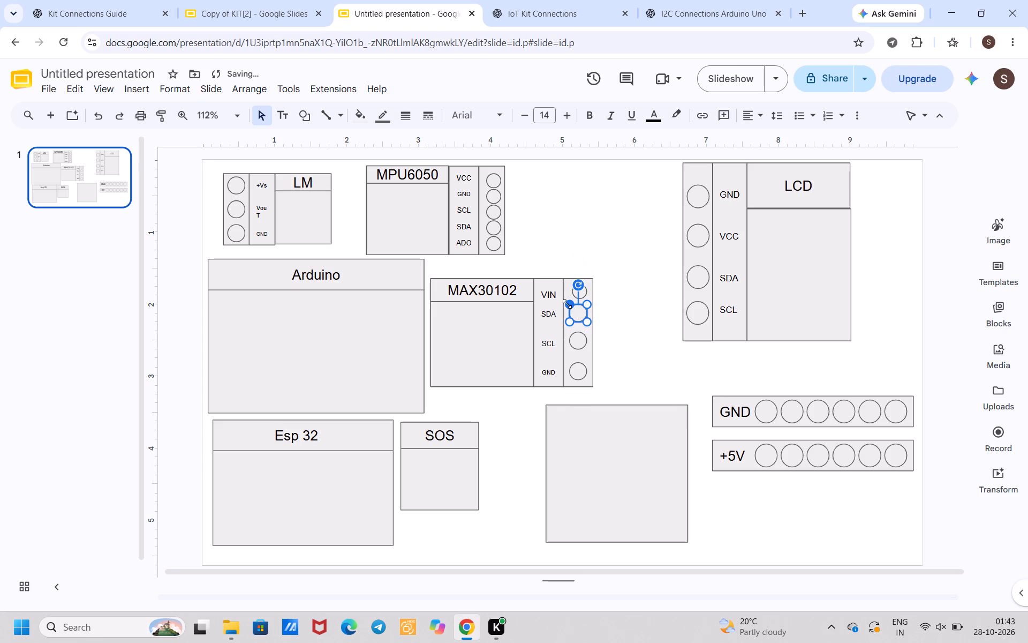
click(568, 304)
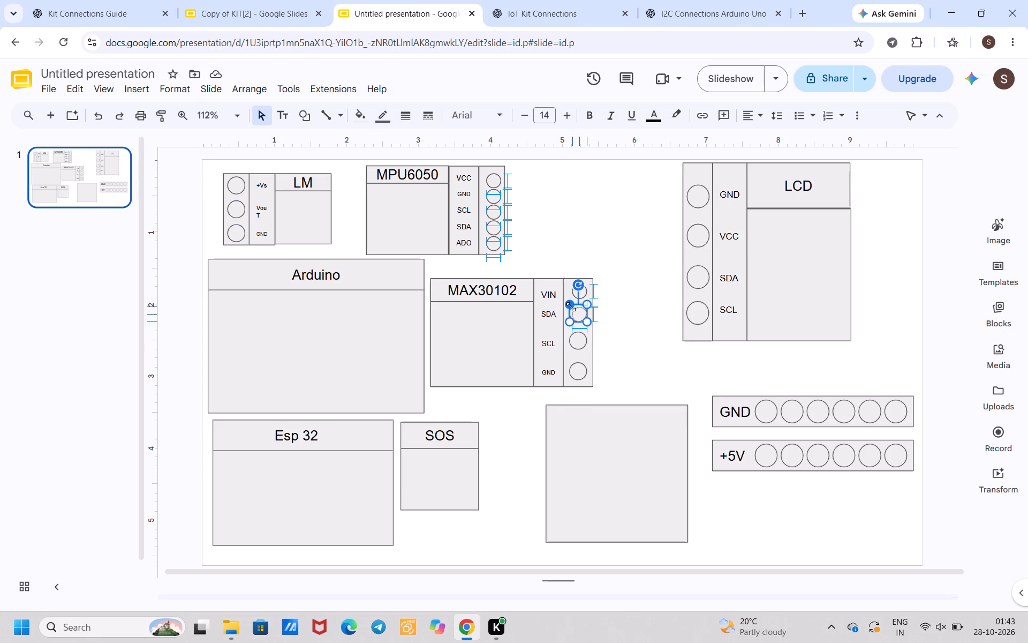
click(652, 349)
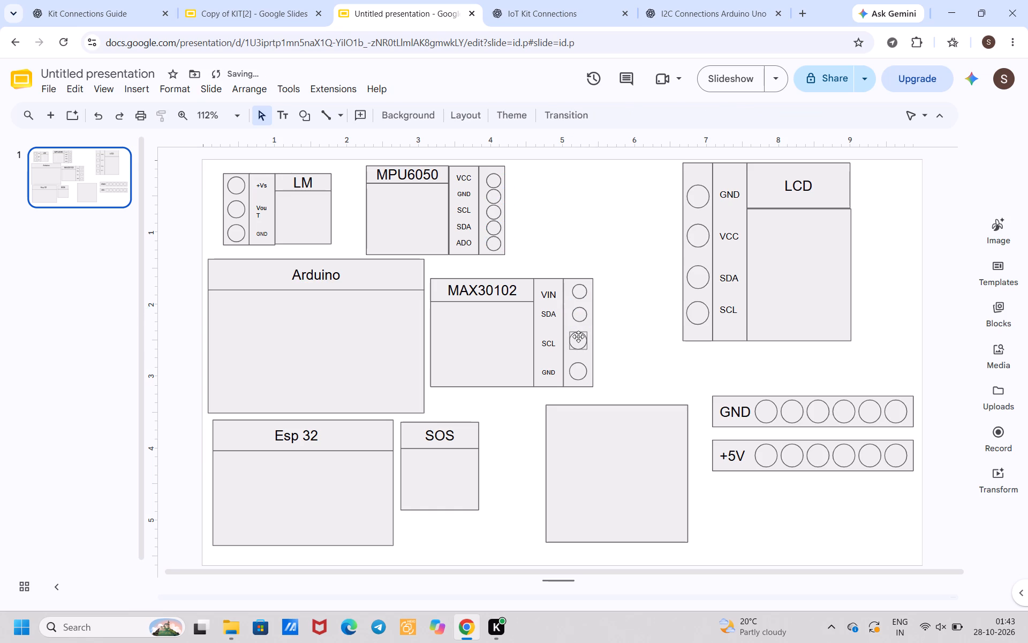
Shrink the MAX30102 SCL and GND pin circles to the same size as the VIN and SDA circles.
click(578, 337)
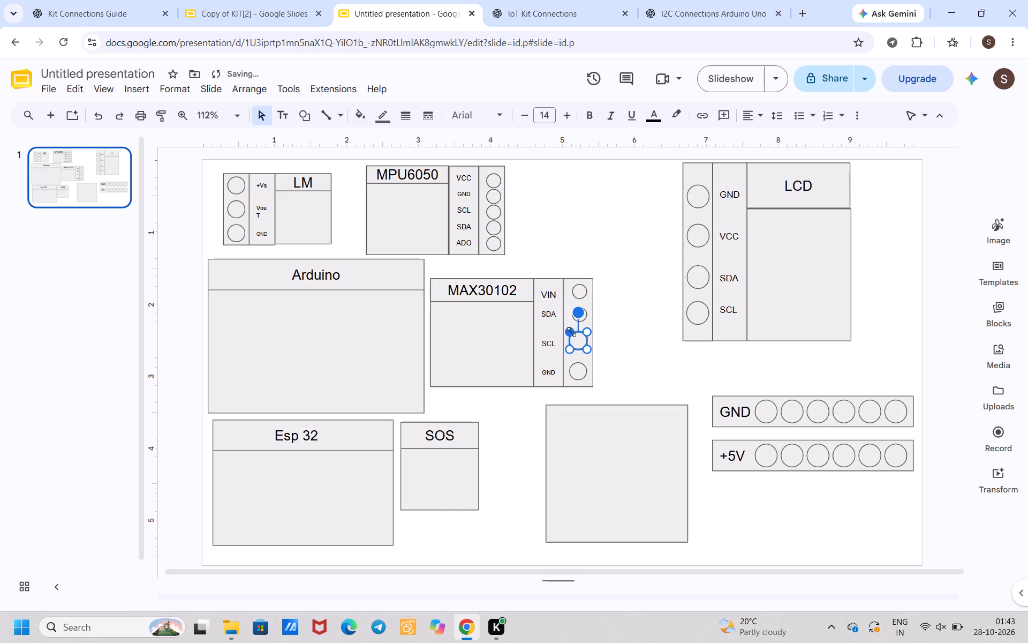
click(571, 332)
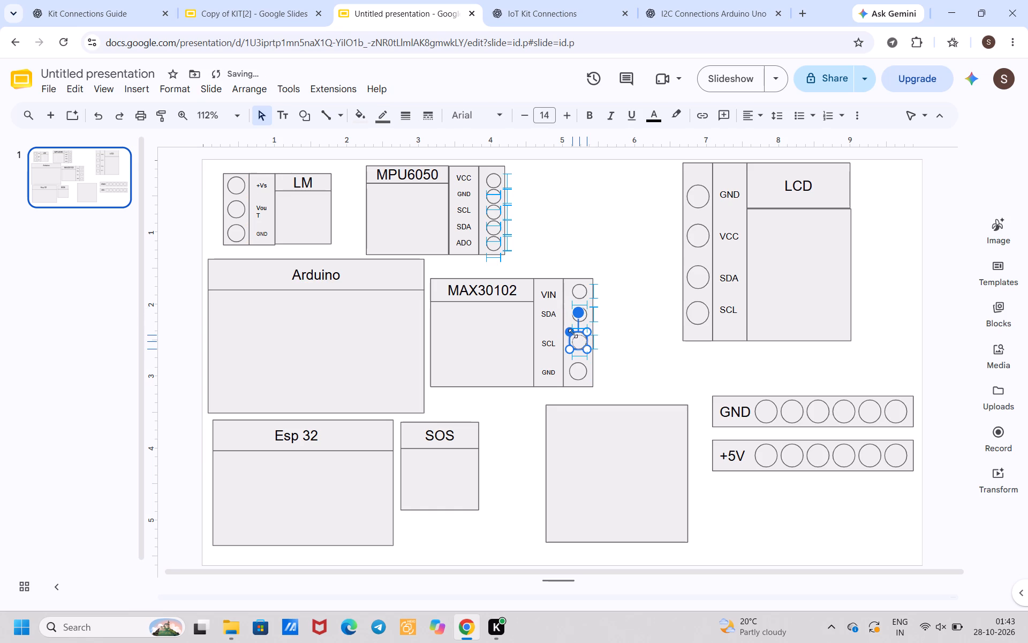
click(641, 340)
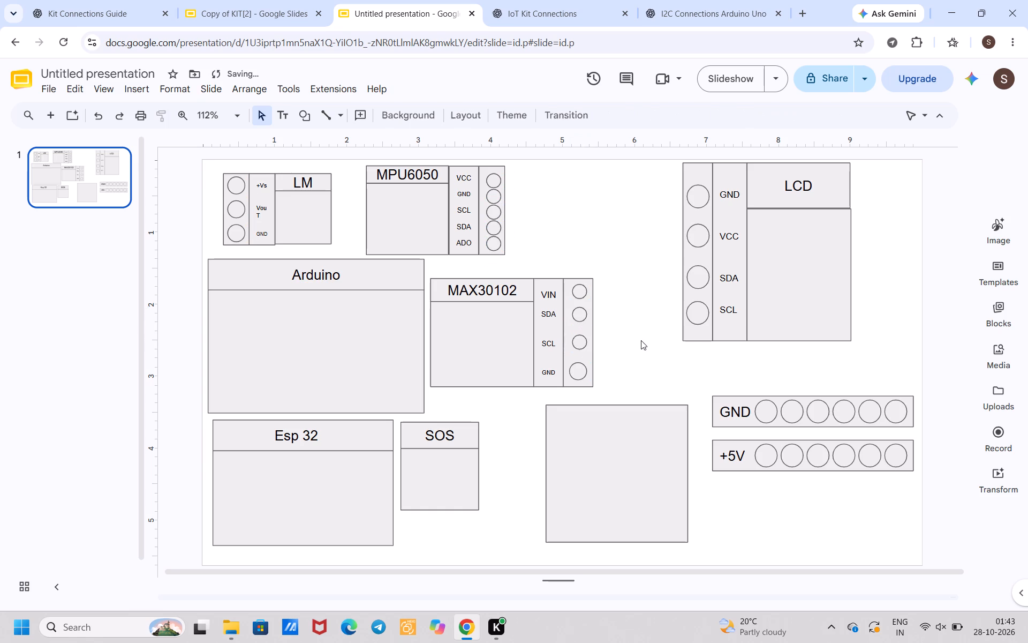
click(576, 371)
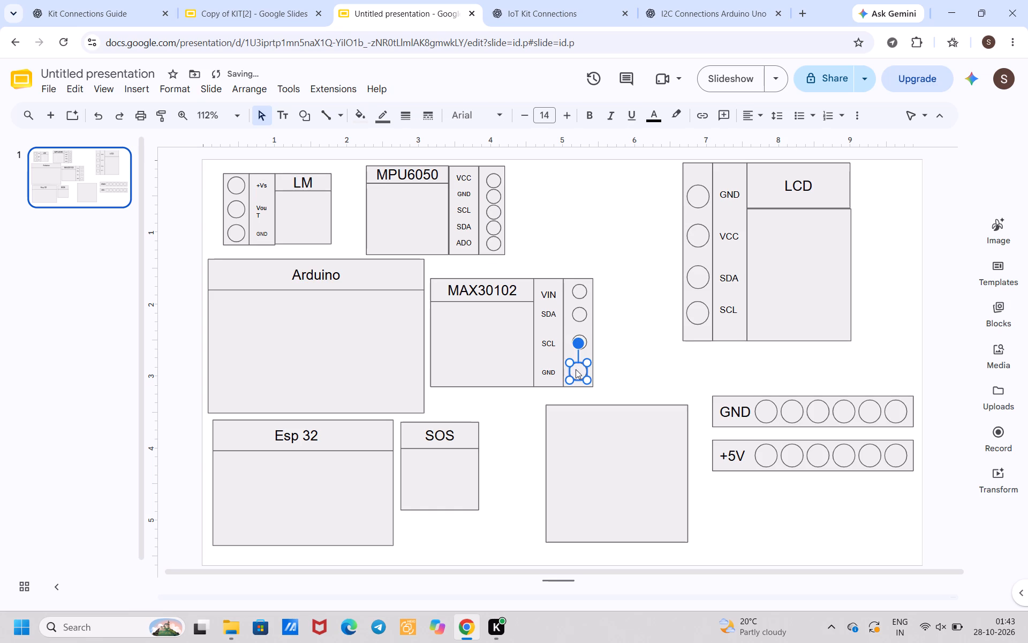
click(572, 362)
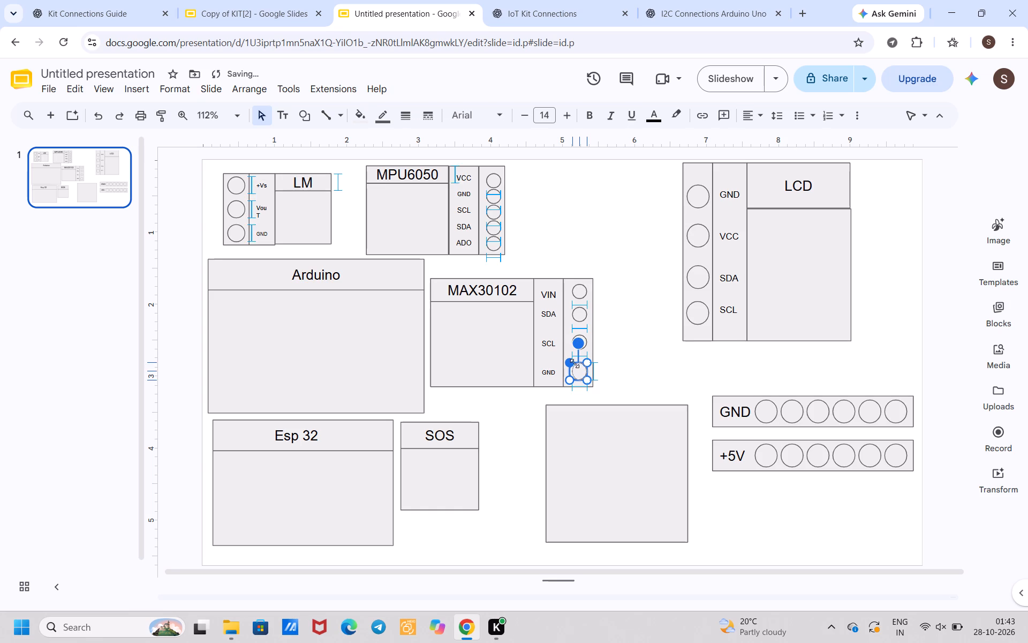
click(644, 333)
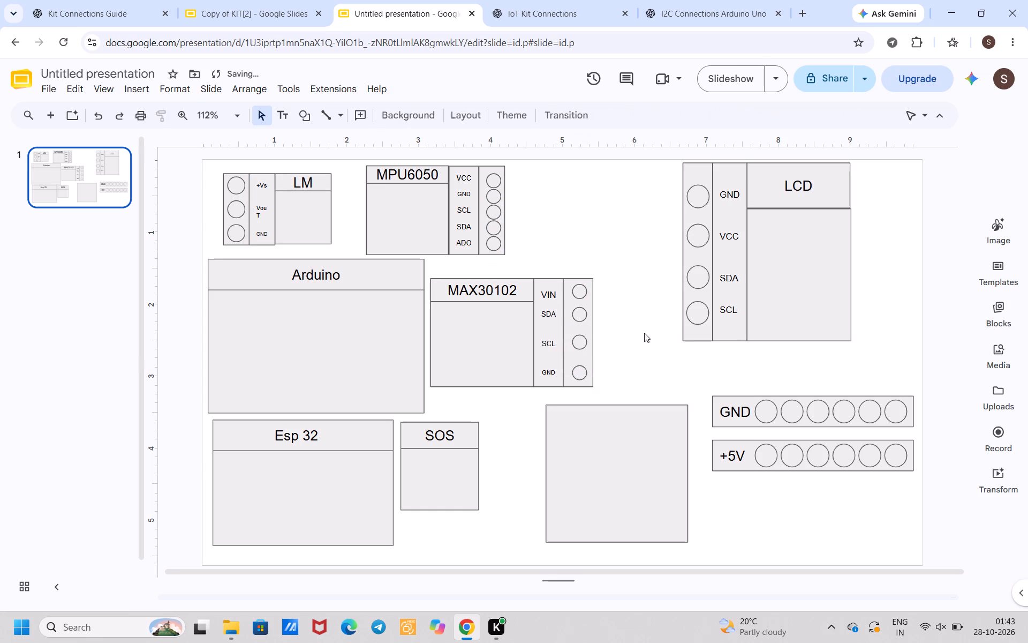
Move the MAX30102 SDA and SCL pin circles slightly down to space the four circles evenly in their column.
double_click(579, 289)
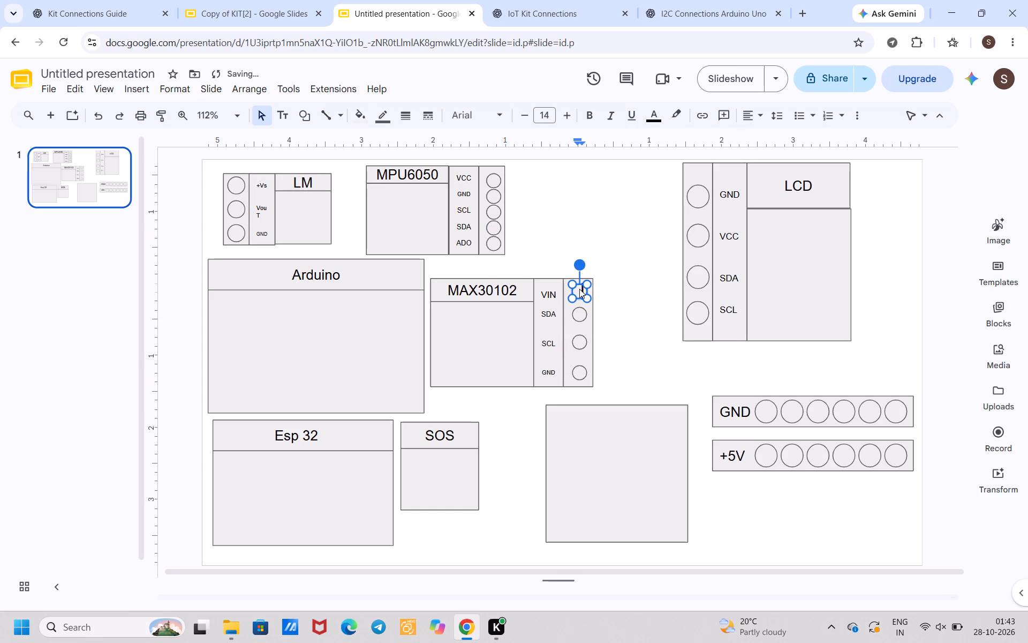
drag(628, 319, 623, 326)
click(623, 326)
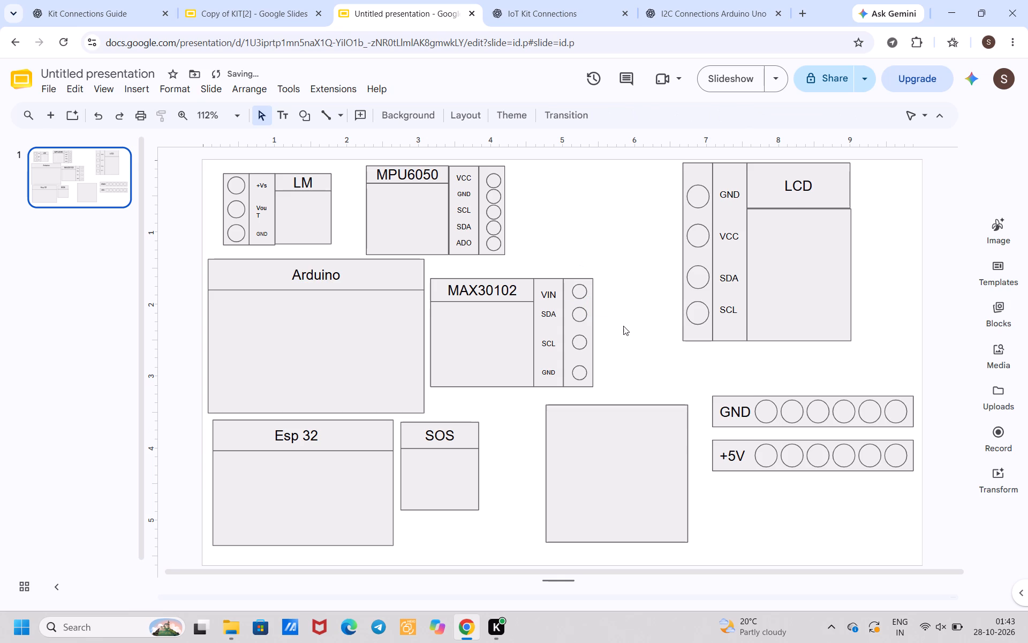
click(580, 316)
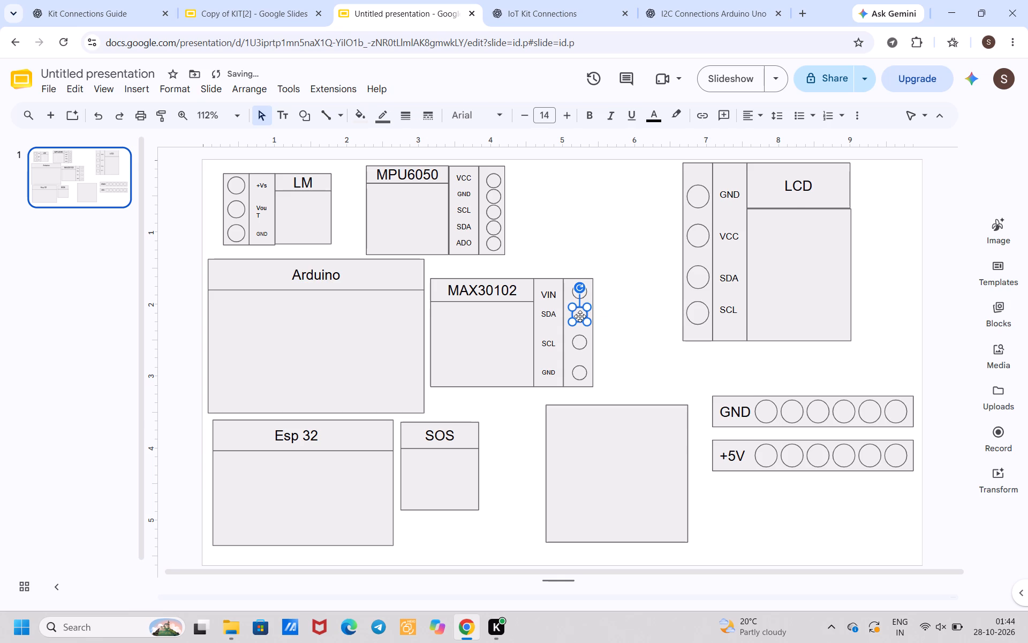
click(666, 377)
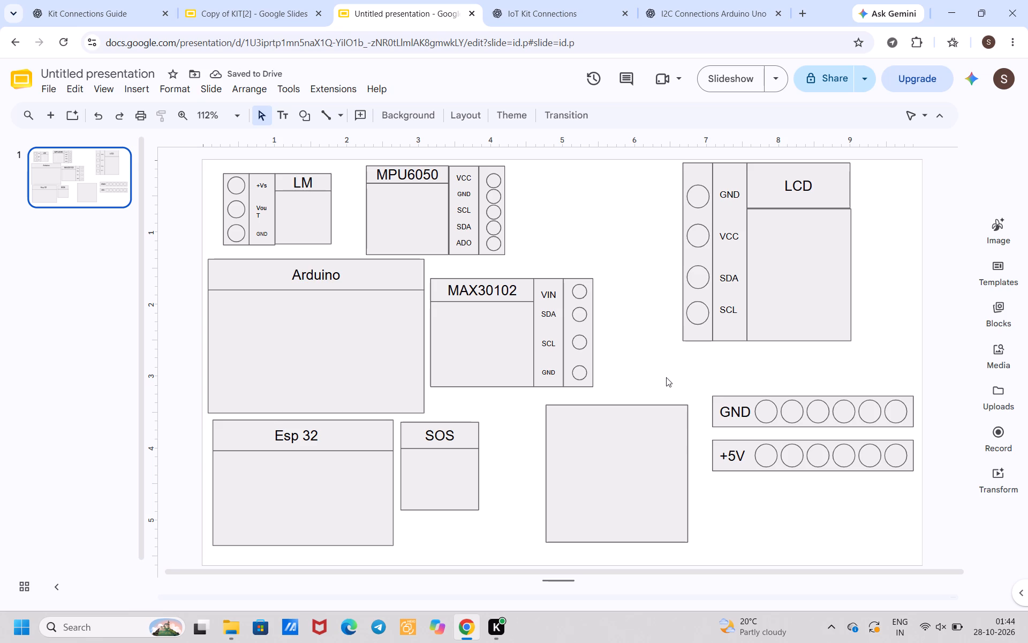
click(579, 316)
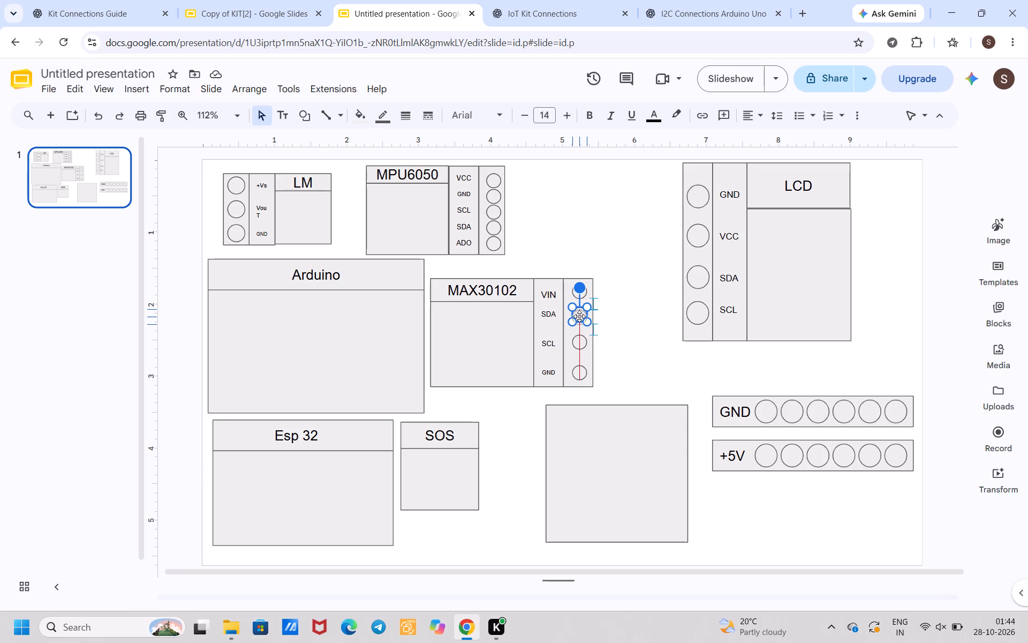
click(619, 339)
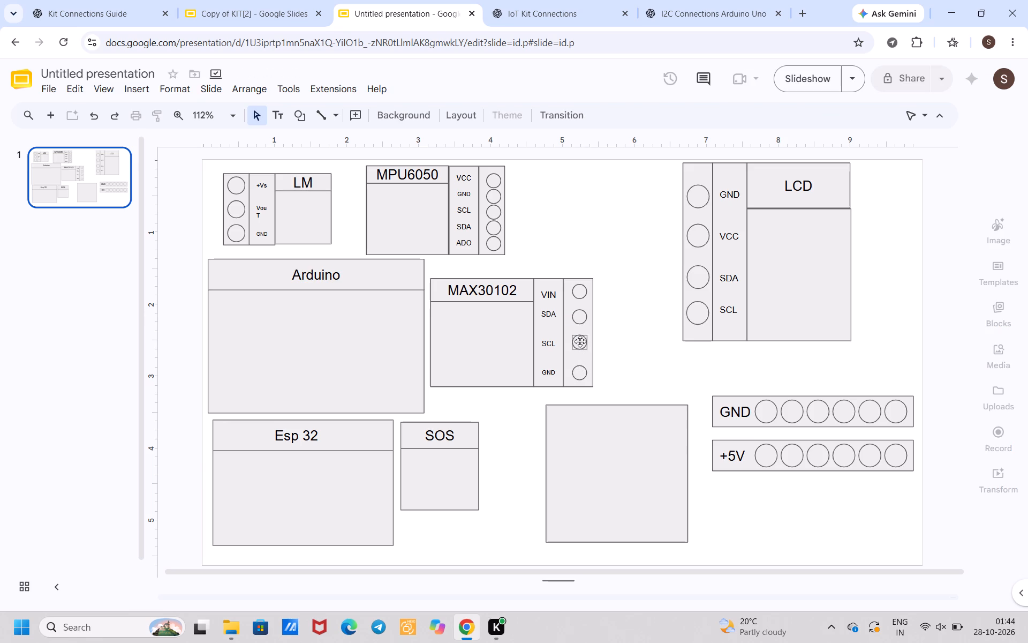
drag(580, 341, 580, 346)
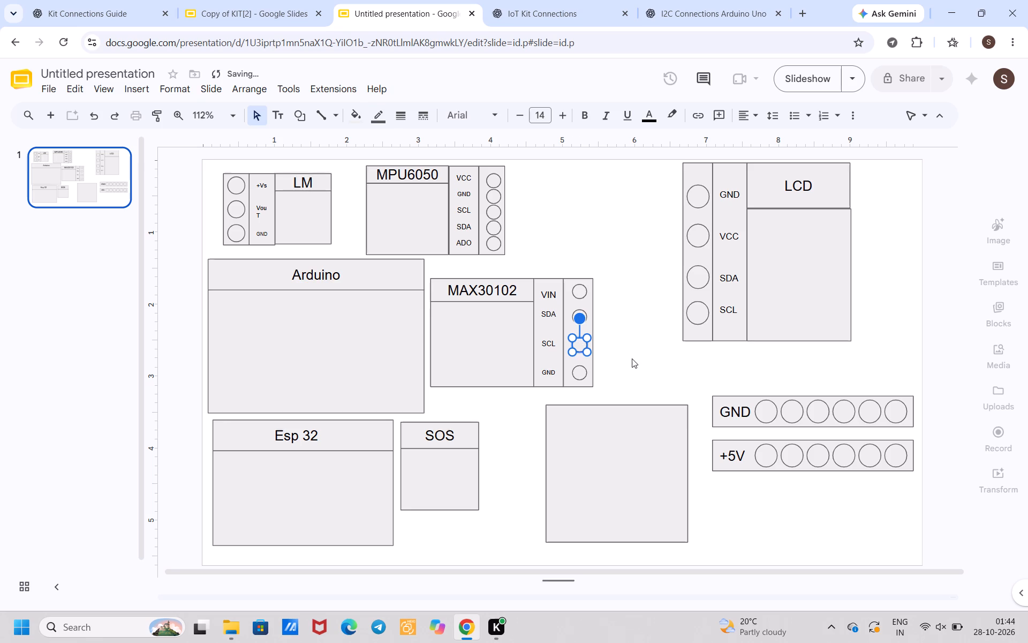
click(632, 361)
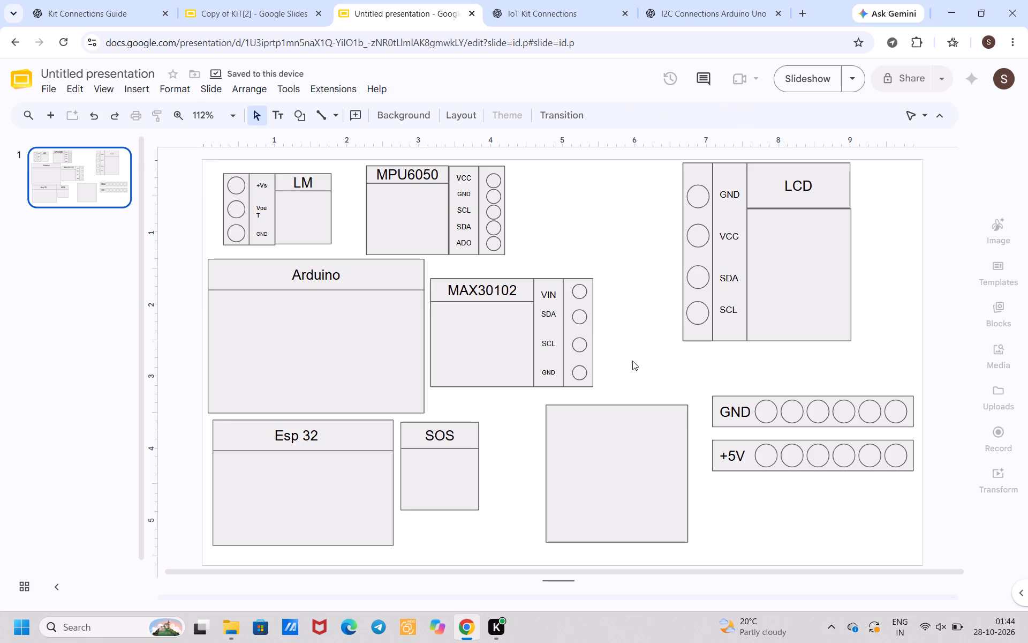
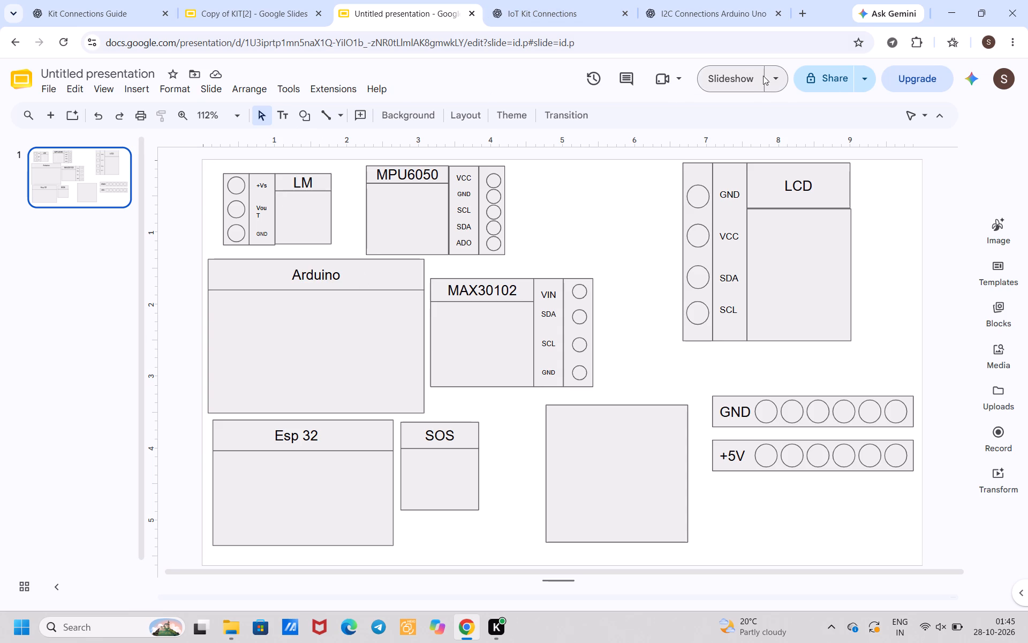
Copy the sharing link of the block diagram presentation.
click(872, 70)
click(844, 105)
Open WhatsApp Web (web.whatsapp.com) in a new browser tab.
click(800, 5)
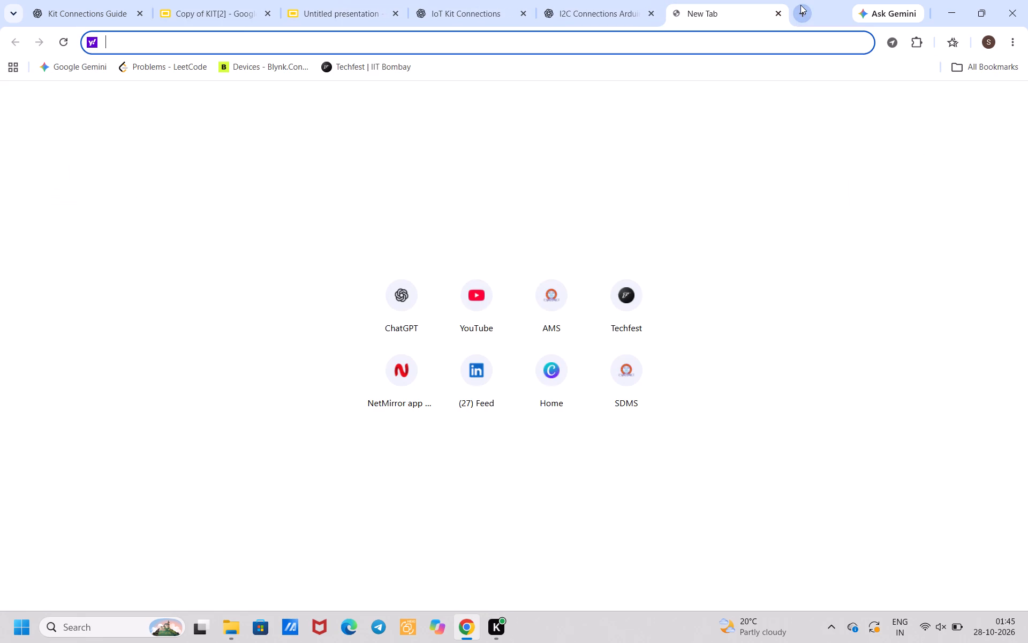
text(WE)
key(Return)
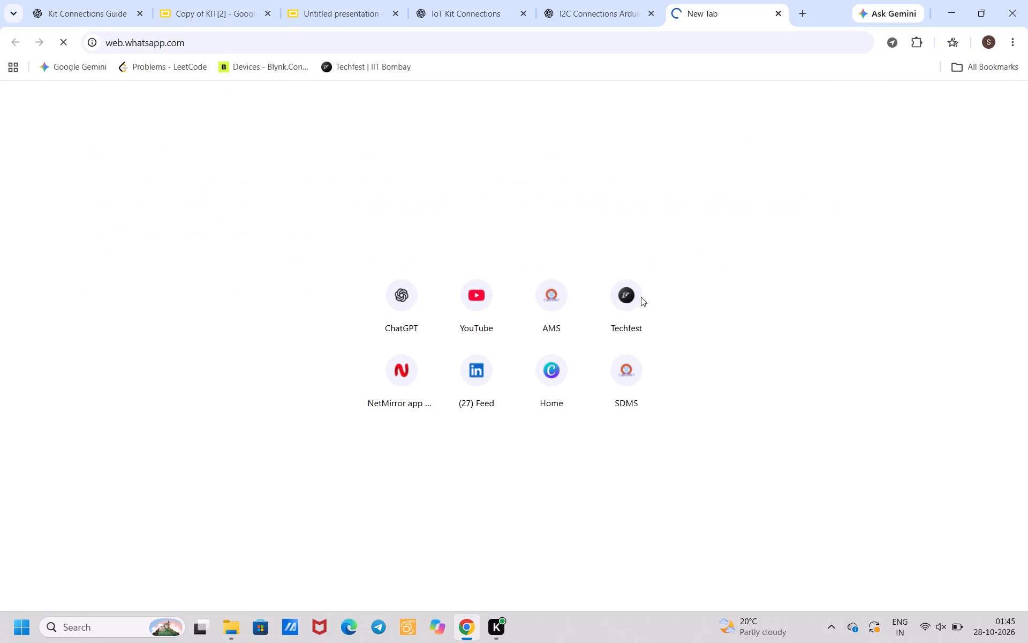